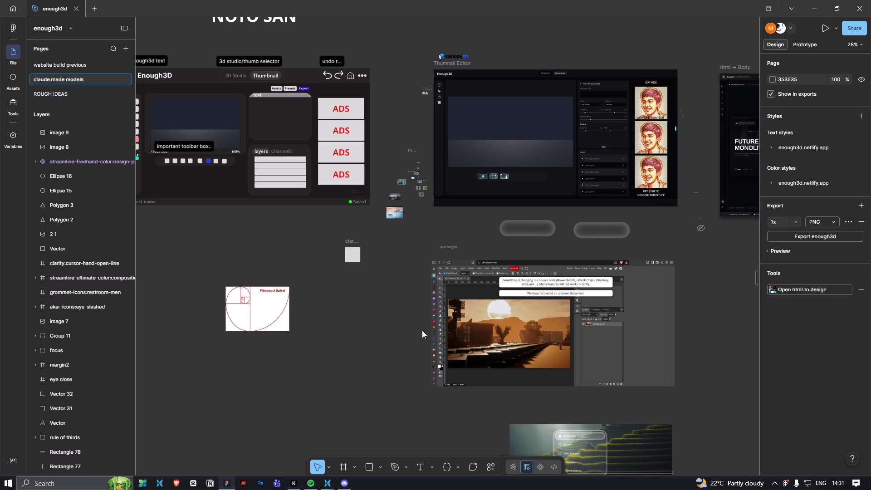
Examine the Html → Body mockup's Headline & Typography controls as reference for the Thumnail Editor frame.
scroll(658, 181, "up", 3, "ctrl")
scroll(612, 158, "up", 4, "ctrl")
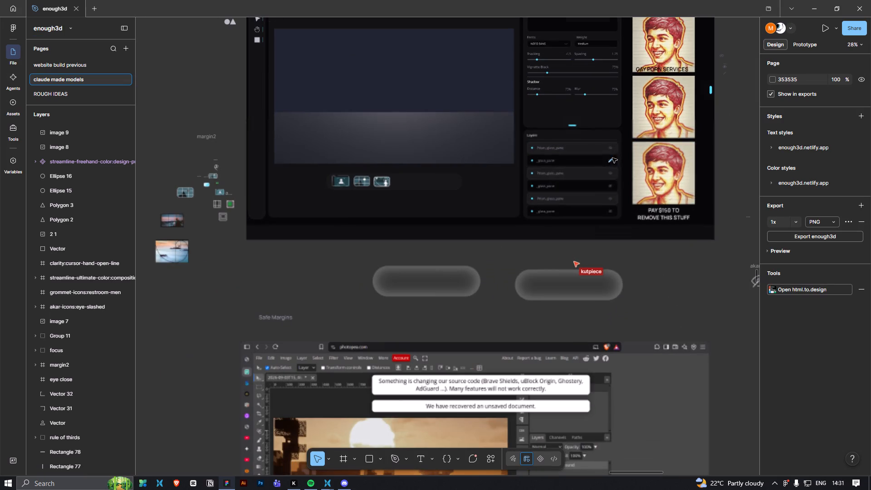
key("space")
key("space")
key("space")
key("space")
key("space")
key("space")
key("space")
key("space")
key("space")
key("space")
key("space")
key("space")
key("space")
key("space")
key("space")
key("space")
key("space")
key("space")
key("space")
key("space")
left_click_drag(680, 260, 582, 360)
left_click_drag(657, 240, 476, 299)
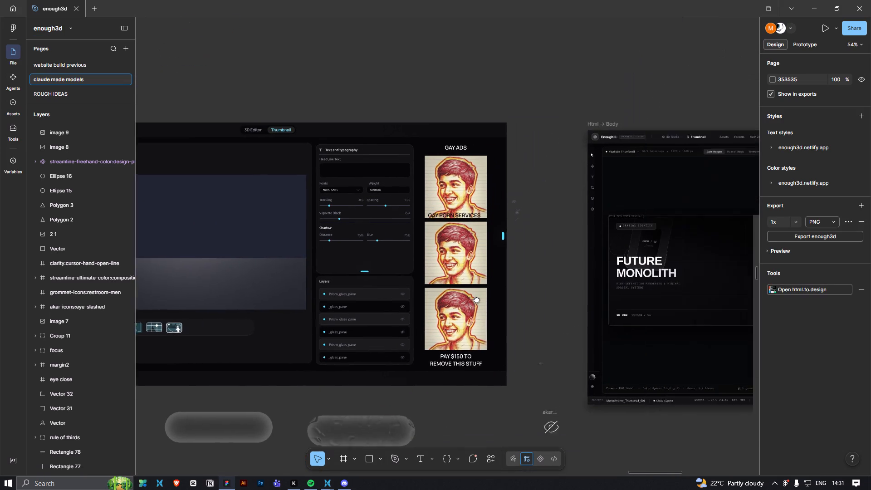
left_click_drag(476, 299, 450, 306)
left_click_drag(631, 306, 499, 318)
scroll(639, 297, "up", 4, "ctrl")
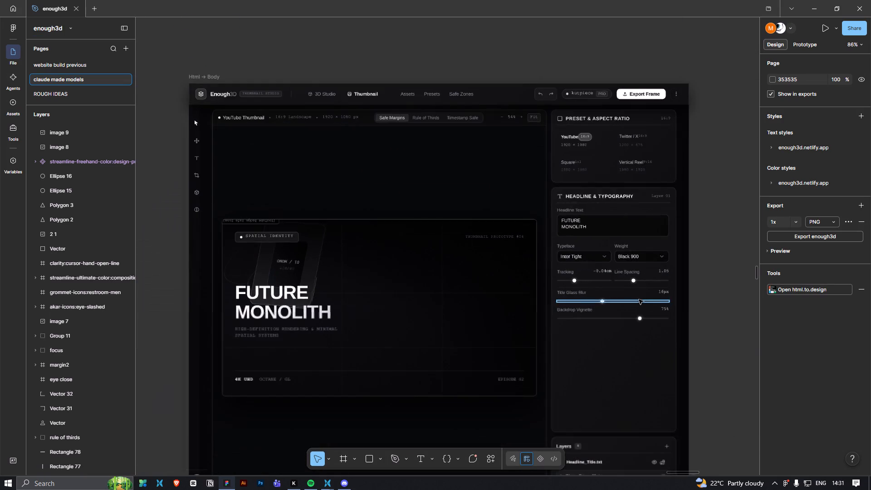
scroll(639, 299, "up", 4, "ctrl")
scroll(573, 286, "down", 4, "ctrl")
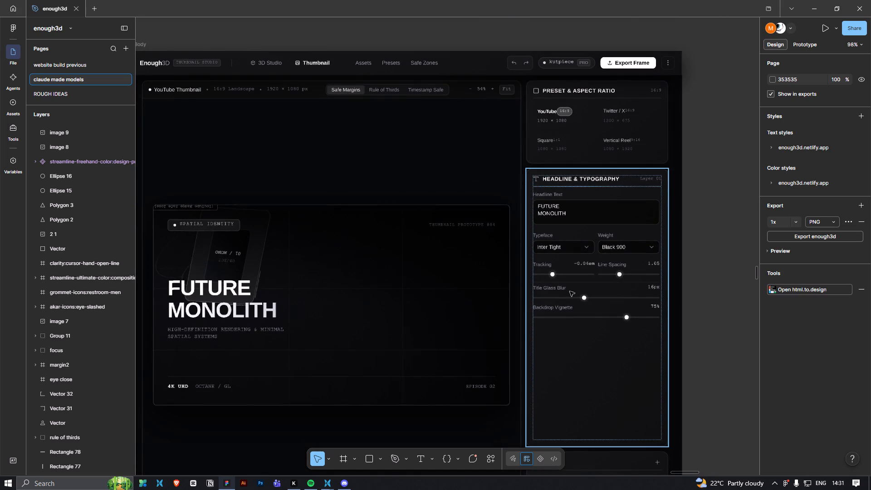
key("space")
key("space")
key("space")
key("space")
key("space")
key("space")
key("space")
key("space")
key("space")
key("space")
key("space")
key("space")
key("space")
key("space")
key("space")
key("space")
key("space")
key("space")
key("space")
key("space")
left_click_drag(396, 345, 457, 345)
left_click_drag(373, 348, 605, 346)
left_click_drag(336, 327, 597, 343)
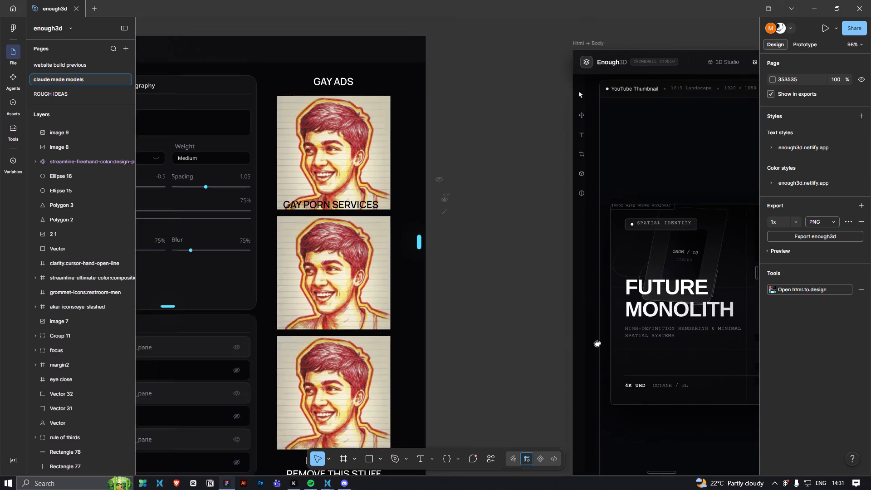
left_click_drag(597, 343, 596, 344)
Duplicate the Shadow section's Distance slider, including its label, value, track and knob, about 44 px below the original.
scroll(229, 284, "up", 3, "ctrl")
key("space")
key("space")
key("space")
key("space")
key("space")
key("space")
key("space")
left_click_drag(221, 294, 401, 322)
scroll(357, 314, "up", 4, "ctrl")
scroll(407, 312, "up", 3, "ctrl")
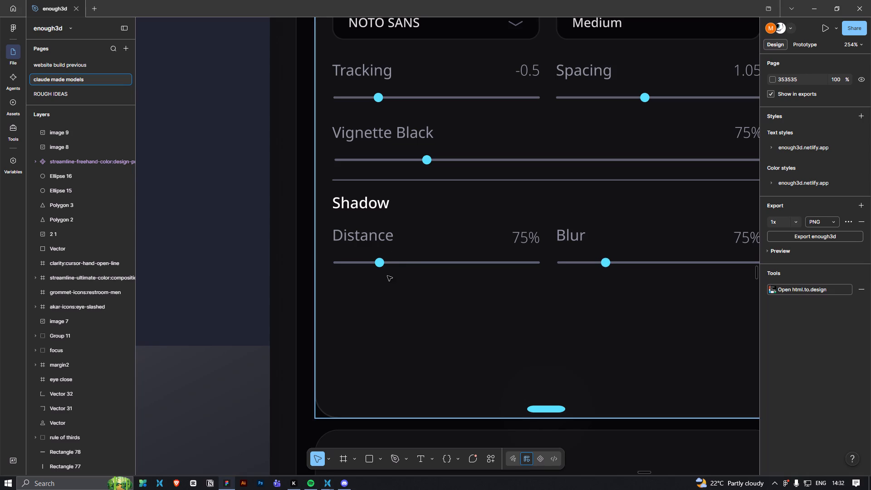
scroll(396, 287, "down", 13, "ctrl")
scroll(407, 309, "up", 6, "ctrl")
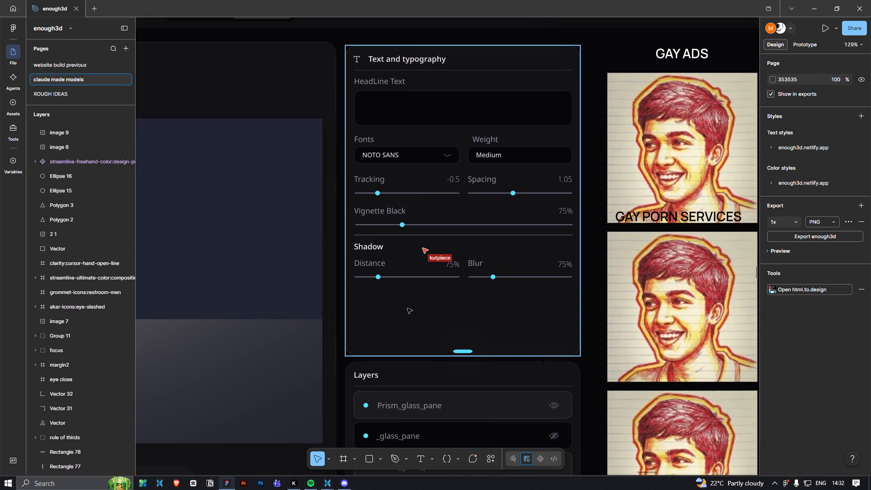
scroll(408, 309, "up", 4, "ctrl")
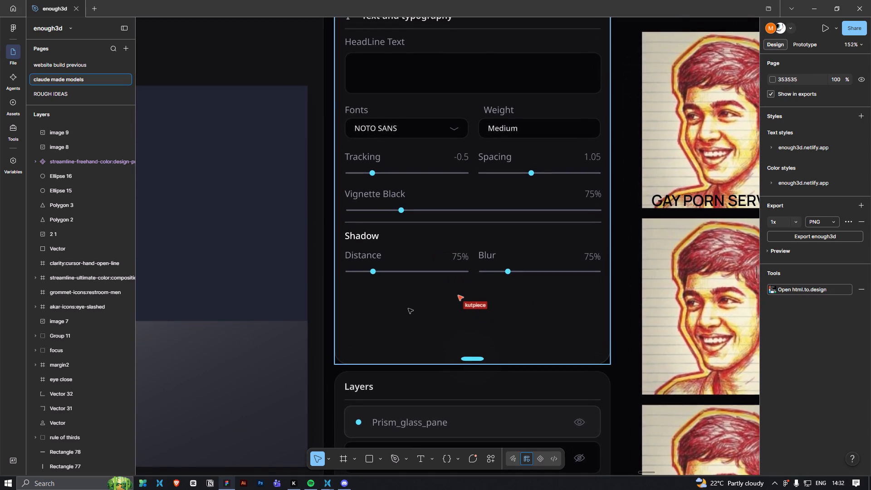
scroll(408, 309, "up", 3, "ctrl")
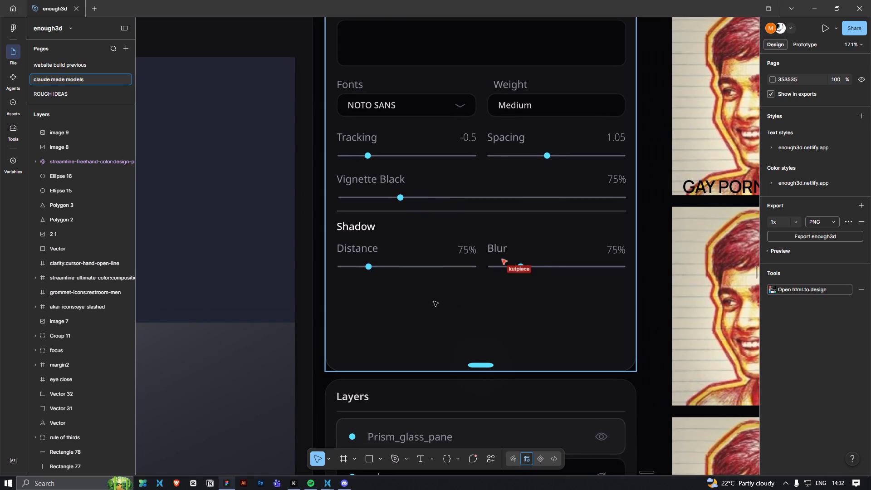
scroll(377, 293, "up", 6, "ctrl")
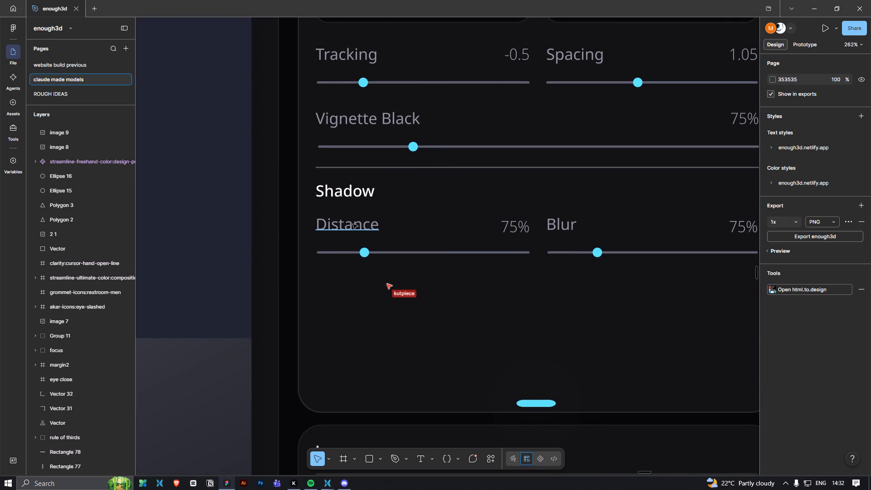
left_click(353, 224)
left_click(411, 237)
left_click(447, 318)
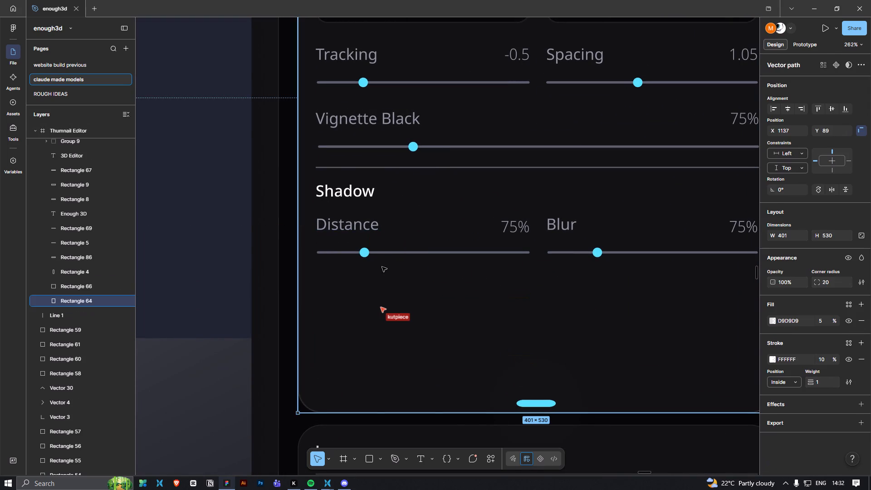
left_click_drag(312, 211, 461, 270, "ctrl")
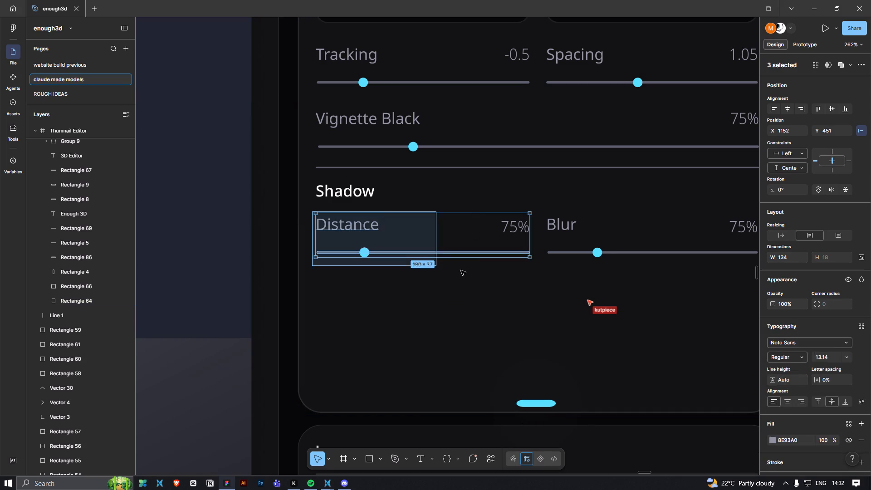
left_click_drag(461, 270, 543, 266, "ctrl")
left_click_drag(448, 239, 443, 292, "alt+shift")
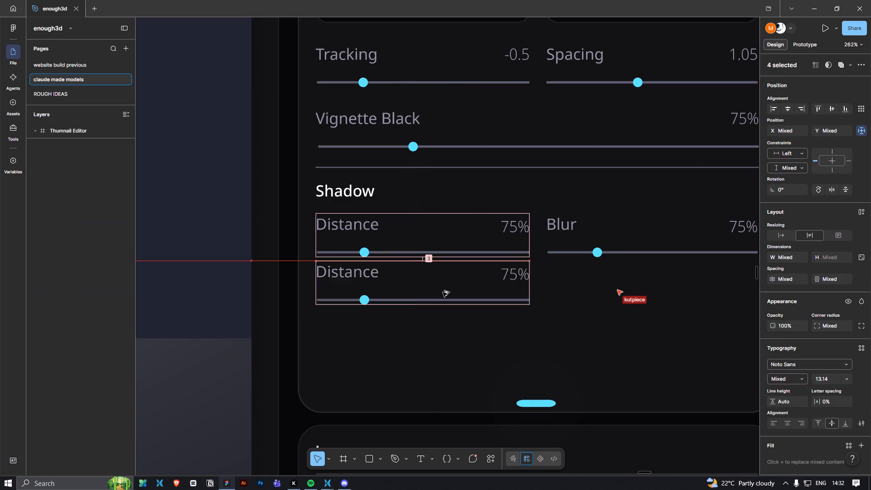
left_click_drag(443, 292, 443, 290, "alt+shift")
Rename the duplicated slider's label to "Angle".
double_click(376, 278)
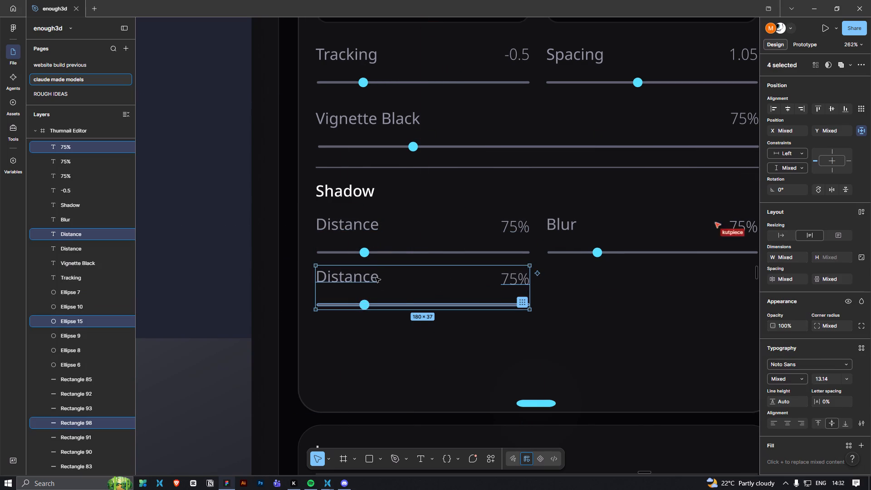
type("Angle")
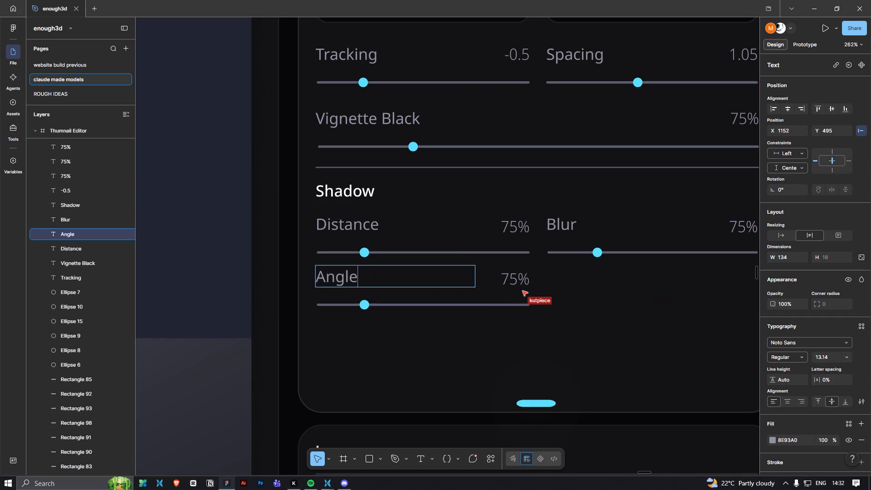
left_click(399, 333)
left_click(399, 336)
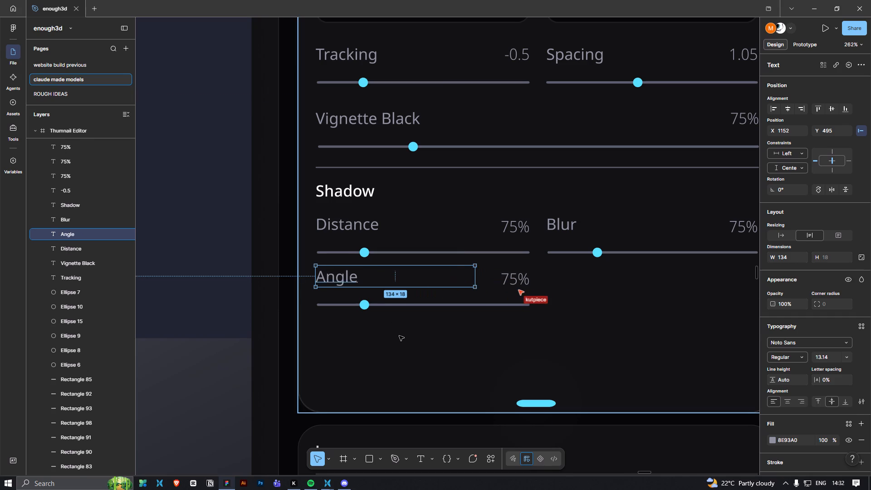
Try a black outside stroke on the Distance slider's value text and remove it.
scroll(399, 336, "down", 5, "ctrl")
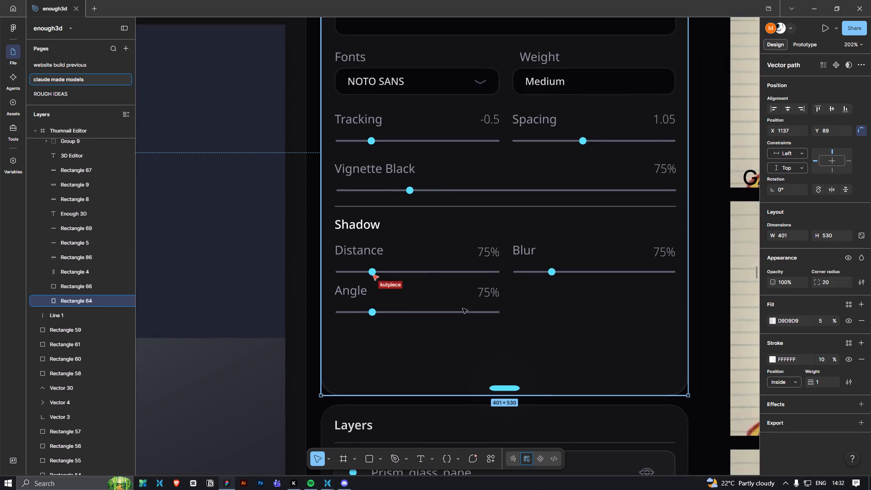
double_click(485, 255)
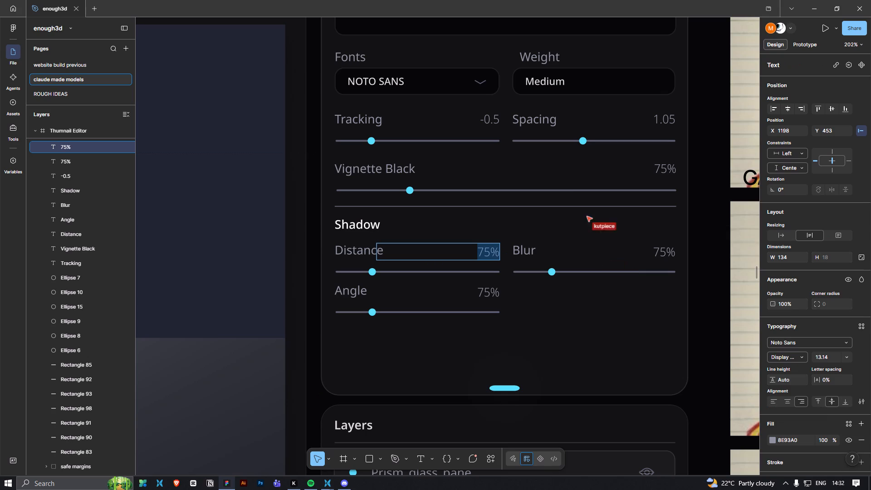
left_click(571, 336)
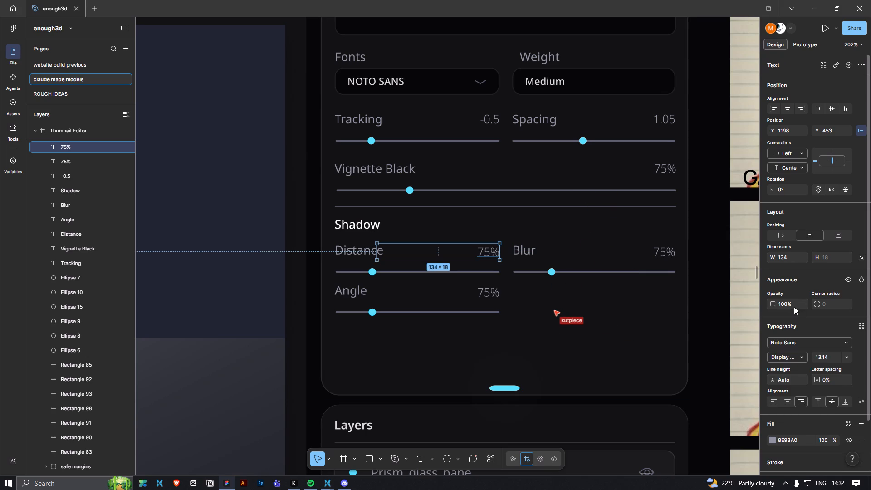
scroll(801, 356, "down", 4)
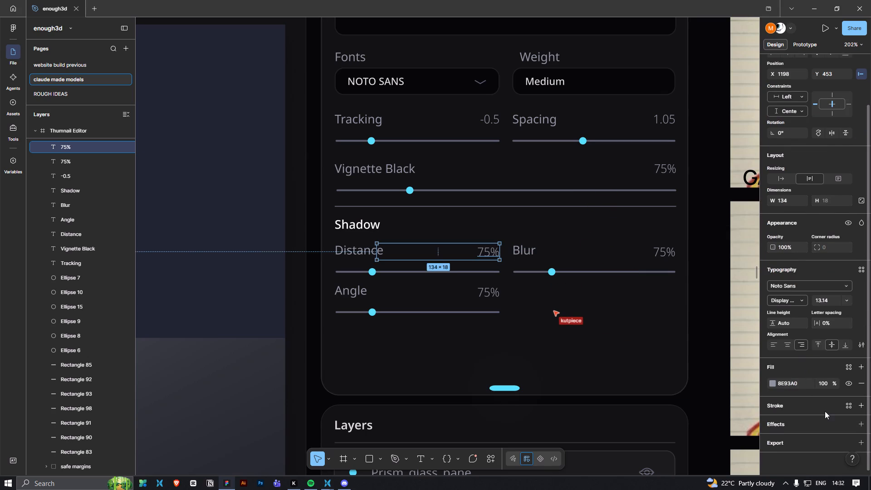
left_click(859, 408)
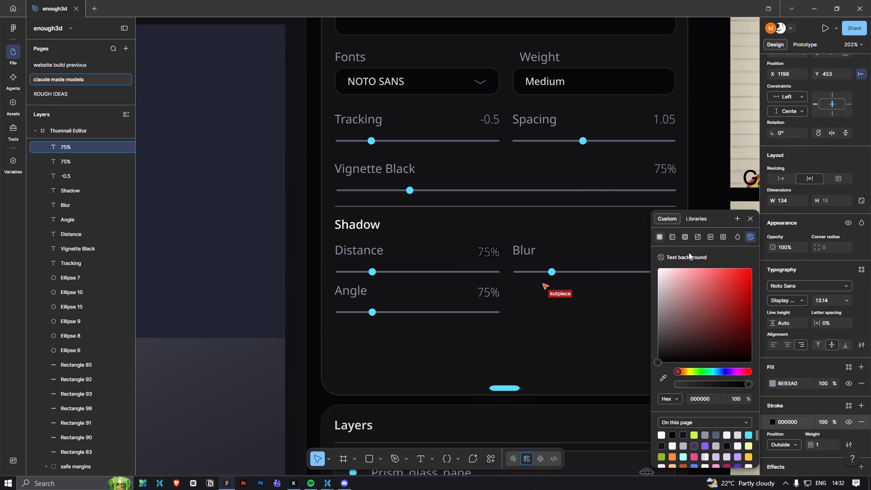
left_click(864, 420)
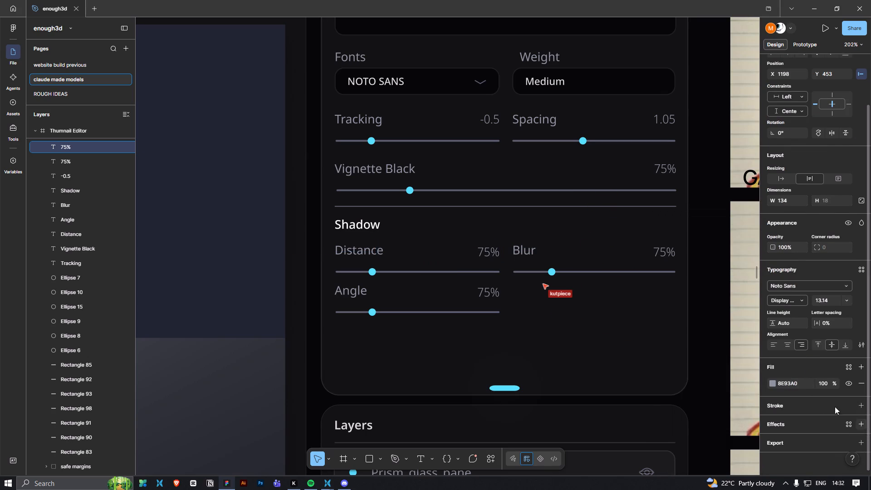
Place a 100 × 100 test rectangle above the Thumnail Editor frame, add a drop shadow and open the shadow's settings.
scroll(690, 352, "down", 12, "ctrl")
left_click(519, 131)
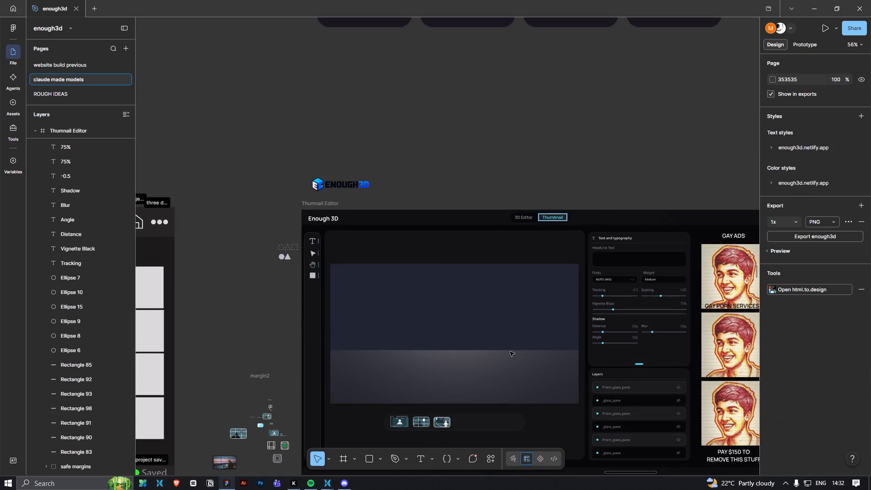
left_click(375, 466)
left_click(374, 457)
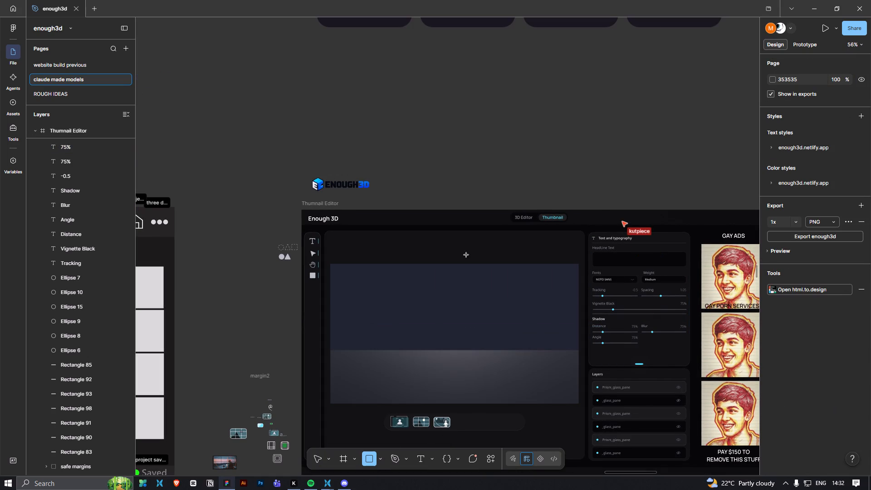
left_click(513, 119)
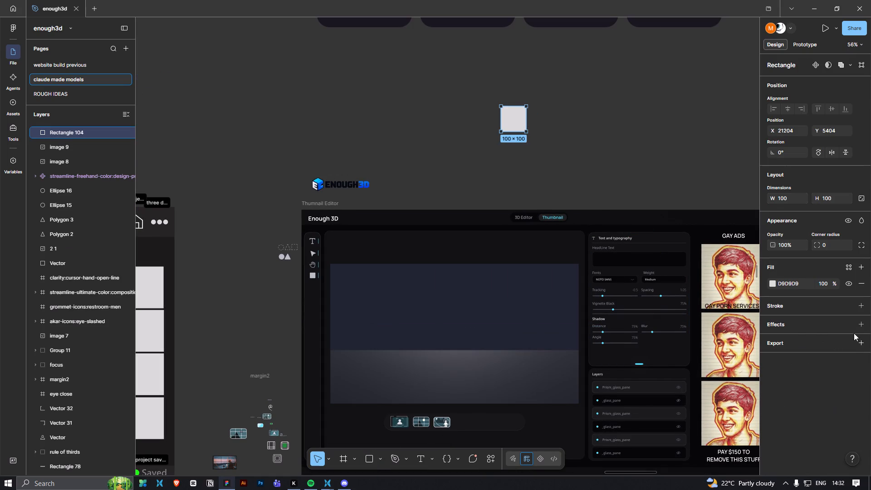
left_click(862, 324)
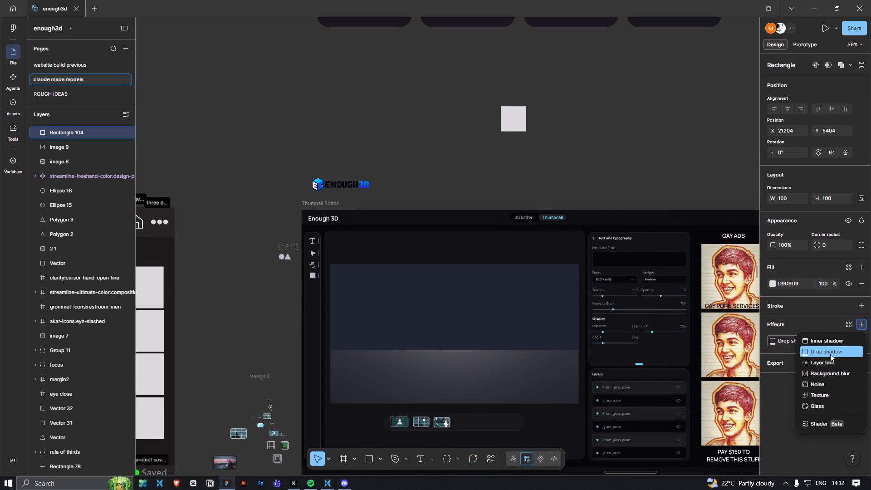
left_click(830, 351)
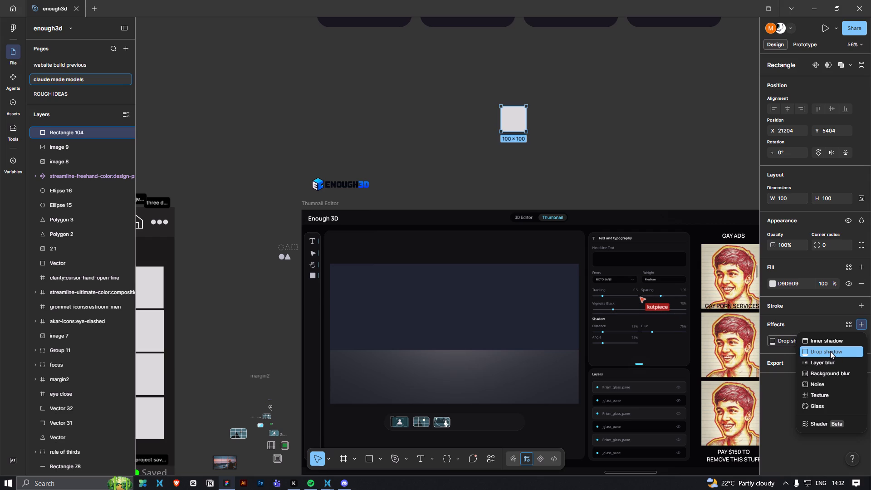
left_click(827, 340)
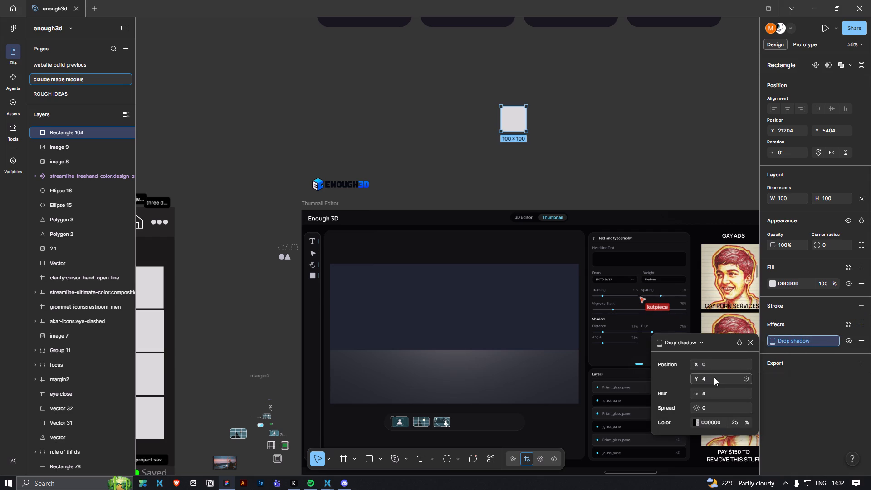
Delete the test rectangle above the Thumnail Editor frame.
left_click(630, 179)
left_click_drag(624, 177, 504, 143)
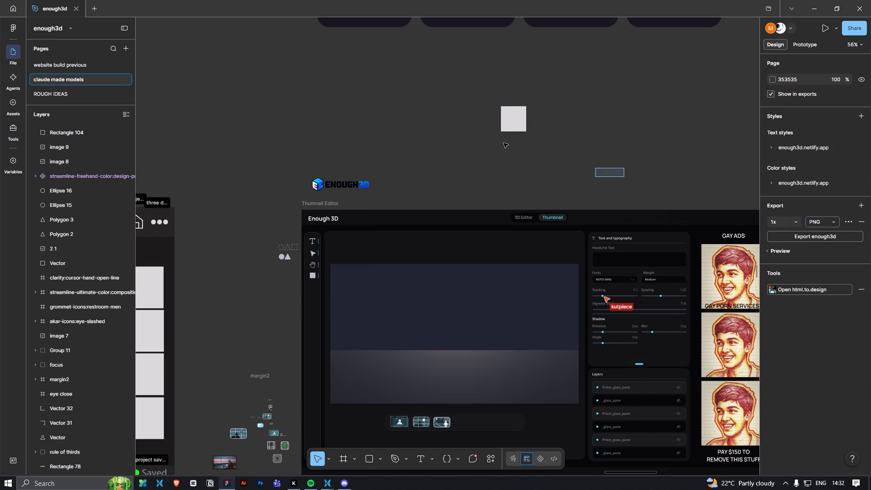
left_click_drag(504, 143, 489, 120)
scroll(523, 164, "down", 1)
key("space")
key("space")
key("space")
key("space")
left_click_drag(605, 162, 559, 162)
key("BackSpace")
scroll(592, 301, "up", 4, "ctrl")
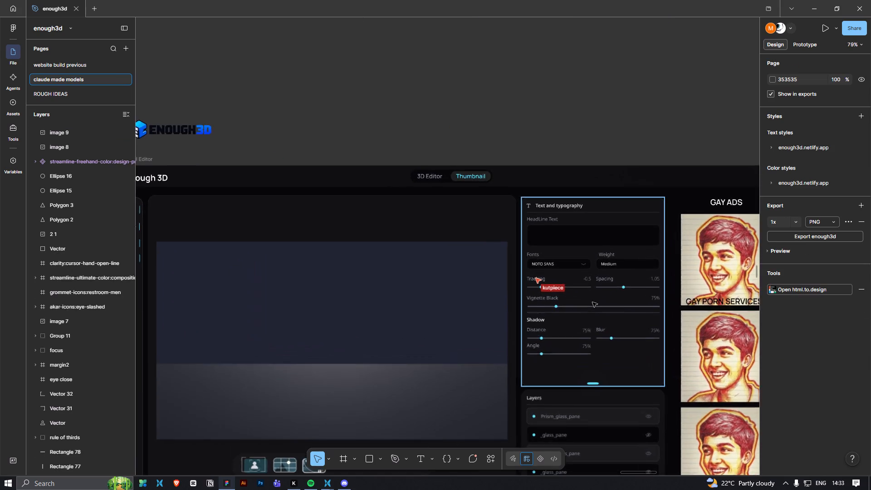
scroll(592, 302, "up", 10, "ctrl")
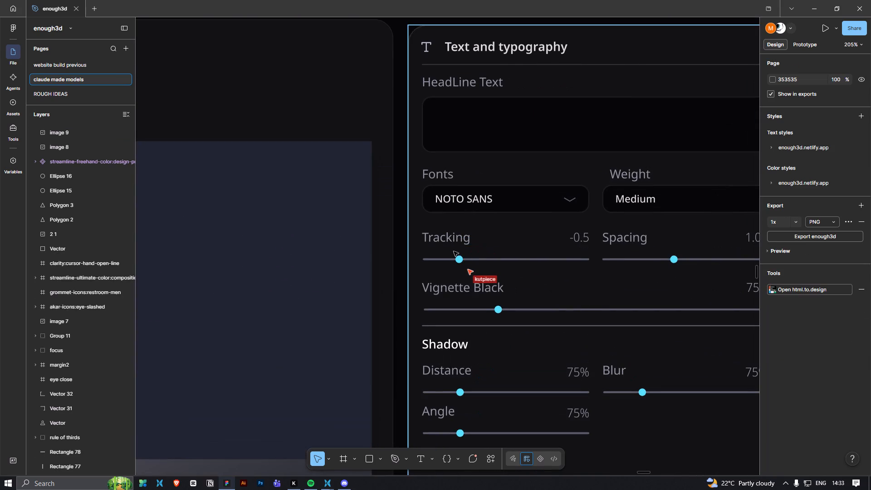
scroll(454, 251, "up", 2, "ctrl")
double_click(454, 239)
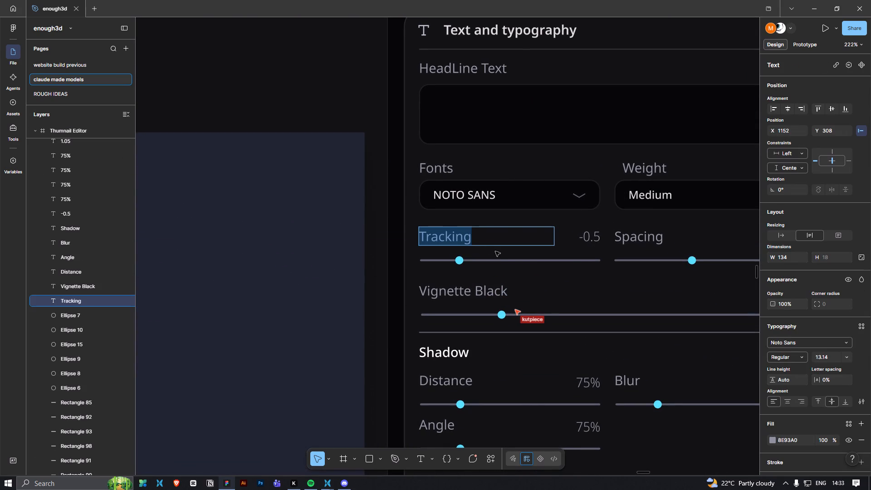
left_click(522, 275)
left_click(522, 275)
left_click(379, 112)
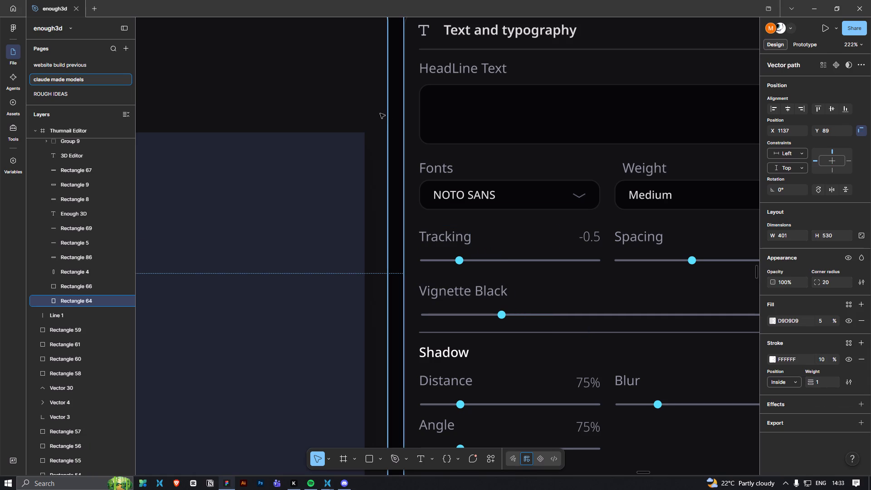
Examine the Thumnail Editor's text and typography panel against the neighbouring Html → Body mockup.
scroll(398, 158, "down", 10, "ctrl")
left_click(437, 34, "ctrl")
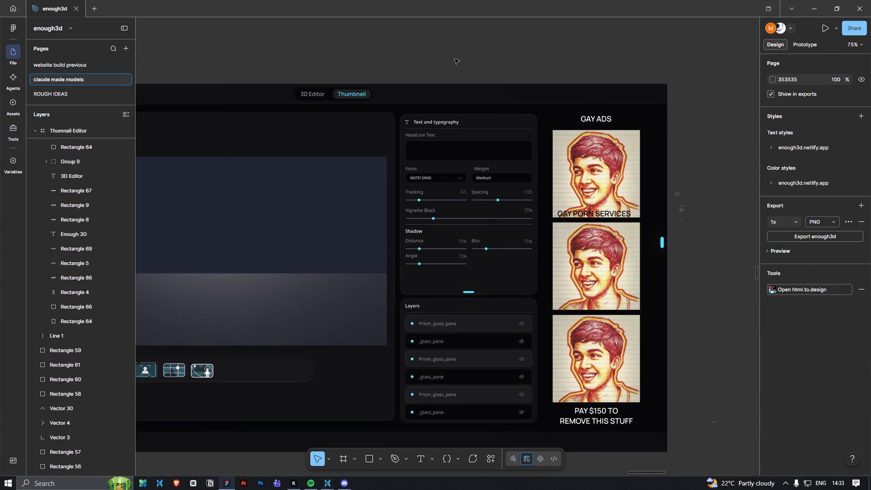
key("space")
key("space")
key("space")
key("space")
key("space")
key("space")
key("space")
key("space")
key("space")
key("space")
key("space")
key("space")
key("space")
key("space")
key("space")
key("space")
key("space")
key("space")
key("space")
key("space")
left_click_drag(699, 204, 373, 211)
left_click_drag(515, 213, 514, 220)
left_click_drag(373, 222, 541, 205)
left_click_drag(519, 215, 583, 208)
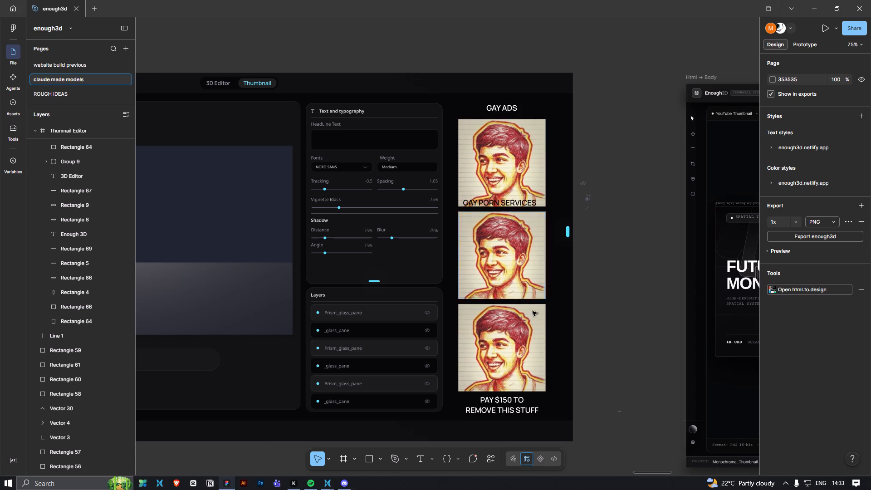
Switch to Brave with the Personal profile and reduce its window so it floats over the design canvas.
left_click(181, 484)
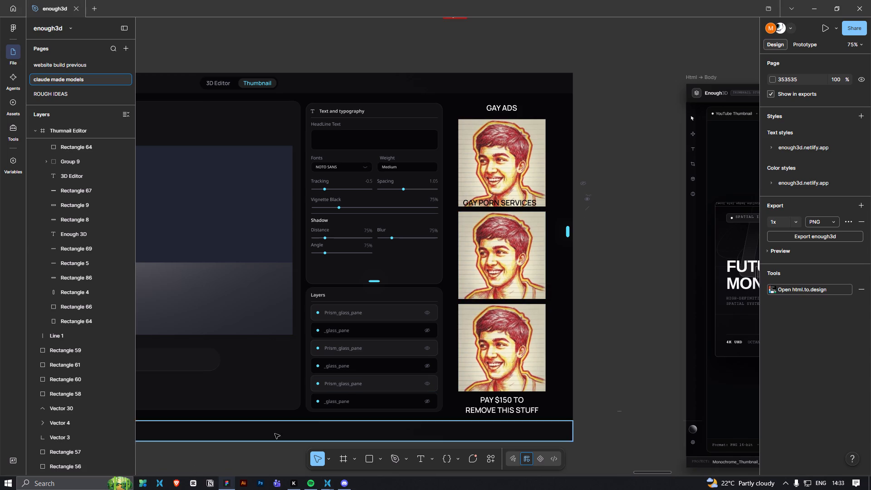
left_click(441, 285)
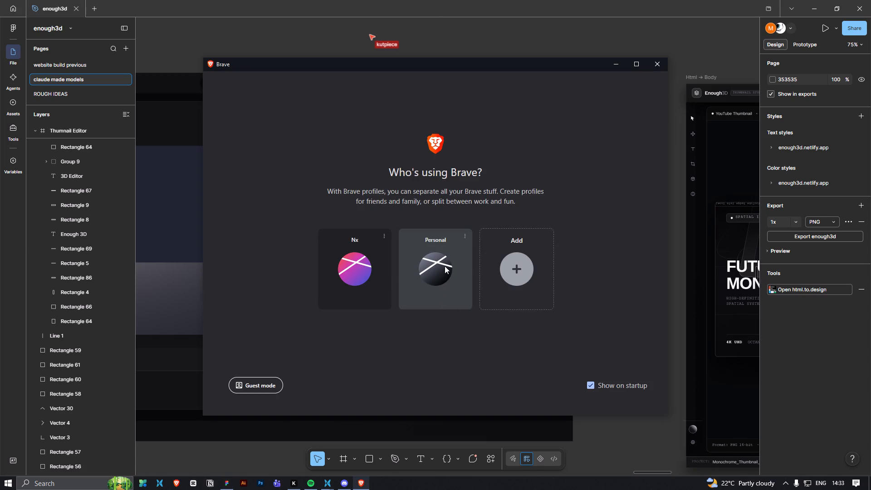
left_click(839, 11)
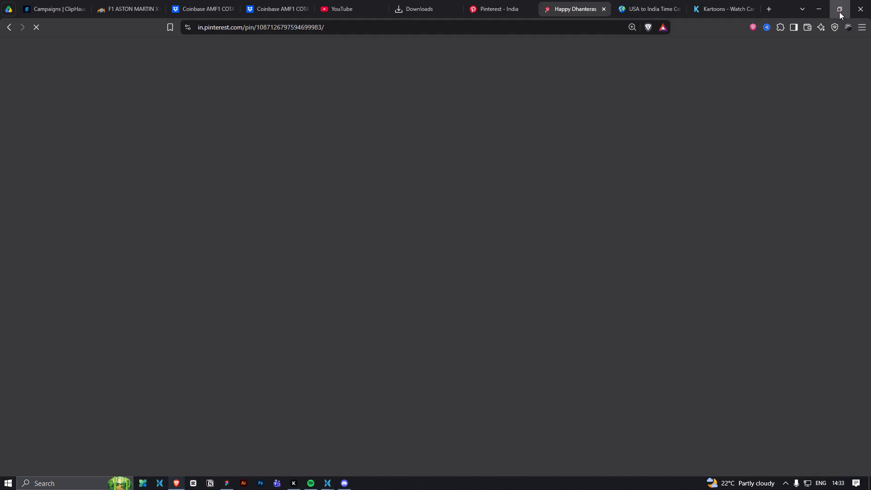
left_click_drag(564, 24, 505, 38)
Search Pinterest for "text shadow features".
left_click(237, 88)
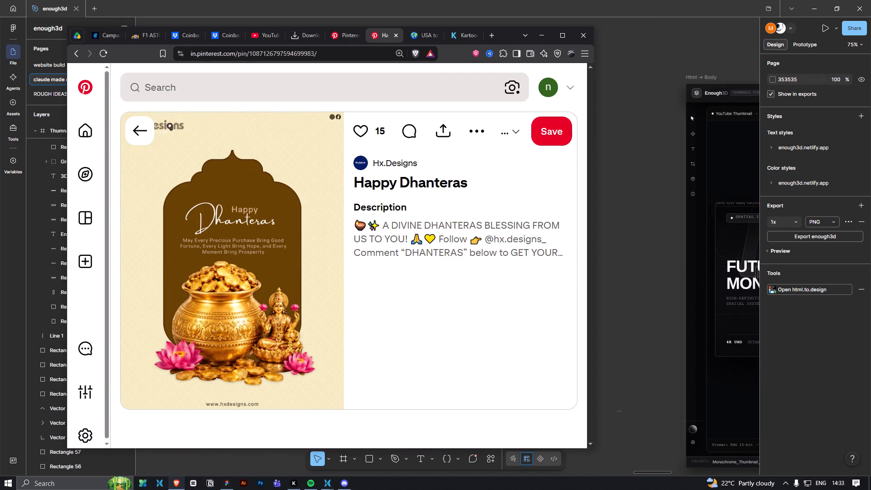
type("sh")
key("BackSpace")
key("BackSpace")
type("text d")
key("BackSpace")
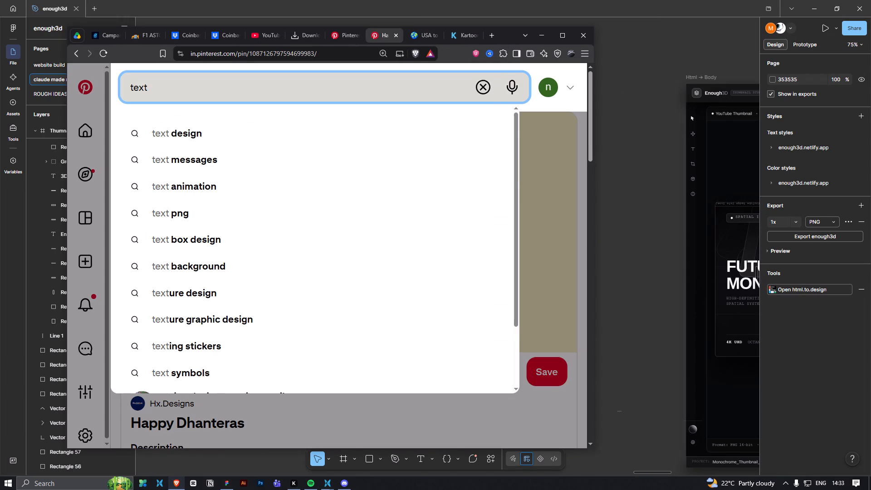
type("sdhao")
key("BackSpace")
key("BackSpace")
key("BackSpace")
key("BackSpace")
type("hadow")
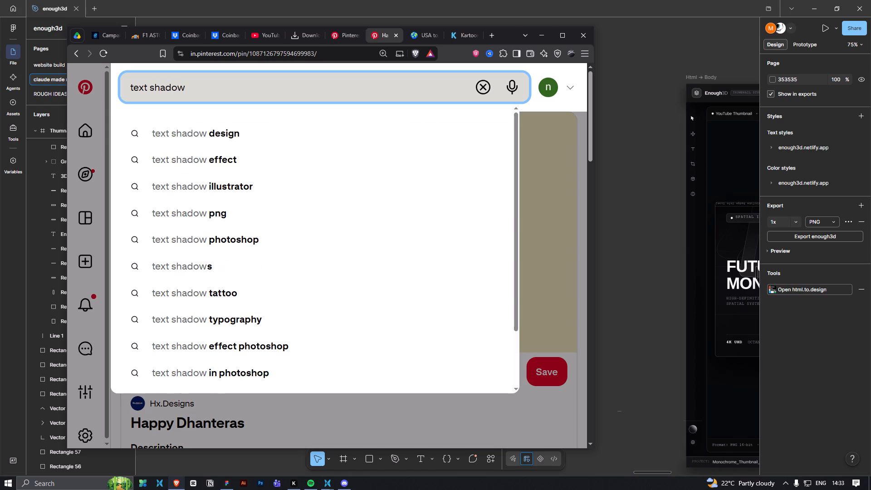
key("space")
type("features")
key("Return")
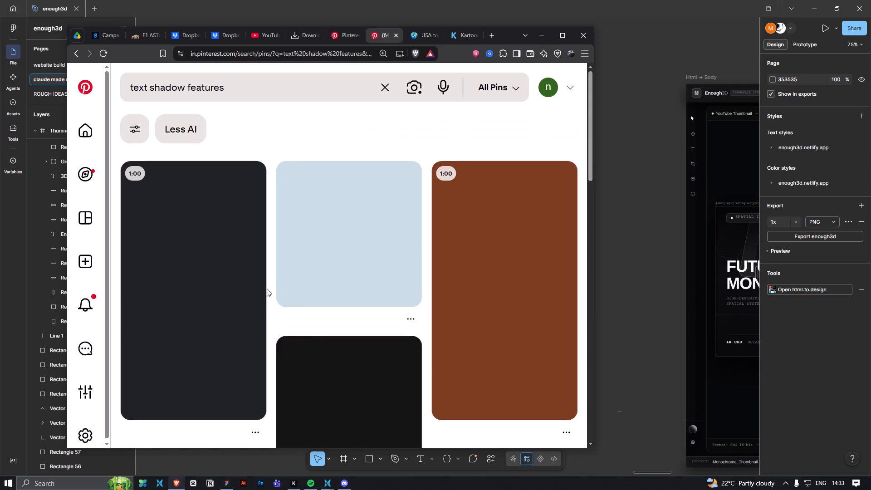
Look through the Pinterest results for a reference showing drop shadow settings.
scroll(294, 299, "down", 4)
scroll(347, 323, "down", 2)
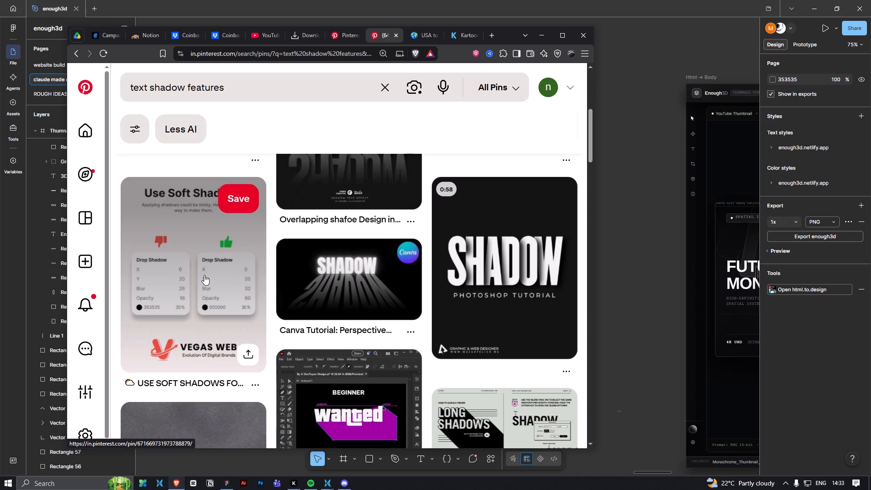
right_click(191, 275)
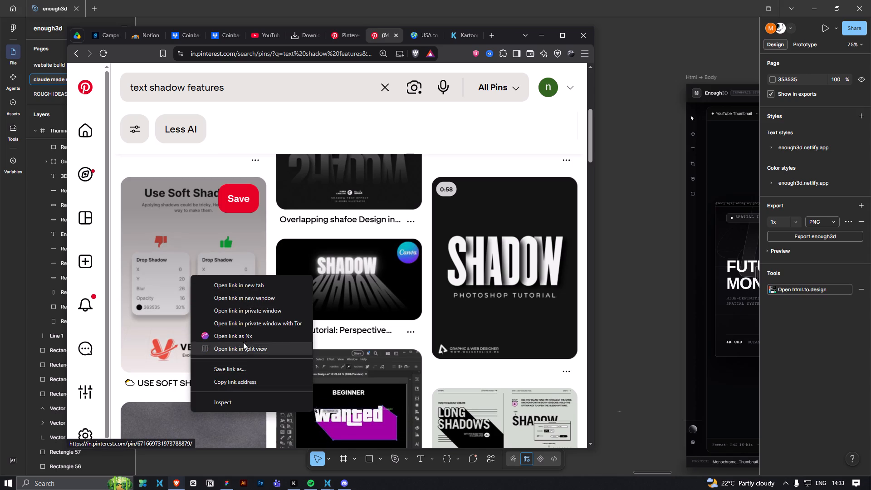
left_click(280, 231)
scroll(283, 253, "down", 2)
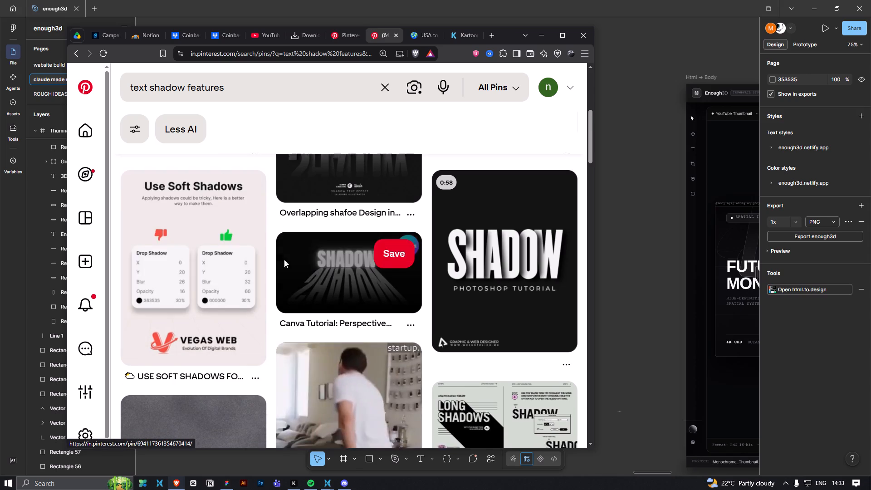
scroll(284, 260, "down", 1)
scroll(296, 301, "down", 9)
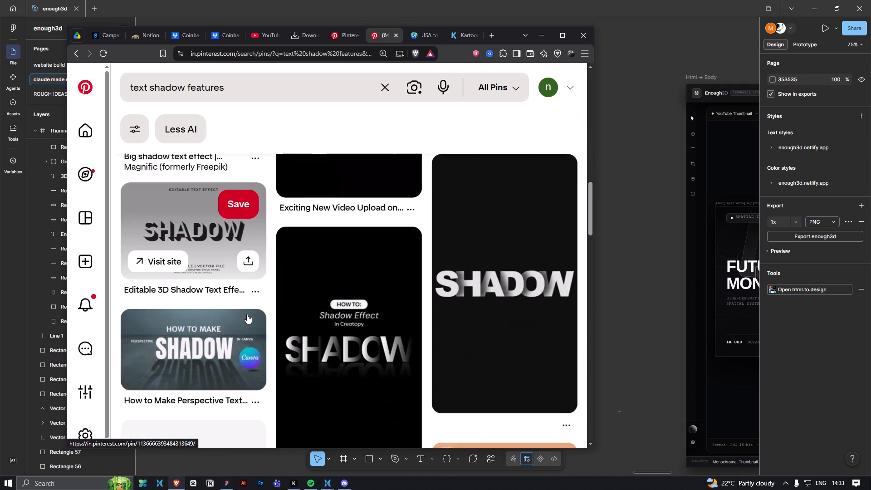
scroll(247, 314, "down", 2)
scroll(247, 314, "up", 13)
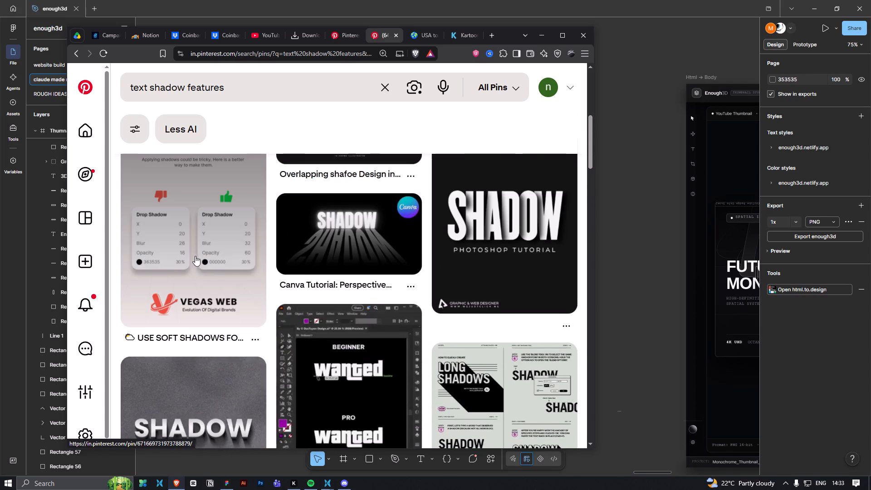
Open the "Use Soft Shadows" pin and look through its related shadow pins.
right_click(194, 256)
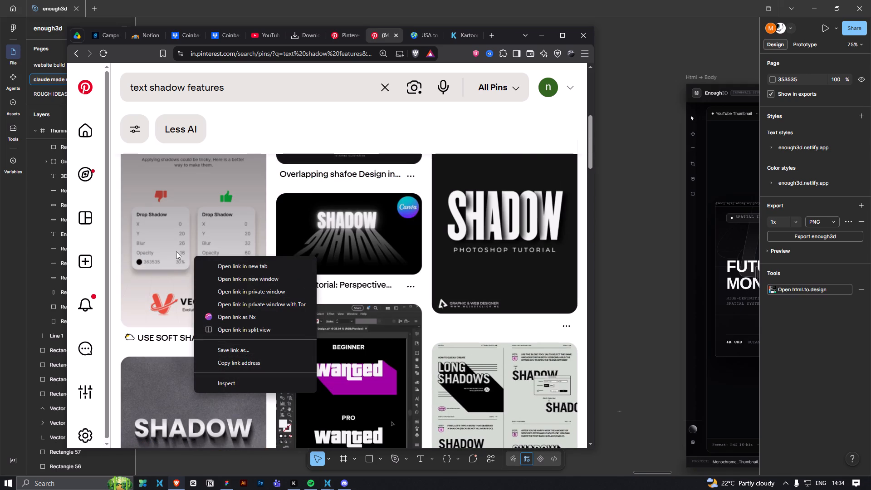
left_click(176, 249)
scroll(241, 269, "down", 9)
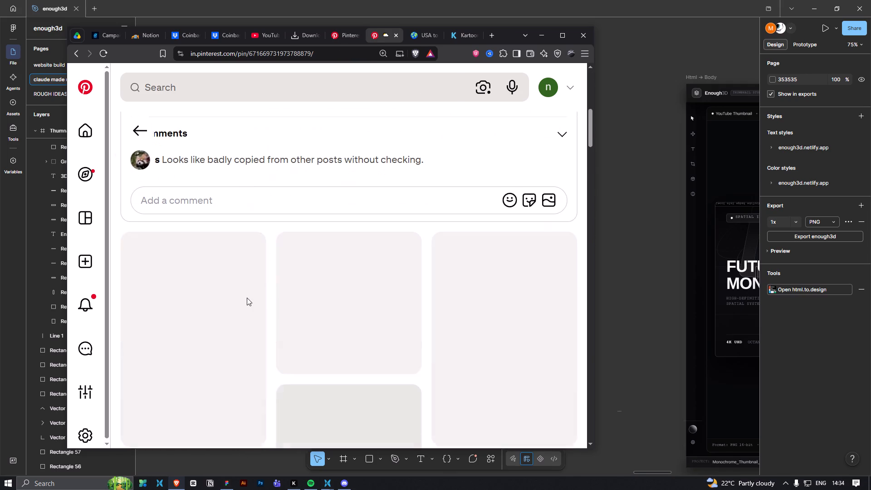
scroll(354, 320, "down", 4)
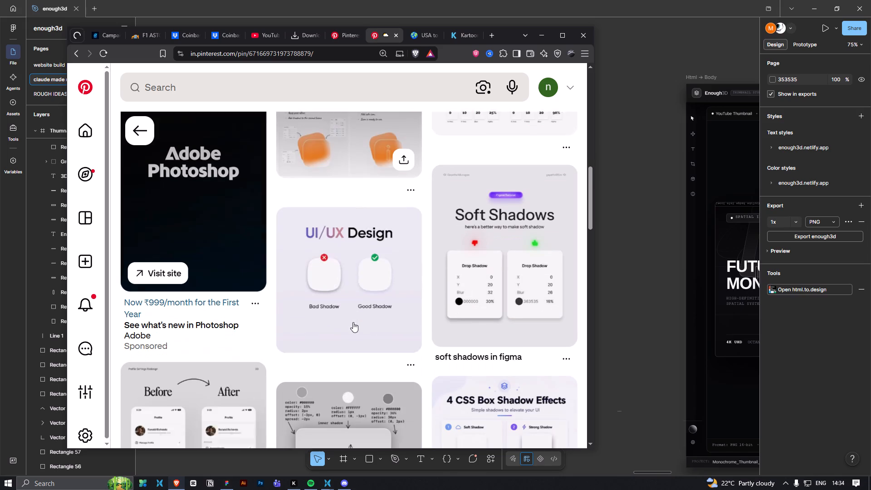
scroll(353, 322, "down", 3)
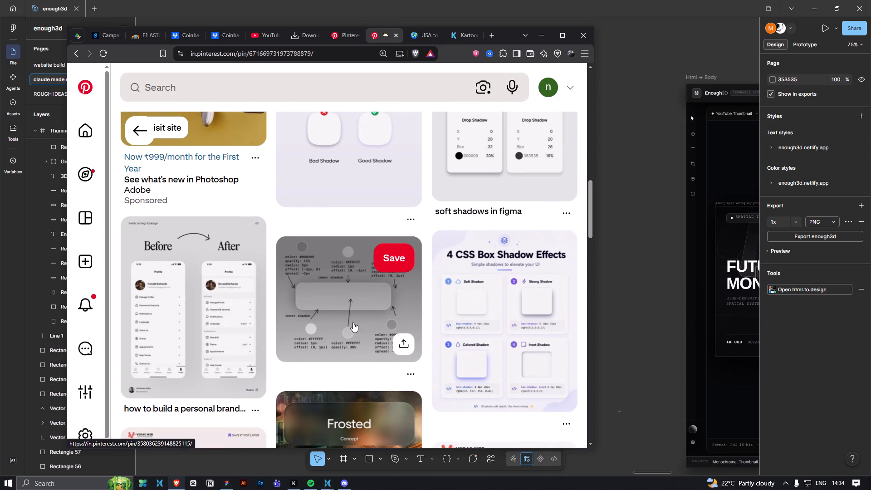
scroll(353, 322, "up", 15)
Copy the "Use Soft Shadows" pin image and paste it onto the Figma canvas near the Thumnail Editor frame.
right_click(338, 210)
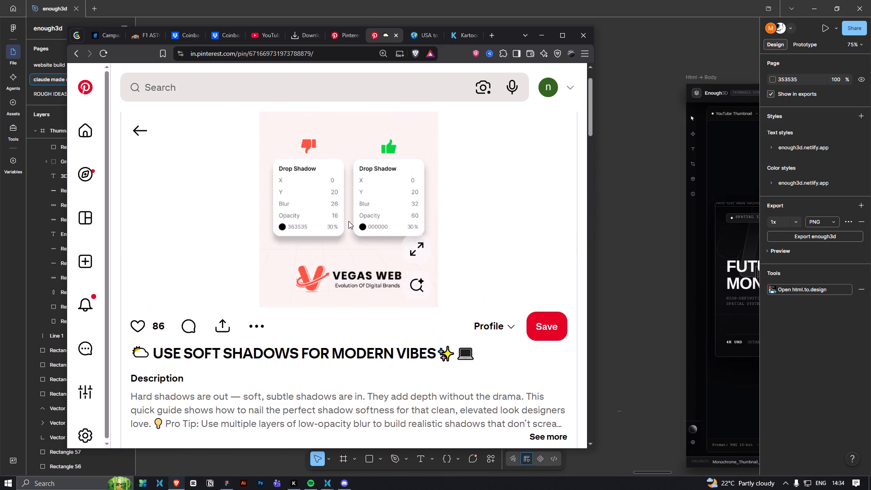
left_click(364, 247)
left_click(658, 291)
key("ctrl+v")
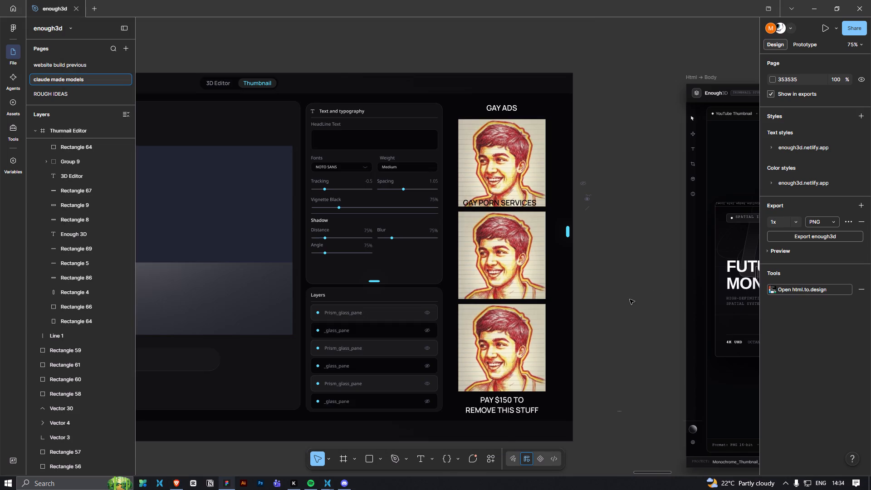
left_click(605, 288)
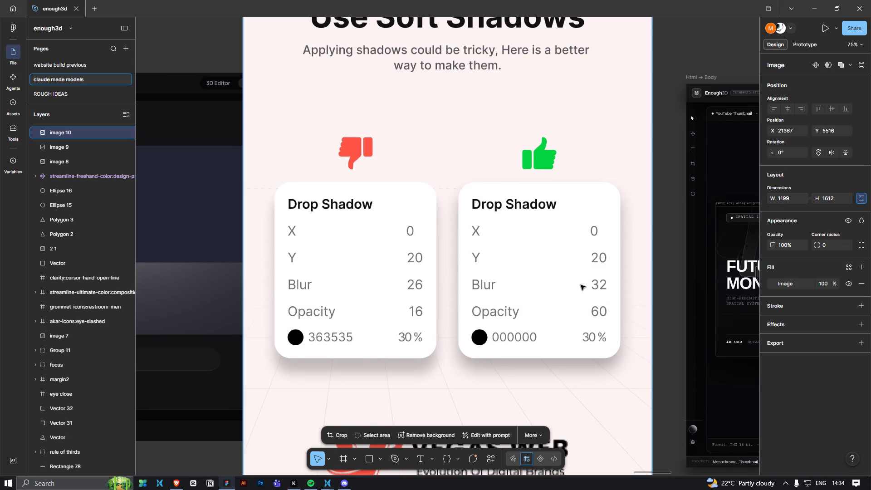
Scale the pasted shadow reference to about 509 × 684 and place it beside the Text and typography panel, over the preview area.
scroll(571, 311, "down", 6, "ctrl")
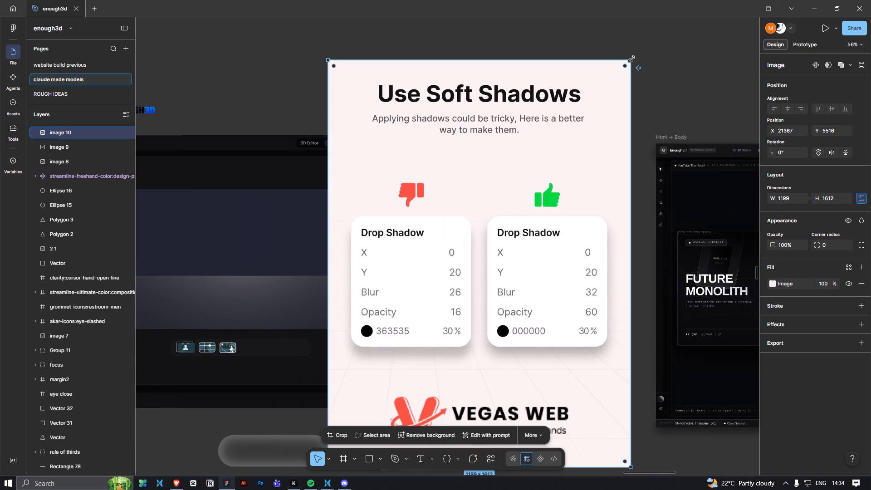
left_click_drag(631, 59, 456, 368)
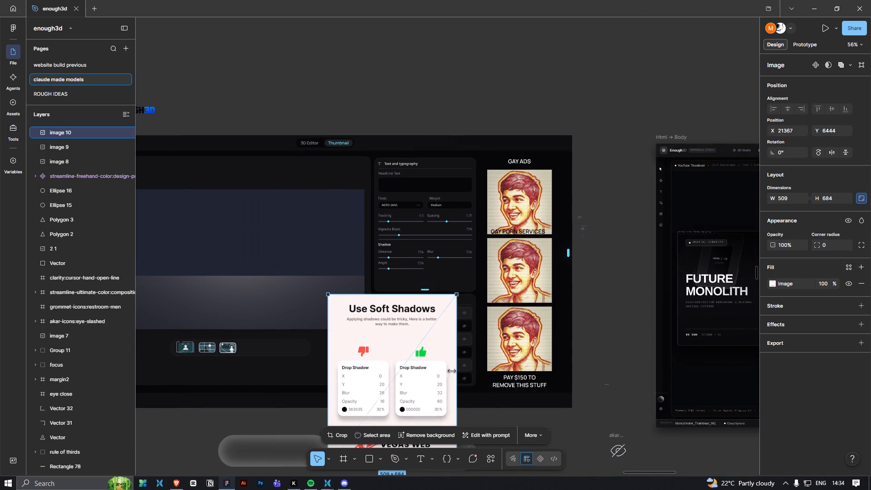
left_click_drag(428, 387, 338, 259)
left_click(614, 281)
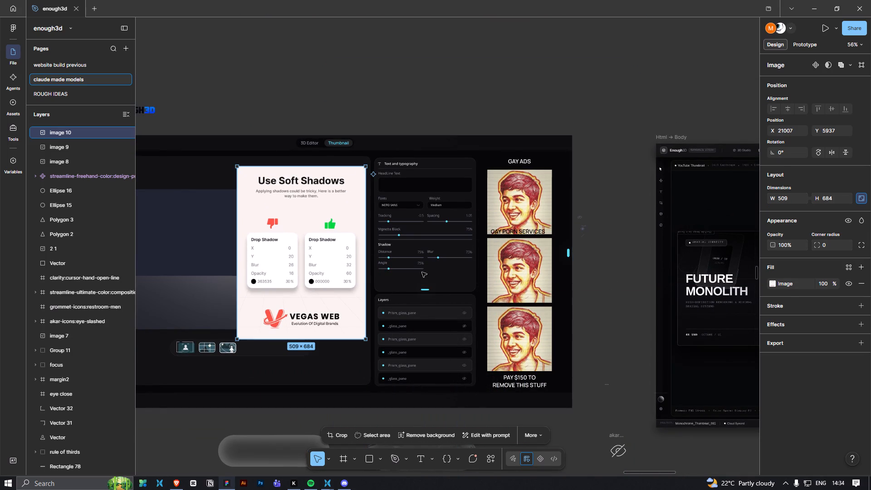
Examine the reference's Drop Shadow settings against the Shadow controls in the Text and typography panel.
scroll(378, 275, "up", 9, "ctrl")
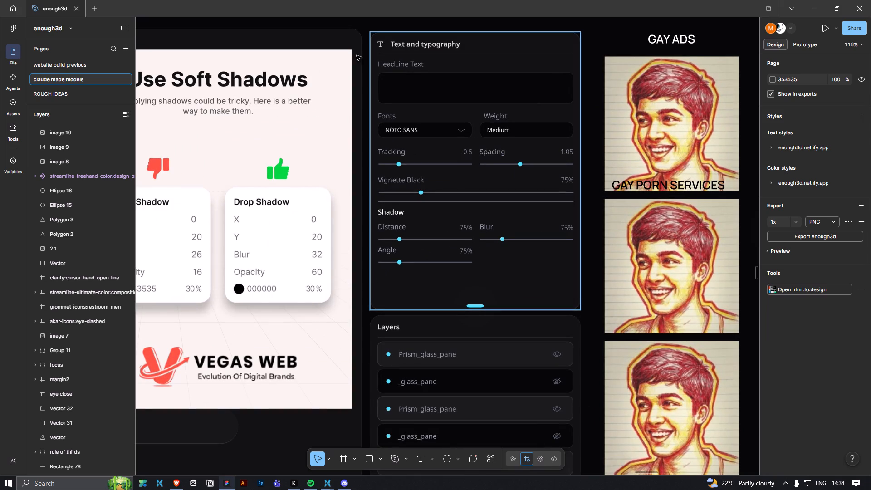
left_click(347, 3)
key("space")
key("space")
key("space")
key("space")
key("space")
key("space")
key("space")
key("space")
key("space")
key("space")
key("space")
key("space")
key("space")
key("space")
key("space")
key("space")
key("space")
key("space")
key("space")
key("space")
left_click_drag(347, 3, 380, 56)
scroll(381, 201, "down", 4, "ctrl")
key("space")
key("space")
key("space")
key("space")
key("space")
key("space")
key("space")
key("space")
key("space")
left_click_drag(389, 39, 388, 59)
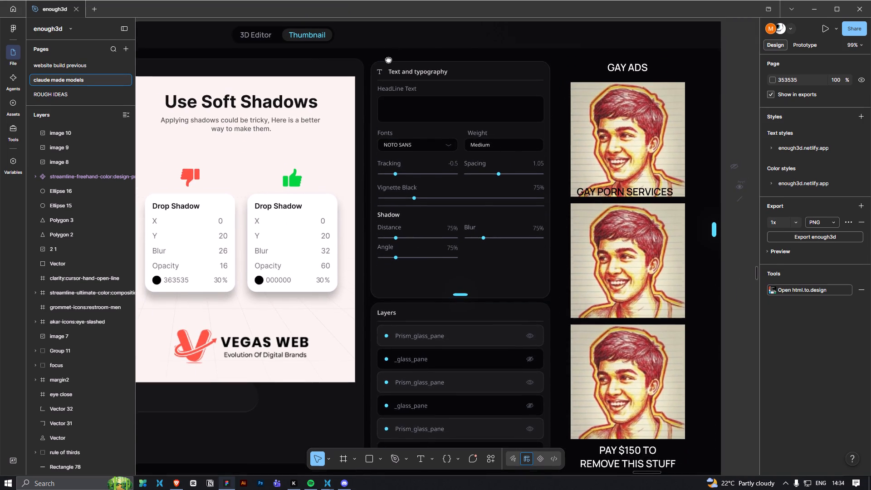
left_click_drag(388, 59, 390, 117)
scroll(390, 120, "down", 7, "ctrl")
left_click(597, 252)
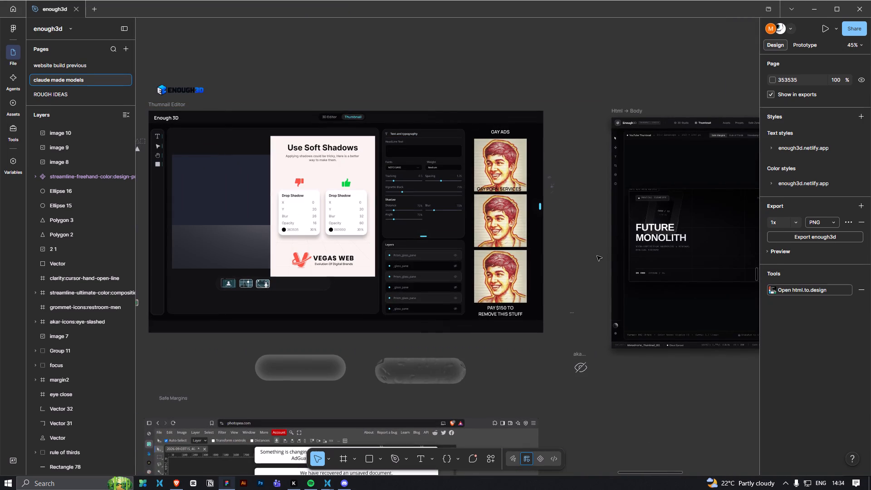
scroll(555, 279, "up", 4, "ctrl")
key("space")
key("space")
key("space")
key("space")
key("space")
key("space")
key("space")
key("space")
key("space")
key("space")
key("space")
key("space")
key("space")
key("space")
key("space")
key("space")
key("space")
key("space")
key("space")
key("space")
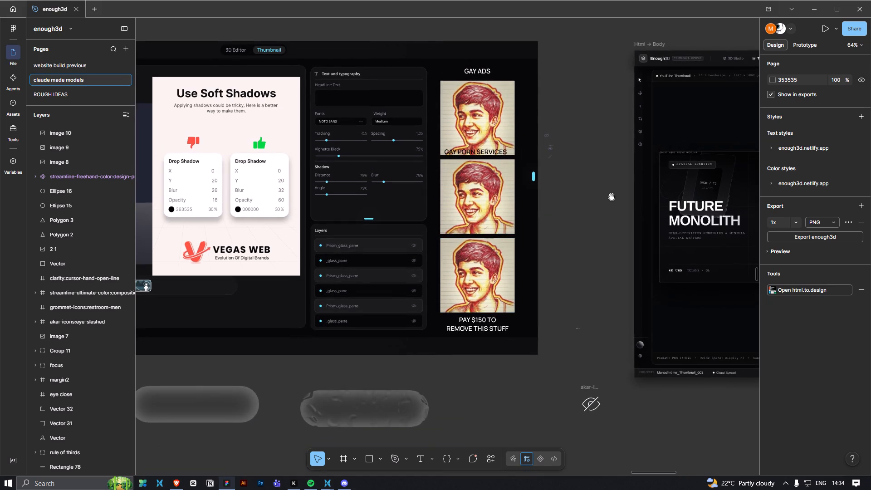
left_click_drag(609, 197, 664, 285)
scroll(638, 272, "up", 4, "ctrl")
key("space")
key("space")
key("space")
key("space")
key("space")
key("space")
key("space")
key("space")
key("space")
key("space")
key("space")
key("space")
key("space")
key("space")
key("space")
left_click_drag(622, 212, 700, 230)
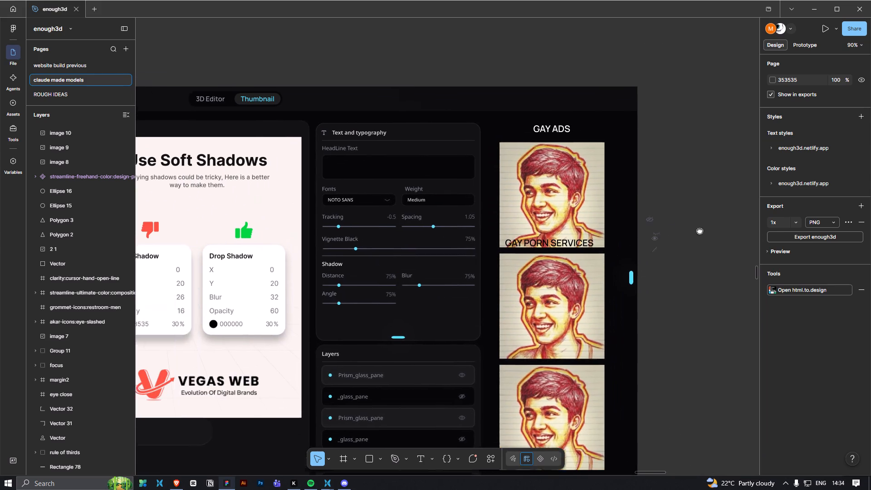
left_click_drag(700, 230, 724, 229)
scroll(345, 64, "up", 2, "ctrl")
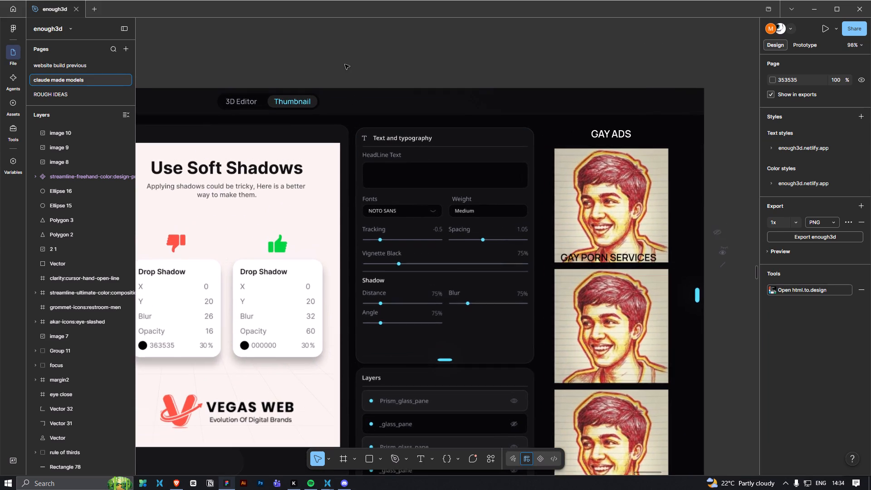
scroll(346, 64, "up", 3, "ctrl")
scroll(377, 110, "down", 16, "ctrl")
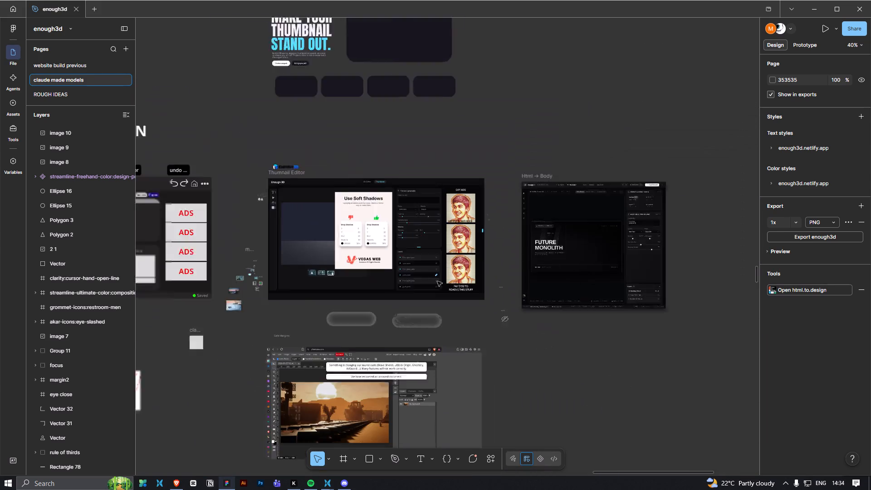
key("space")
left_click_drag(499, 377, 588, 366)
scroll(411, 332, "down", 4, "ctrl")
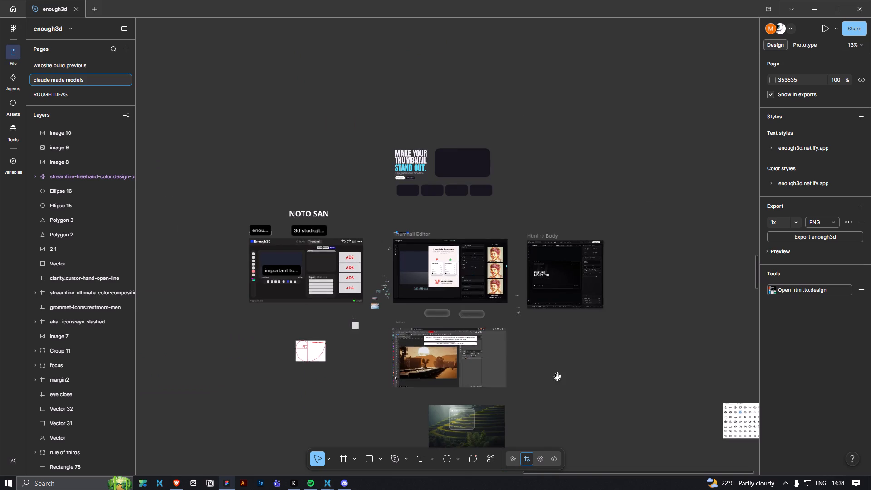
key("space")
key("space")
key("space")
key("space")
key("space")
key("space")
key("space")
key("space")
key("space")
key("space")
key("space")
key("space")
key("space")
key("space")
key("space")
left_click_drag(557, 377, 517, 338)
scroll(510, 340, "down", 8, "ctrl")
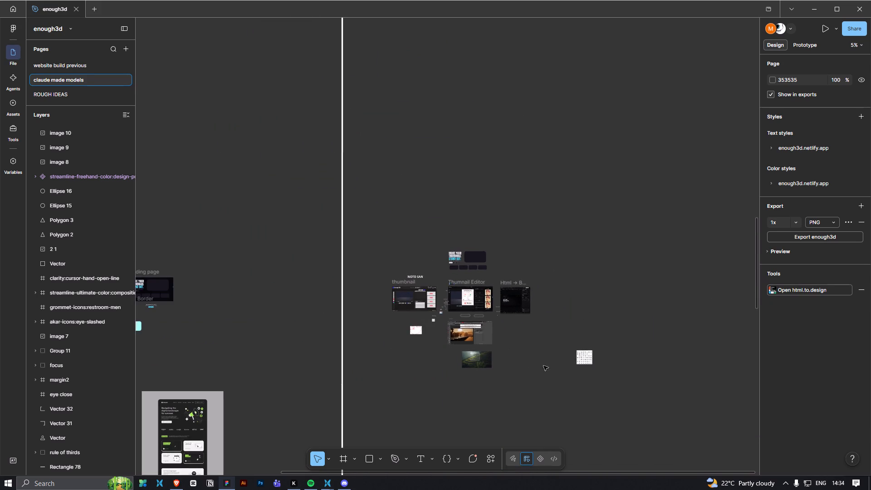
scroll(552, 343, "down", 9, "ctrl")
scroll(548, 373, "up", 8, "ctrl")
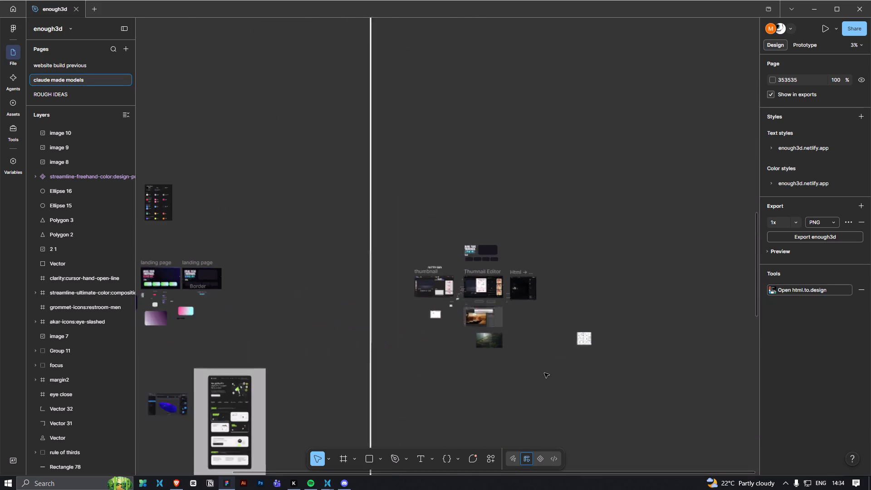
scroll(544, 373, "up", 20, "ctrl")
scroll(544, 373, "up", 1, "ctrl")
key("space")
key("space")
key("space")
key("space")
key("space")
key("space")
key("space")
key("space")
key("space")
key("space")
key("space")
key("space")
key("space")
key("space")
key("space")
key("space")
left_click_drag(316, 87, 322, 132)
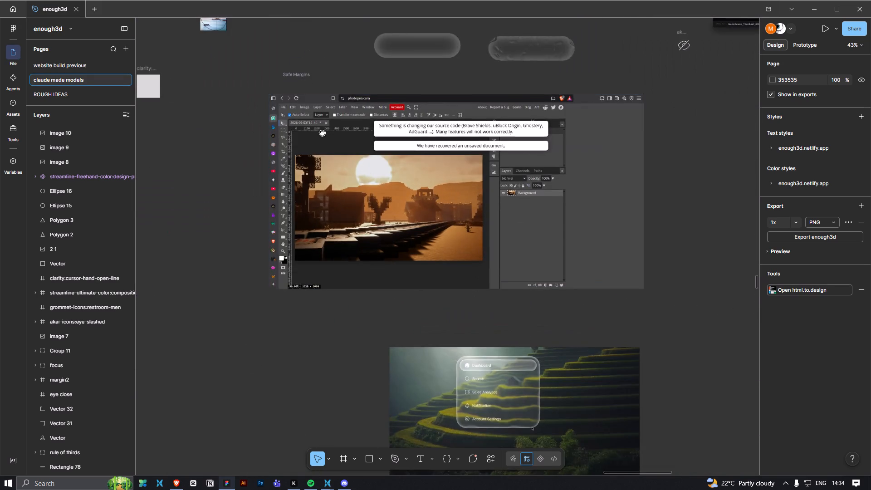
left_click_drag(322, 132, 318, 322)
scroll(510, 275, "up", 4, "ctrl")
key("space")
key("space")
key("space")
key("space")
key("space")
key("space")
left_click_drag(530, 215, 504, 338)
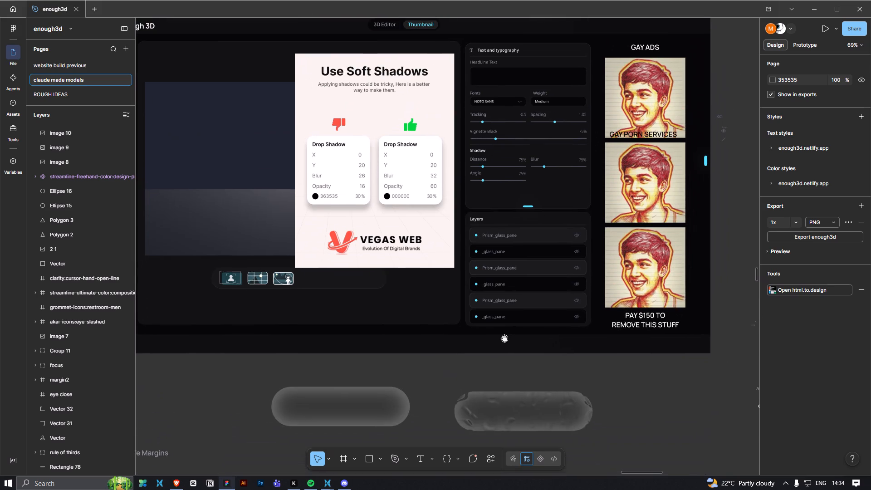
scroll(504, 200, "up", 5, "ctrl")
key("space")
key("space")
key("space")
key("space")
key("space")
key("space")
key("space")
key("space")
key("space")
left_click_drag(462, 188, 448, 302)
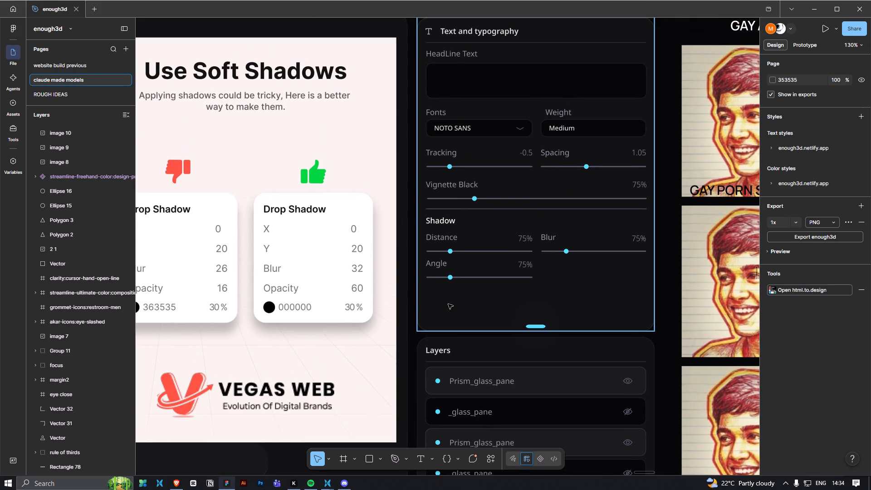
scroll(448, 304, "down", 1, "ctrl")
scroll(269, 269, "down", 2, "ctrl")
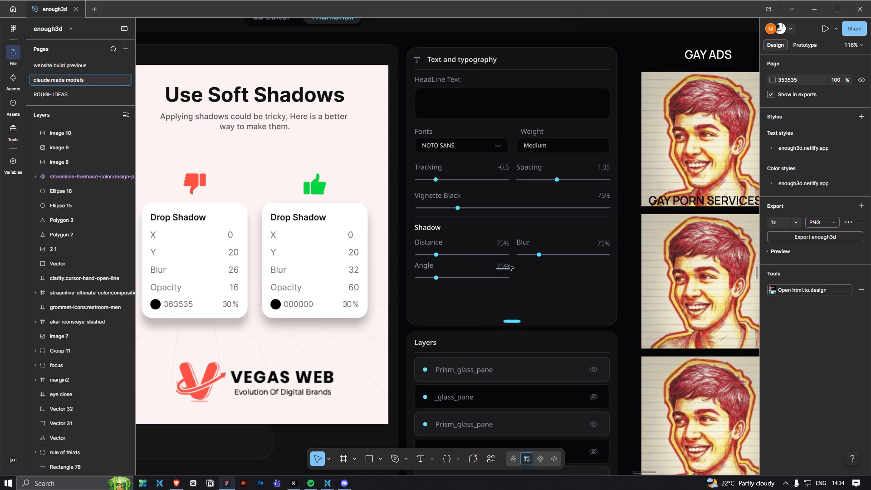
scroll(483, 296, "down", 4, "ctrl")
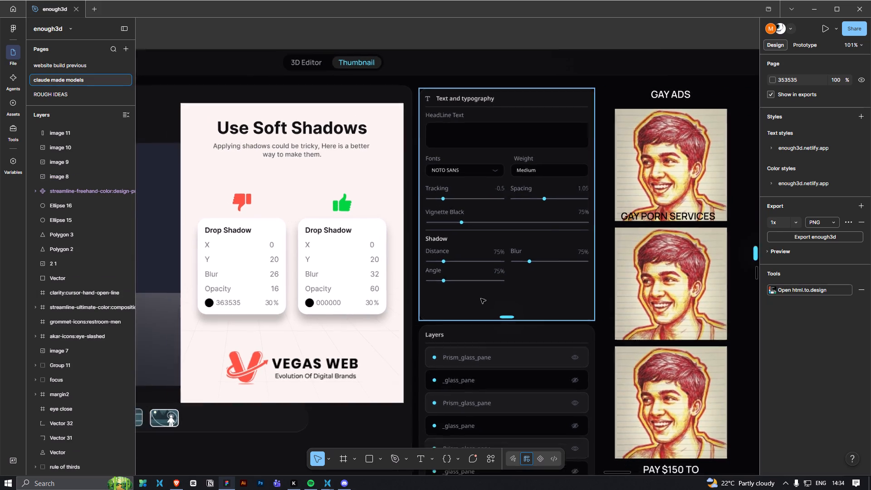
Examine the newly added green text-settings reference image on the far side of the canvas, from its Text controls through Fill and Outline.
scroll(481, 299, "down", 11, "ctrl")
scroll(484, 312, "down", 10, "ctrl")
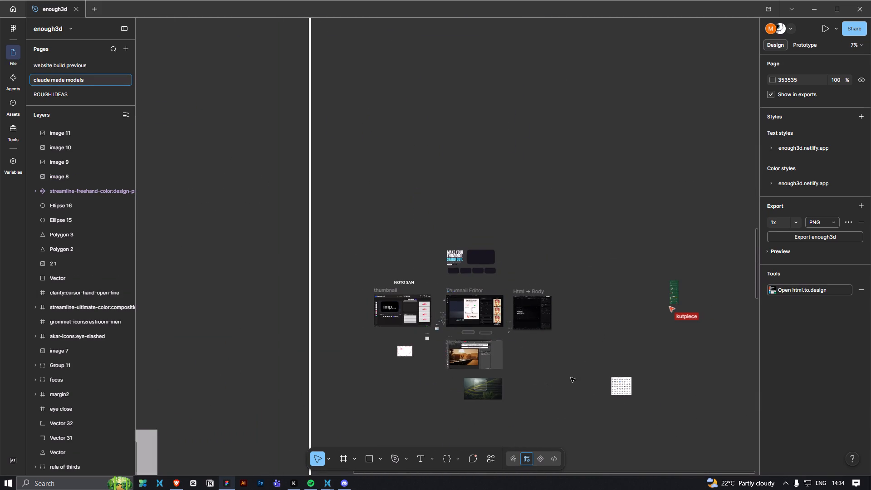
scroll(655, 328, "up", 4, "ctrl")
scroll(691, 301, "up", 12, "ctrl")
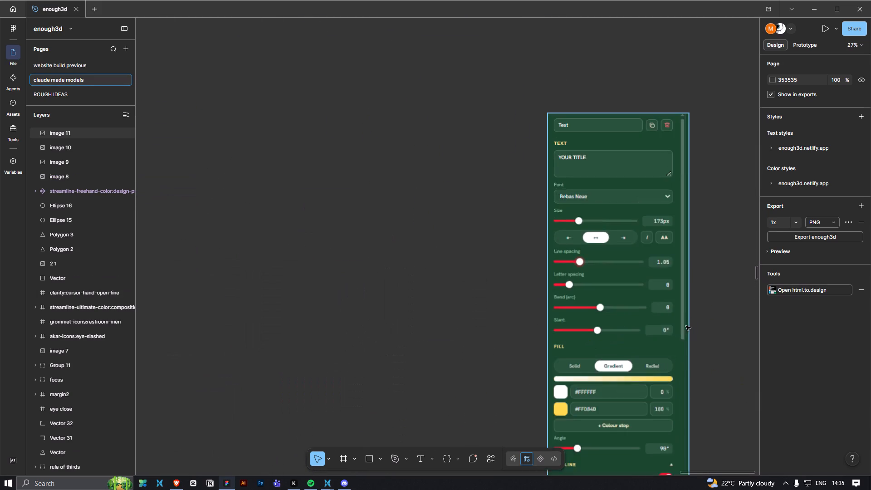
scroll(685, 328, "up", 3, "ctrl")
scroll(621, 280, "up", 2, "ctrl")
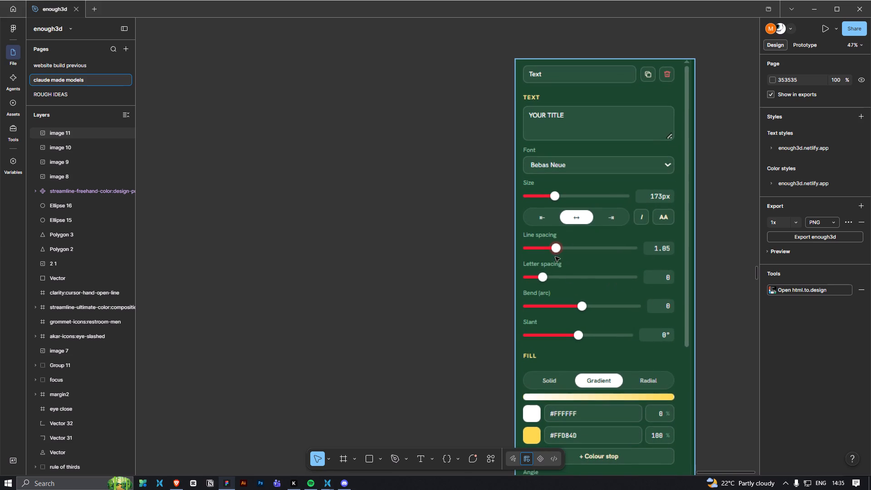
key("space")
key("space")
key("space")
key("space")
key("space")
key("space")
key("space")
key("space")
left_click_drag(463, 267, 387, 236)
scroll(374, 289, "down", 2)
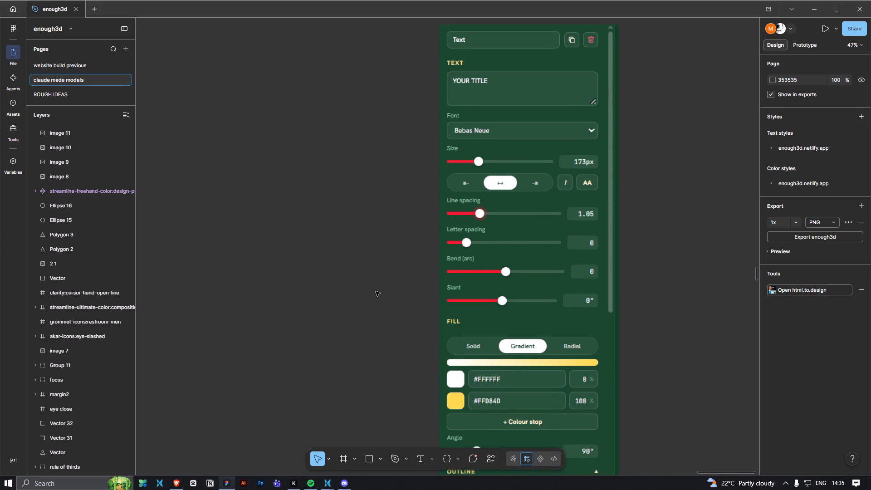
scroll(376, 291, "down", 1)
scroll(416, 338, "down", 5)
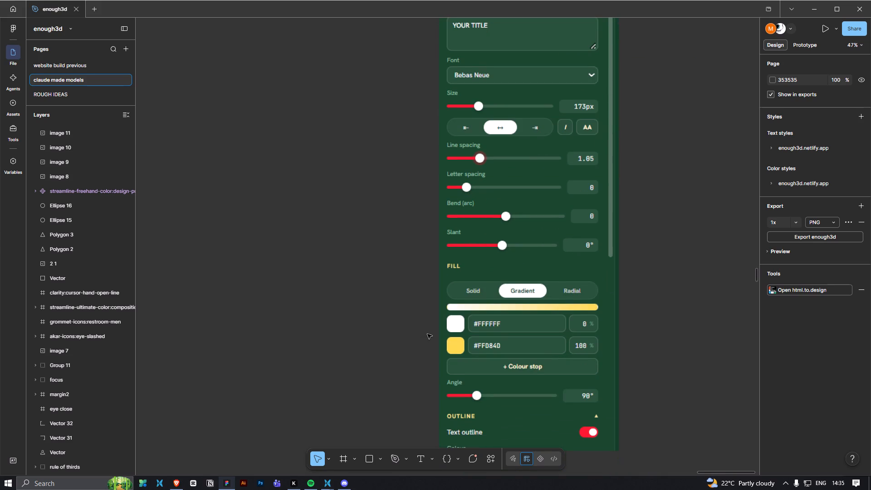
scroll(427, 334, "up", 3)
scroll(427, 334, "down", 1)
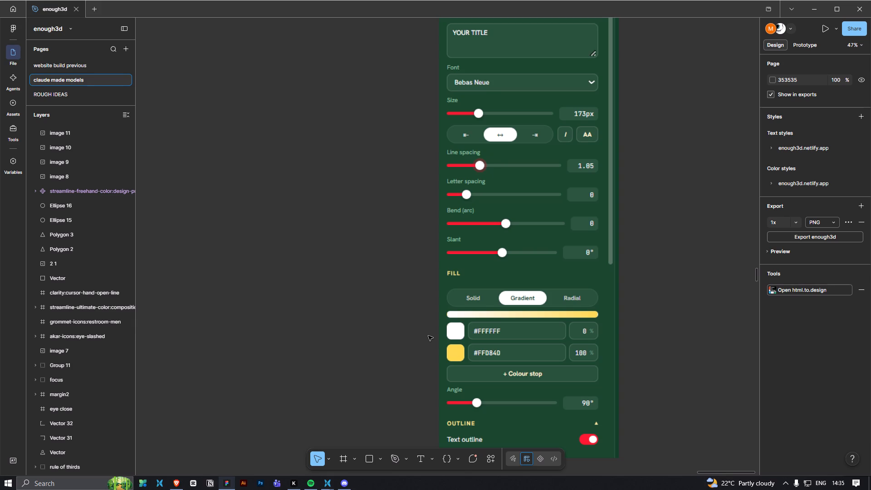
scroll(424, 333, "down", 2, "ctrl")
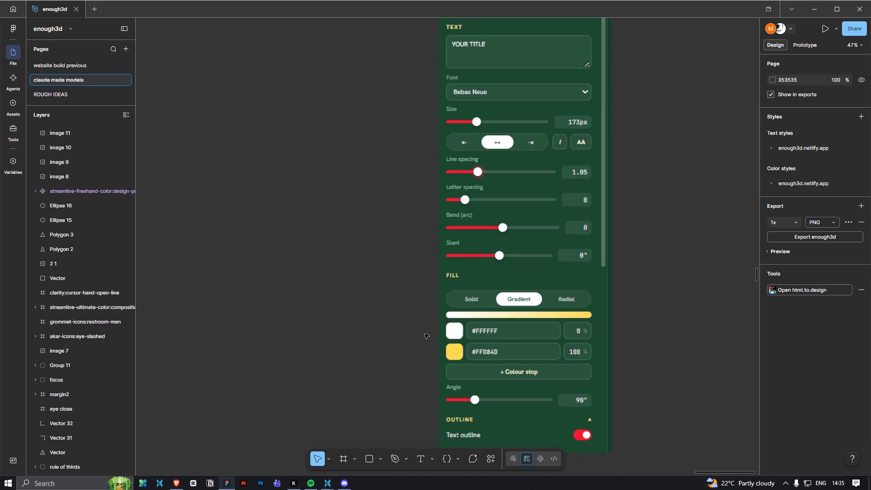
scroll(425, 334, "down", 6, "ctrl")
Set the Angle value under Shadow in the Thumnail Editor's Text and typography panel to 90.
key("space")
key("space")
key("space")
key("space")
key("space")
key("space")
key("space")
key("space")
key("space")
key("space")
key("space")
key("space")
key("space")
key("space")
key("space")
key("space")
key("space")
key("space")
key("space")
key("space")
left_click_drag(291, 358, 580, 365)
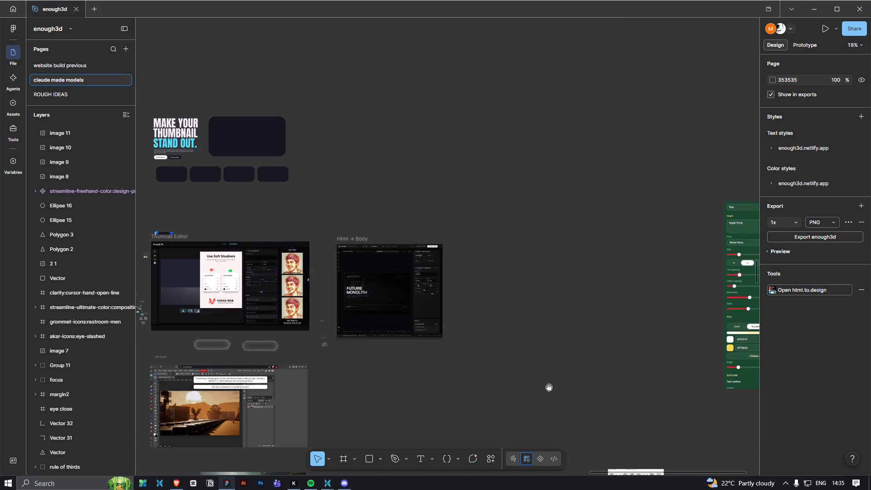
left_click_drag(326, 374, 443, 378)
left_click_drag(355, 379, 510, 391)
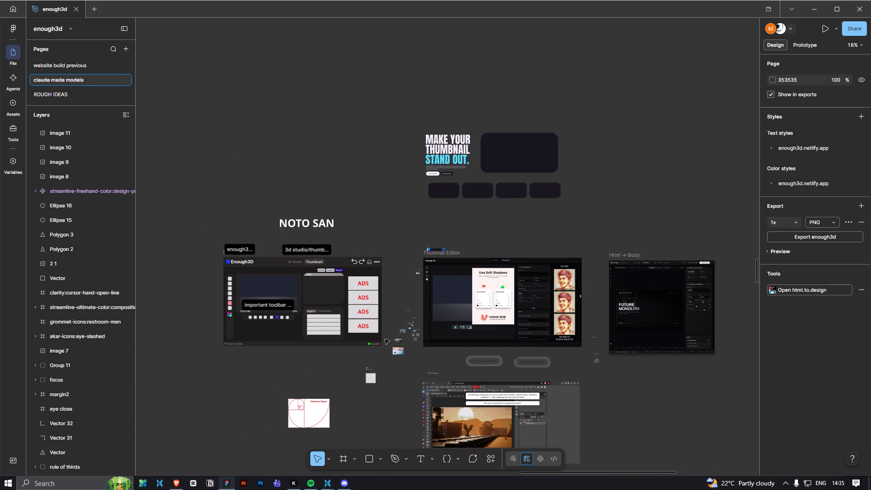
scroll(356, 325, "up", 10, "ctrl")
scroll(638, 336, "up", 4, "ctrl")
key("space")
key("space")
key("space")
key("space")
key("space")
key("space")
key("space")
key("space")
key("space")
key("space")
left_click_drag(658, 310, 514, 331)
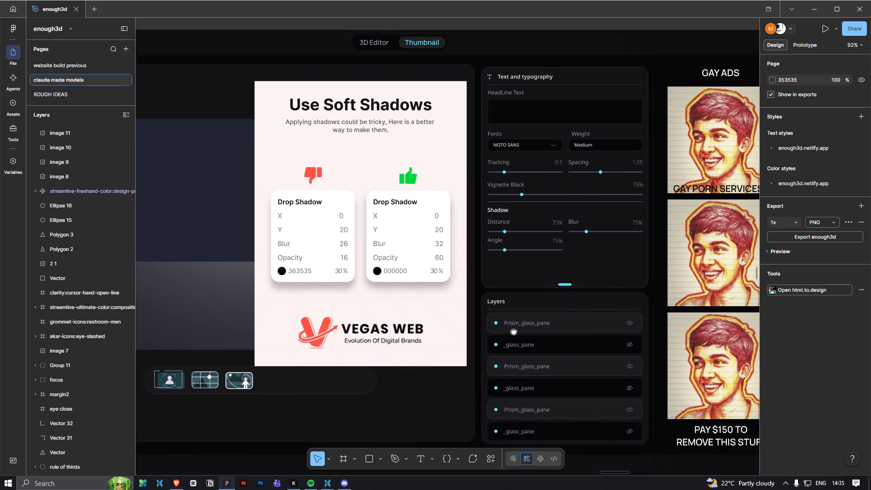
left_click_drag(514, 331, 505, 339)
scroll(481, 302, "up", 5, "ctrl")
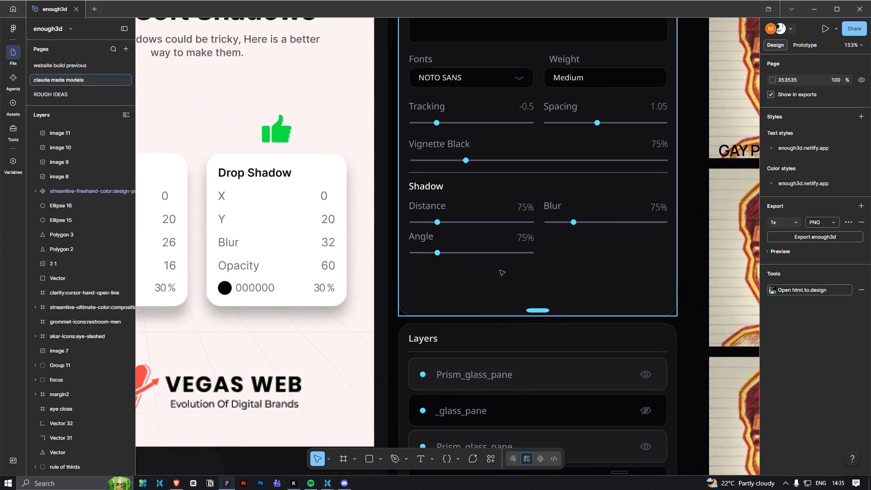
double_click(524, 240)
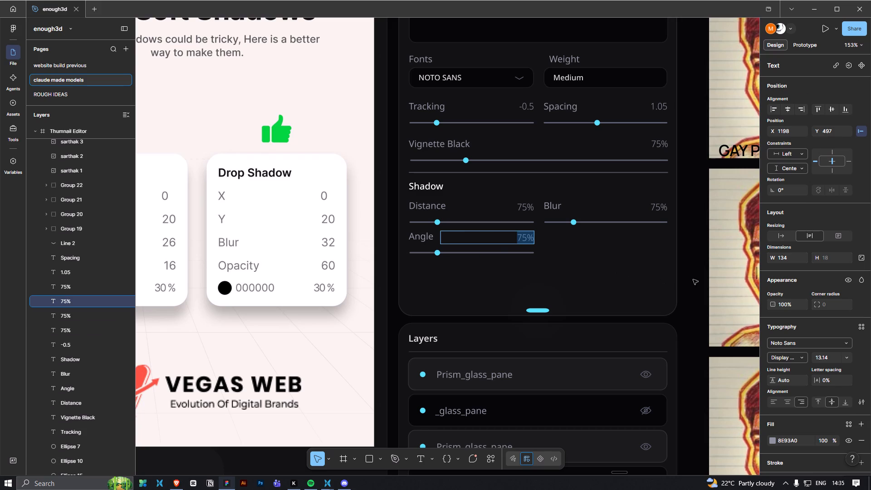
left_click(696, 279)
left_click(696, 279)
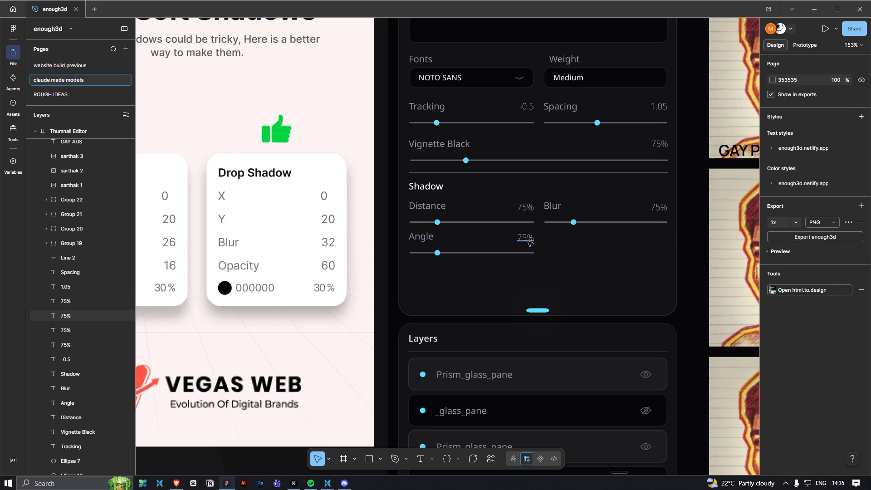
double_click(528, 241)
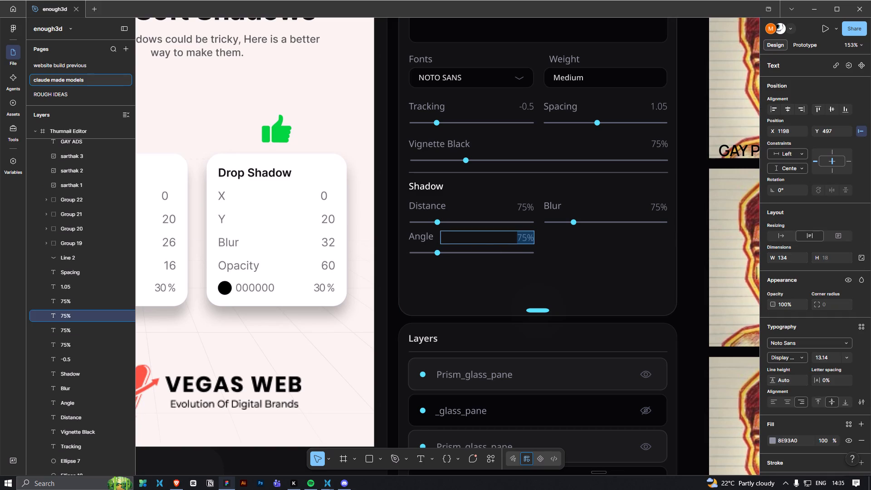
type("90")
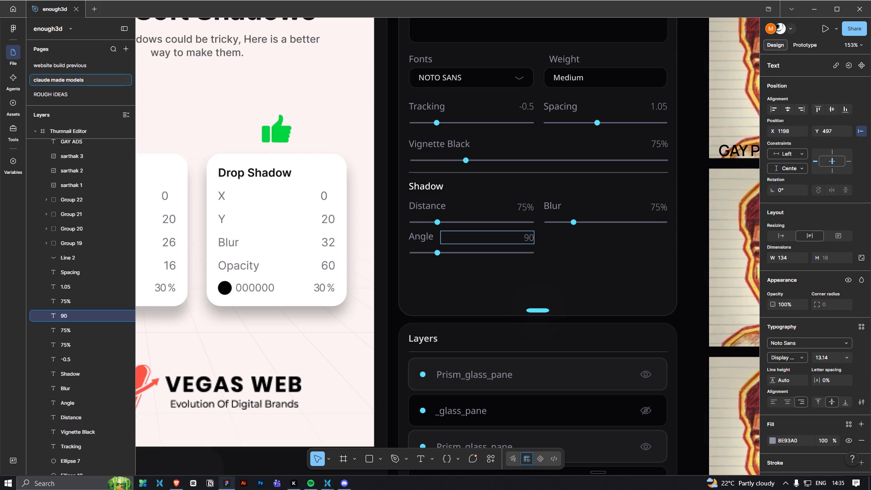
key("o")
key("BackSpace")
left_click(708, 276)
left_click(708, 276)
left_click(701, 316)
scroll(701, 317, "down", 3, "ctrl")
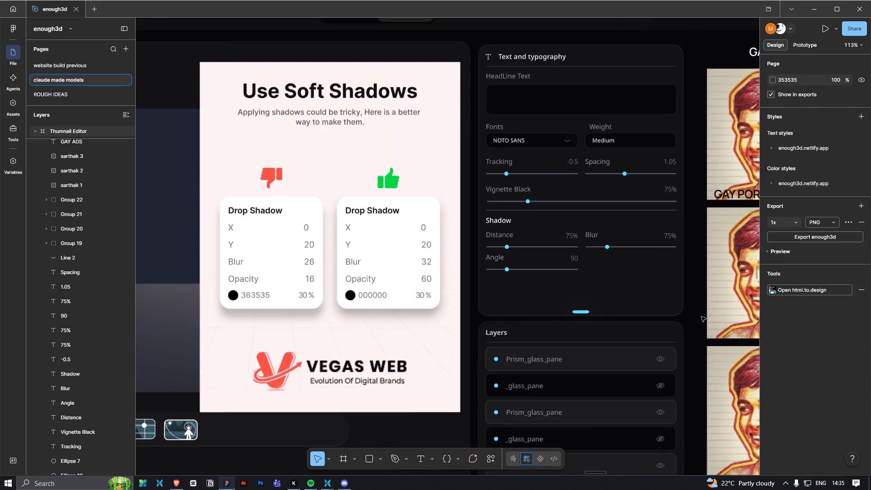
Examine the green text-settings reference on the far side of the canvas, from its Text outline and Arrange controls through Blend and Drop shadow.
scroll(701, 317, "down", 2, "ctrl")
key("space")
key("space")
key("space")
key("space")
key("space")
key("space")
key("space")
key("space")
left_click_drag(701, 317, 602, 312)
key("space")
key("space")
key("space")
left_click_drag(609, 325, 548, 325)
scroll(548, 325, "down", 6, "ctrl")
key("space")
key("space")
key("space")
key("space")
key("space")
key("space")
key("space")
key("space")
key("space")
key("space")
key("space")
key("space")
key("space")
key("space")
left_click_drag(669, 328, 514, 326)
left_click_drag(574, 328, 460, 326)
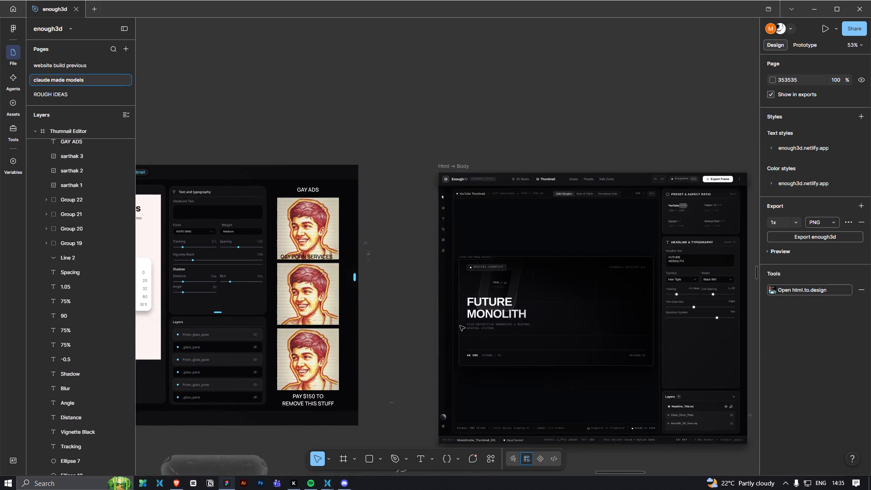
scroll(461, 323, "down", 6, "ctrl")
key("space")
left_click_drag(703, 331, 427, 321)
scroll(436, 315, "down", 4, "ctrl")
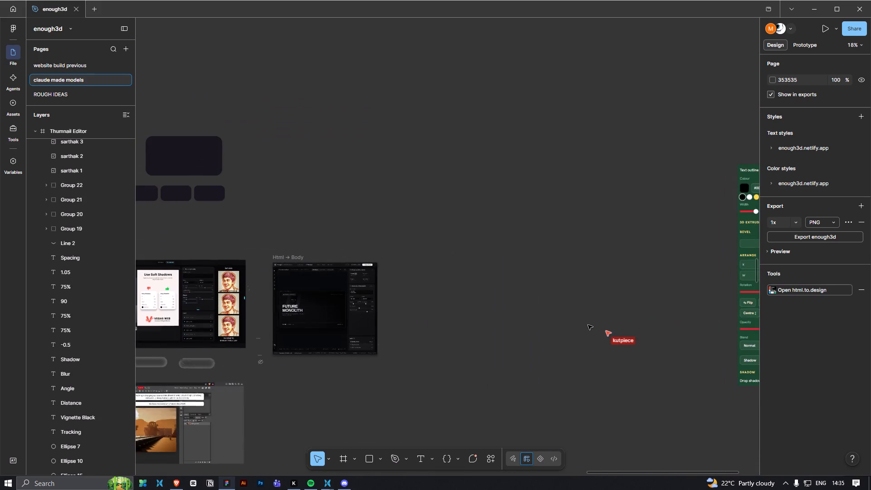
scroll(587, 326, "down", 3, "ctrl")
key("space")
key("space")
key("space")
key("space")
key("space")
key("space")
key("space")
key("space")
key("space")
key("space")
key("space")
key("space")
key("space")
key("space")
key("space")
key("space")
key("space")
key("space")
key("space")
key("space")
left_click_drag(653, 338, 503, 276)
left_click_drag(578, 271, 411, 279)
key("space")
key("space")
key("space")
key("space")
key("space")
key("space")
key("space")
left_click_drag(352, 330, 566, 378)
left_click_drag(613, 332, 524, 352)
left_click(489, 375)
scroll(521, 370, "up", 7, "ctrl")
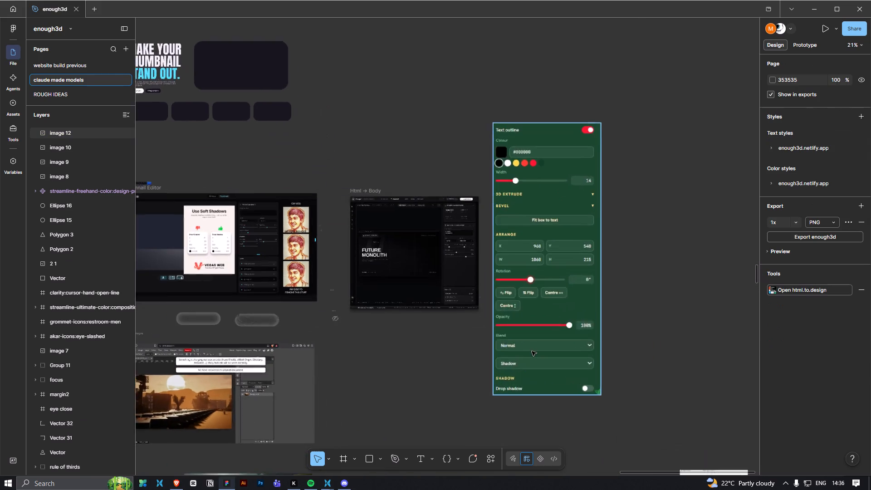
scroll(532, 351, "up", 5, "ctrl")
scroll(394, 295, "down", 2, "ctrl")
key("space")
left_click_drag(341, 318, 403, 348)
scroll(401, 348, "down", 5, "ctrl")
key("space")
key("space")
key("space")
key("space")
key("space")
key("space")
key("space")
key("space")
key("space")
key("space")
key("space")
key("space")
key("space")
key("space")
key("space")
key("space")
key("space")
key("space")
key("space")
key("space")
Review the Thumnail Editor frame, comparing its Text and typography panel's Shadow controls with the soft-shadow reference placed beside it.
left_click_drag(365, 363, 397, 362)
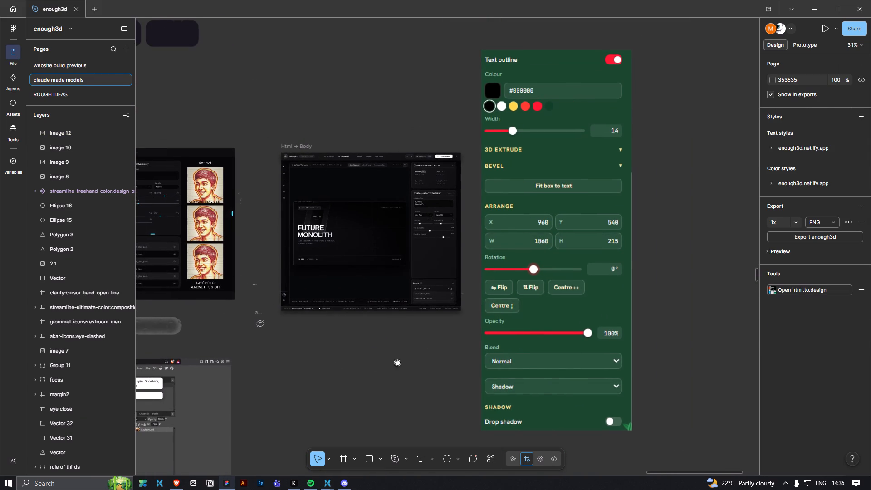
left_click_drag(397, 362, 423, 366)
left_click_drag(380, 360, 435, 370)
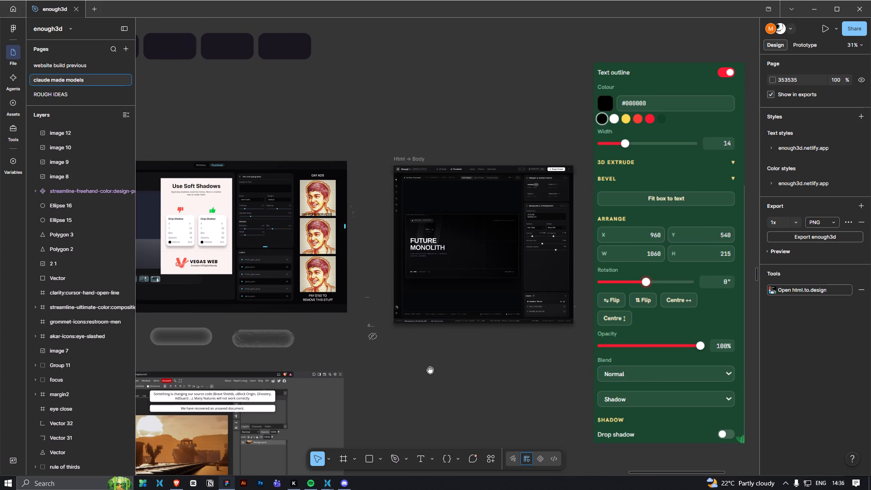
left_click_drag(340, 343, 384, 361)
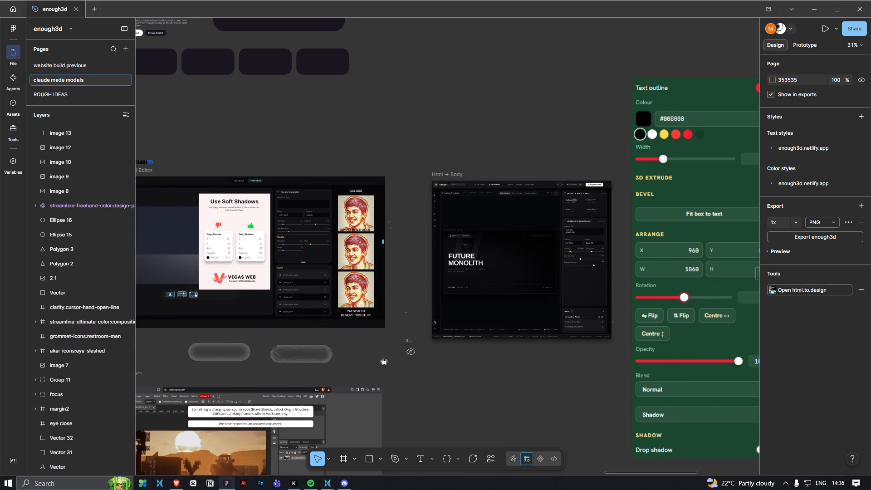
left_click_drag(384, 361, 464, 377)
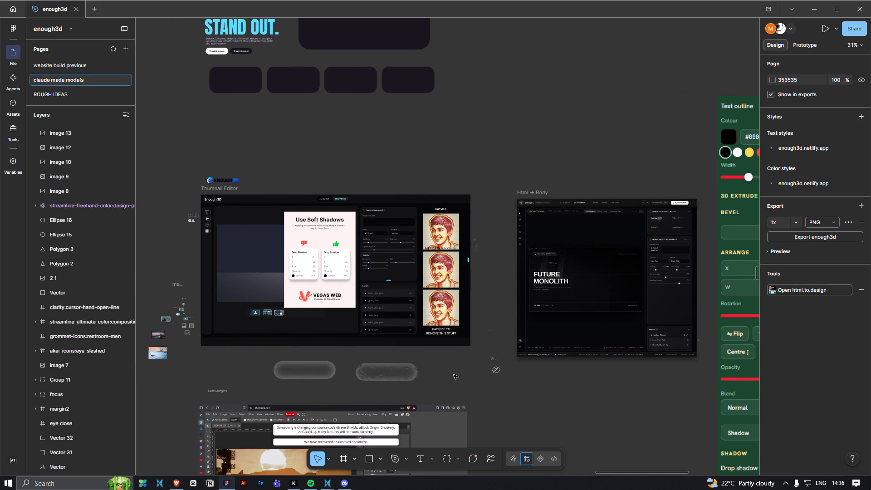
scroll(414, 348, "up", 6, "ctrl")
key("space")
key("space")
key("space")
key("space")
key("space")
key("space")
key("space")
key("space")
key("space")
key("space")
left_click_drag(543, 236, 607, 348)
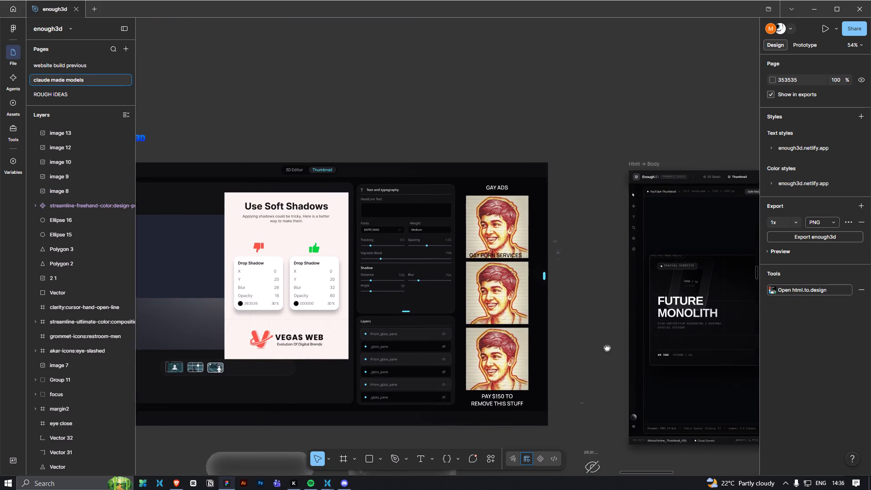
left_click_drag(607, 348, 619, 366)
scroll(427, 378, "up", 5, "ctrl")
scroll(427, 378, "down", 1, "ctrl")
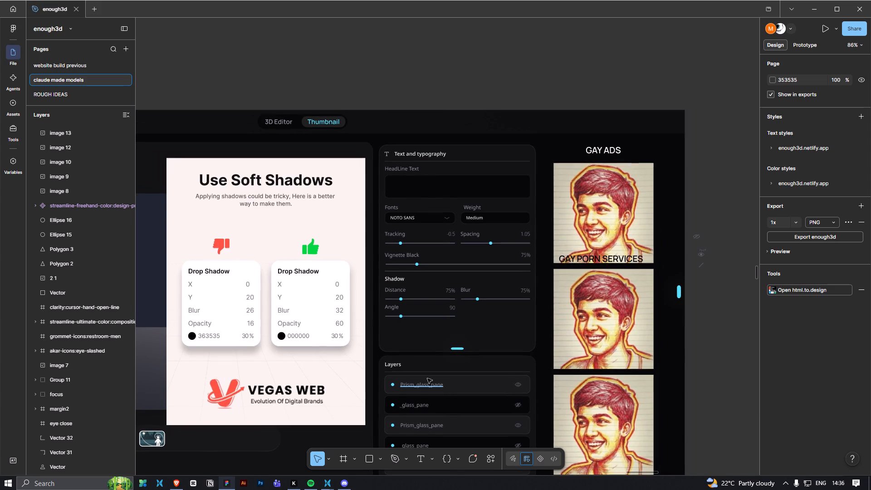
scroll(427, 378, "down", 8, "ctrl")
key("space")
key("space")
key("space")
key("space")
key("space")
left_click_drag(573, 425, 607, 251)
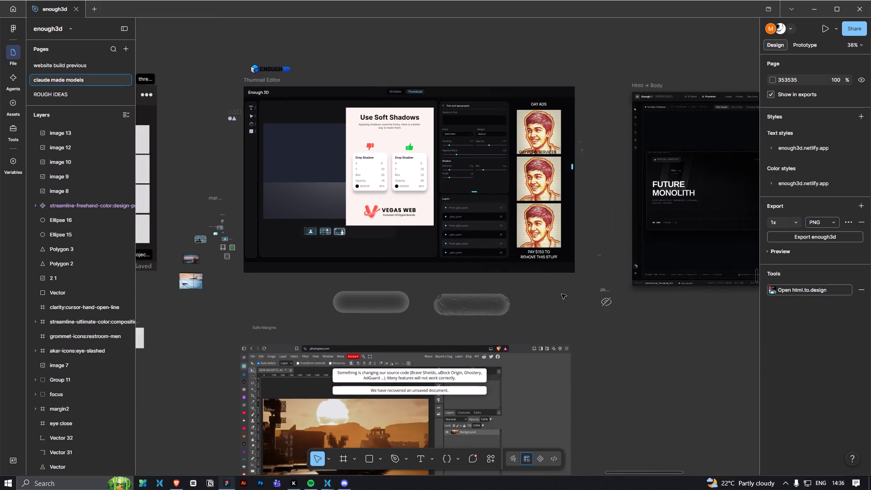
scroll(560, 299, "down", 3, "ctrl")
scroll(508, 272, "up", 9, "ctrl")
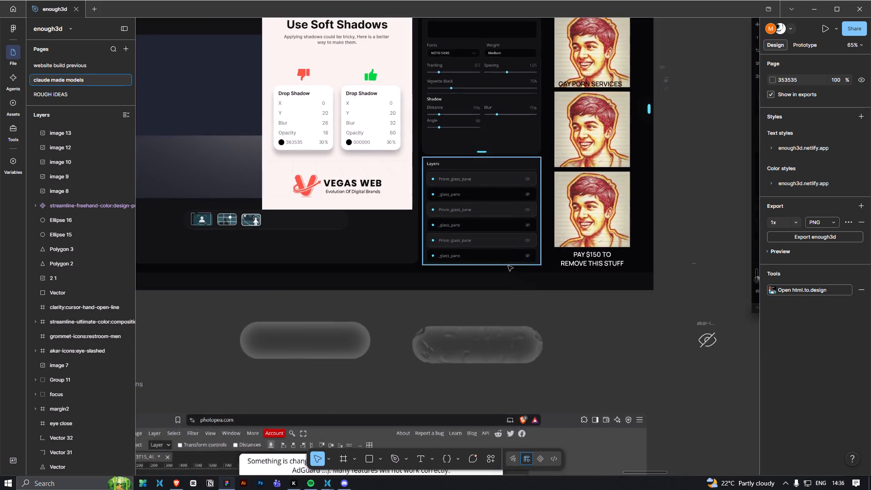
scroll(508, 266, "up", 2, "ctrl")
key("space")
key("space")
key("space")
key("space")
key("space")
left_click_drag(549, 317, 536, 413)
scroll(560, 255, "down", 3, "ctrl")
key("space")
key("space")
key("space")
key("space")
key("space")
key("space")
key("space")
key("space")
key("space")
key("space")
key("space")
key("space")
key("space")
key("space")
key("space")
key("space")
key("space")
key("space")
key("space")
key("space")
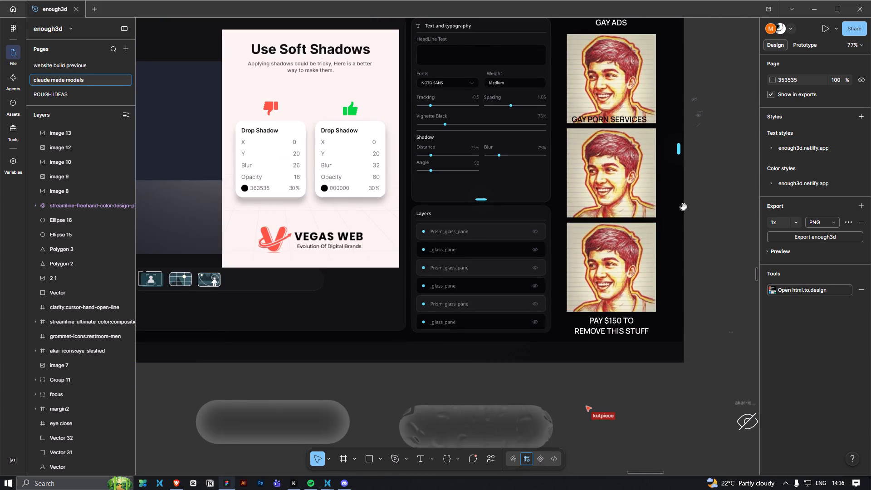
left_click_drag(704, 191, 604, 318)
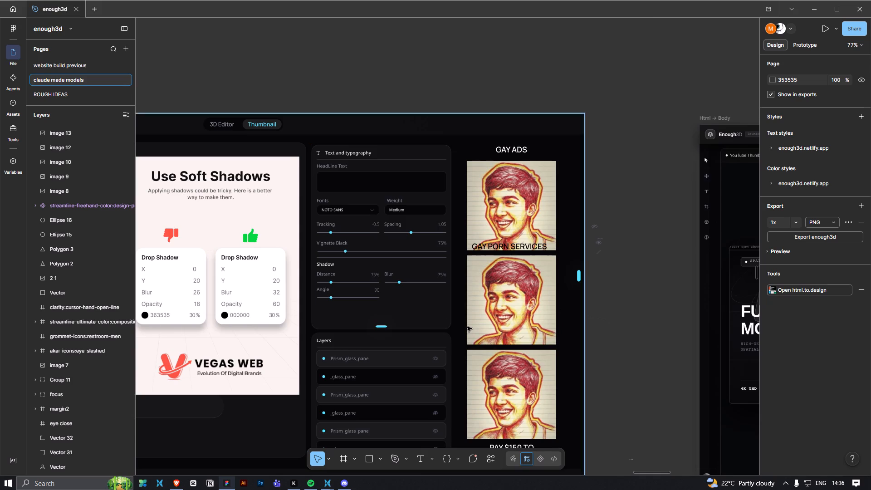
scroll(468, 328, "up", 4, "ctrl")
scroll(469, 331, "down", 7, "ctrl")
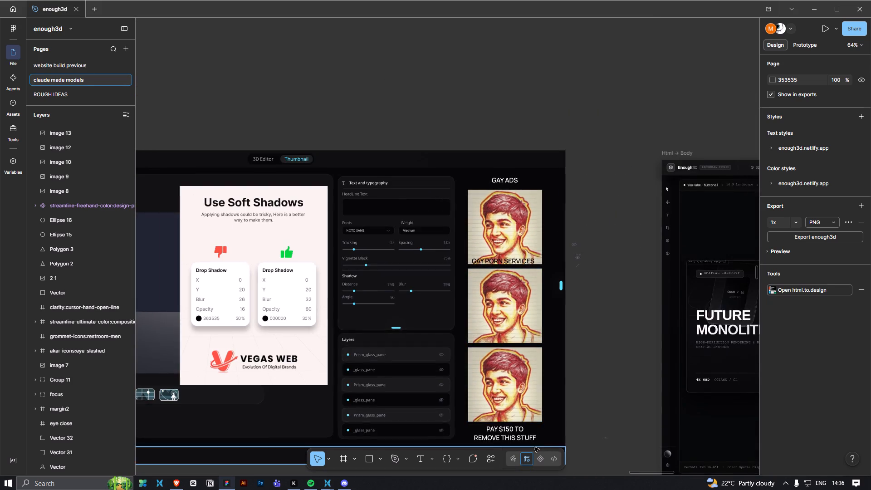
Censor the black caption overlapping the topmost portrait by replacing the middle letters of its second word with a # sign.
key("space")
key("space")
key("space")
left_click_drag(570, 416, 590, 364)
scroll(404, 260, "up", 5, "ctrl")
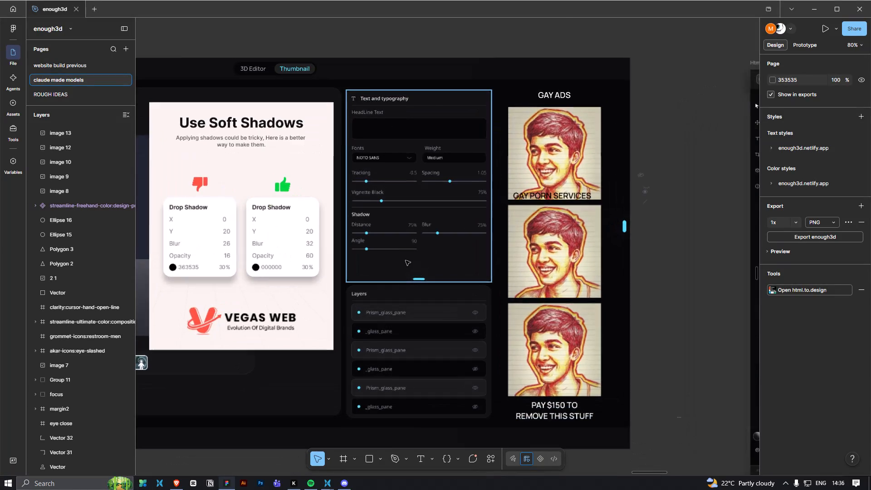
scroll(406, 260, "up", 3, "ctrl")
scroll(441, 279, "down", 6, "ctrl")
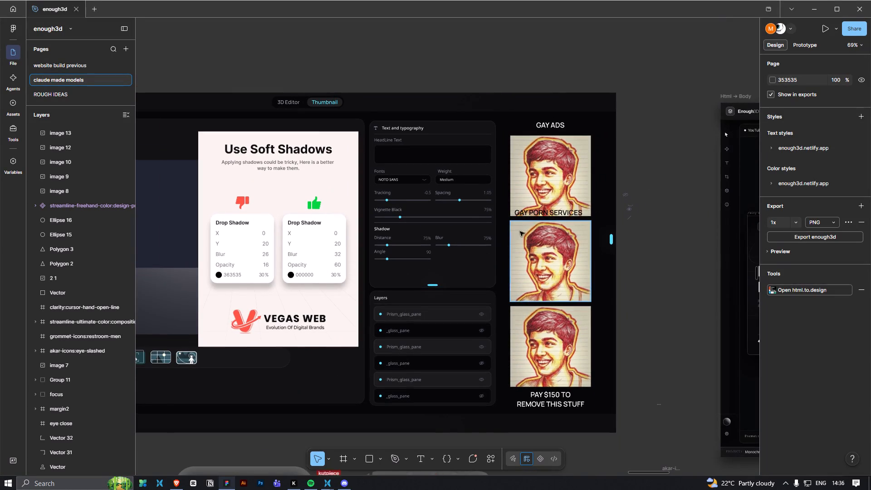
double_click(542, 214)
left_click(544, 212)
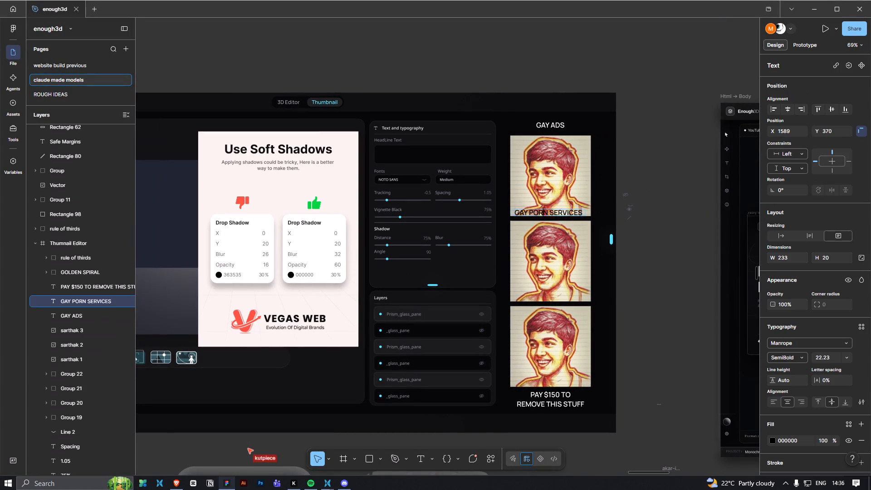
key("BackSpace")
key("BackSpace")
key("shift+numbersign")
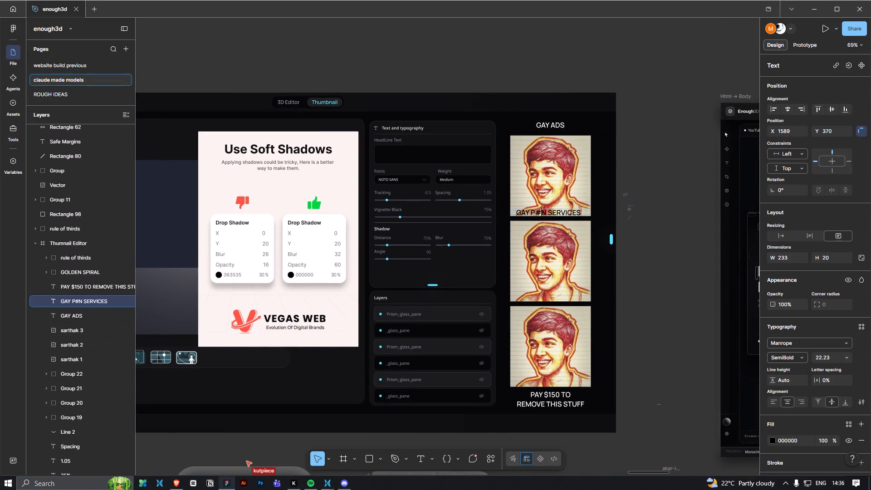
left_click(640, 191)
left_click(654, 279)
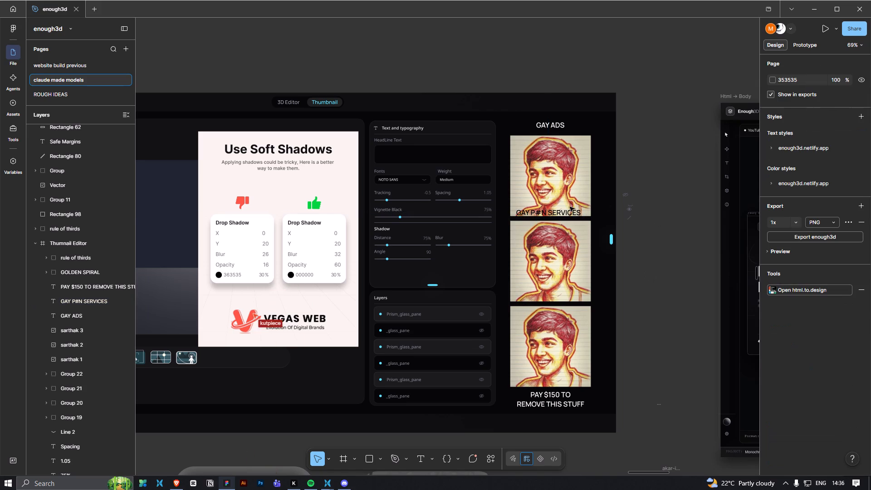
Compare the Shadow controls in the Text and typography panel with the Drop Shadow cards of the soft-shadow reference beside it.
scroll(419, 293, "up", 3, "ctrl")
key("space")
key("space")
key("space")
key("space")
key("space")
key("space")
key("space")
key("space")
key("space")
key("space")
left_click_drag(326, 298, 397, 306)
scroll(466, 240, "up", 4, "ctrl")
key("space")
key("space")
key("space")
key("space")
key("space")
key("space")
key("space")
key("space")
key("space")
key("space")
key("space")
key("space")
key("space")
key("space")
key("space")
key("space")
key("space")
key("space")
key("space")
key("space")
left_click_drag(408, 311, 454, 286)
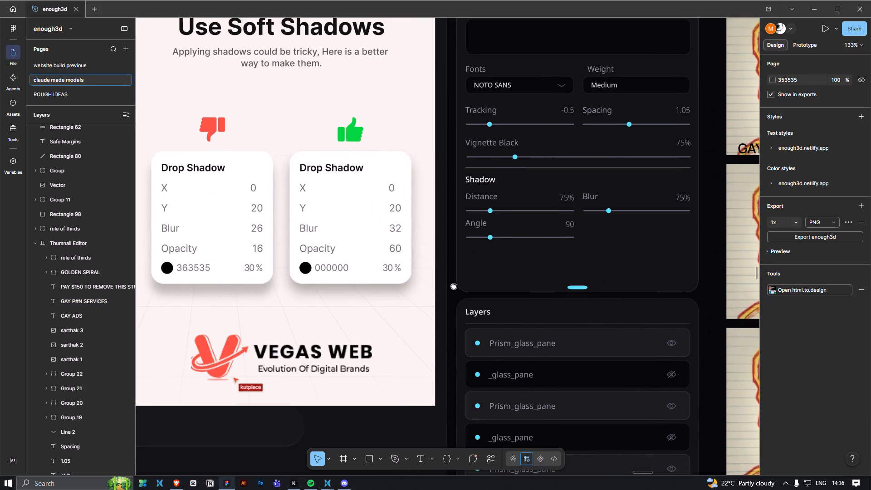
left_click_drag(454, 286, 452, 286)
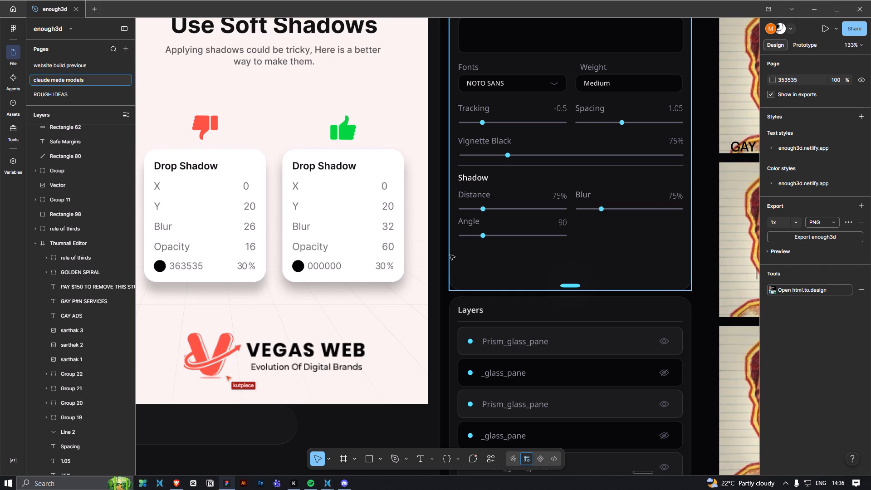
scroll(476, 254, "up", 3)
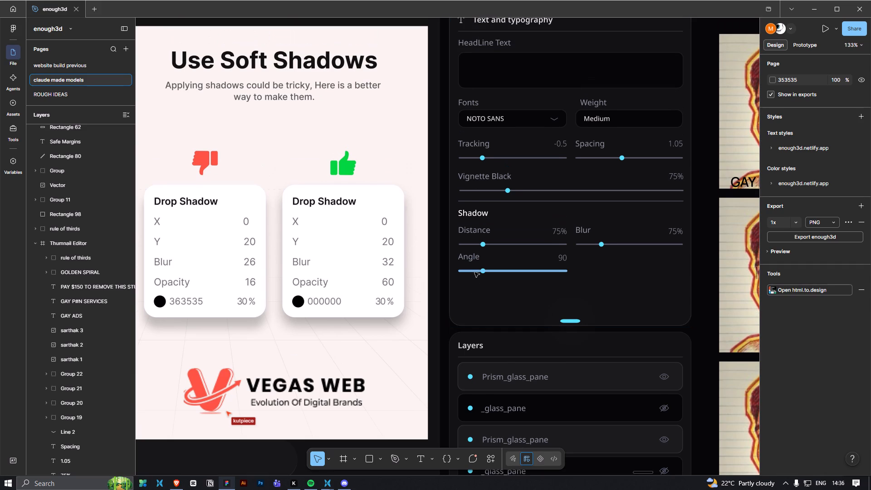
scroll(475, 272, "down", 1, "ctrl")
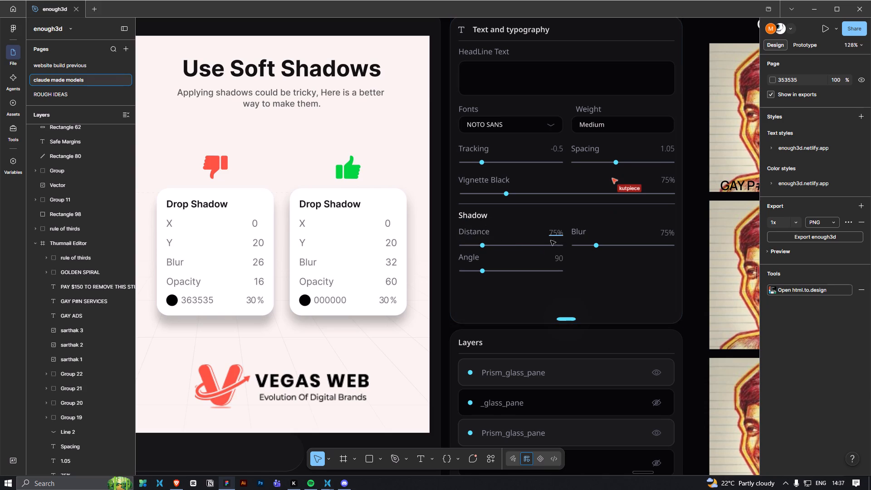
scroll(515, 244, "up", 3, "ctrl")
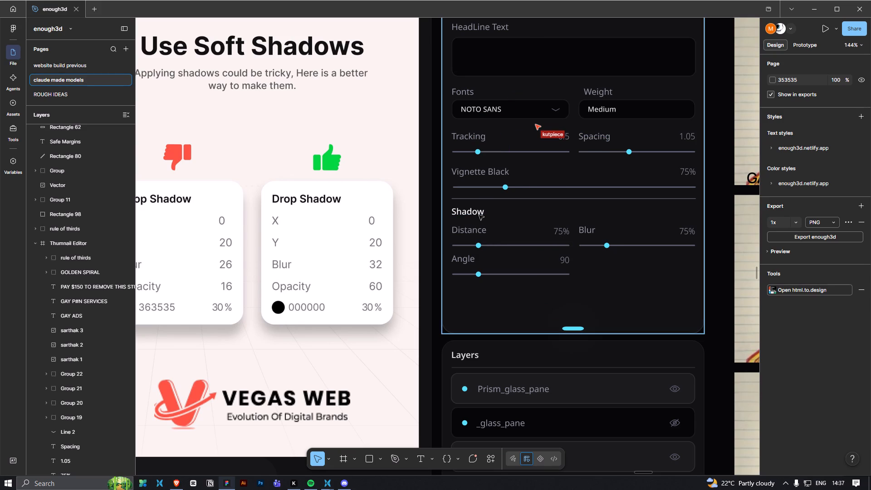
scroll(490, 233, "down", 5, "ctrl")
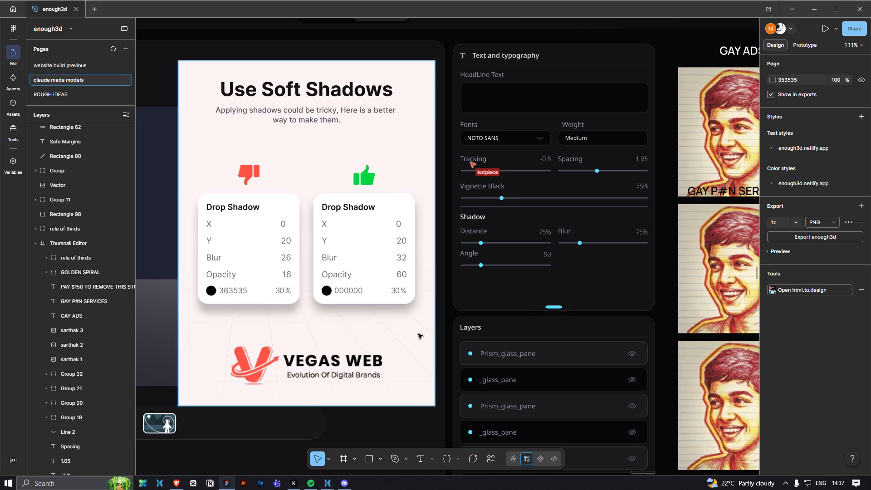
Launch CapCut and minimise its home window to return to the design.
left_click(193, 484)
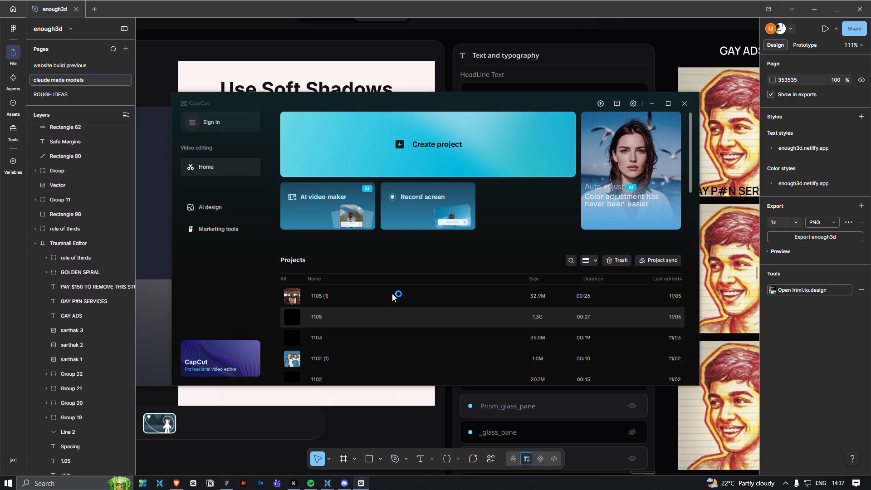
left_click_drag(578, 104, 487, 109)
left_click_drag(500, 97, 483, 101)
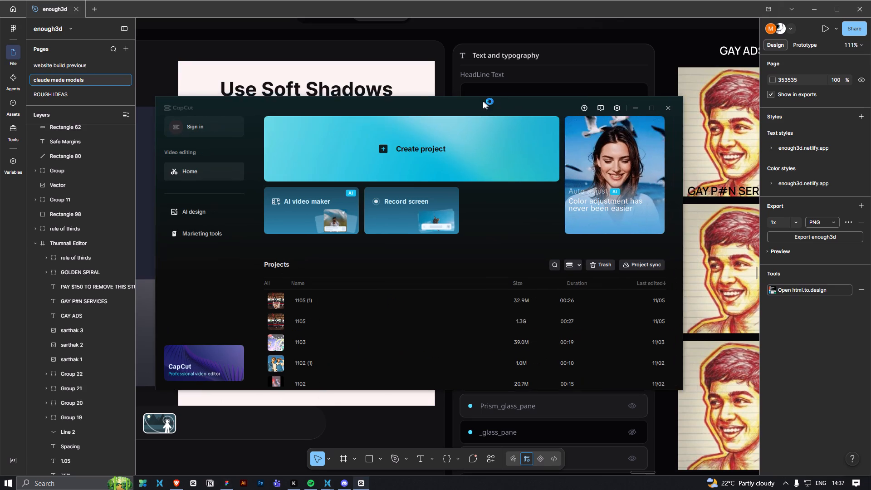
left_click_drag(483, 101, 400, 93)
left_click(553, 105)
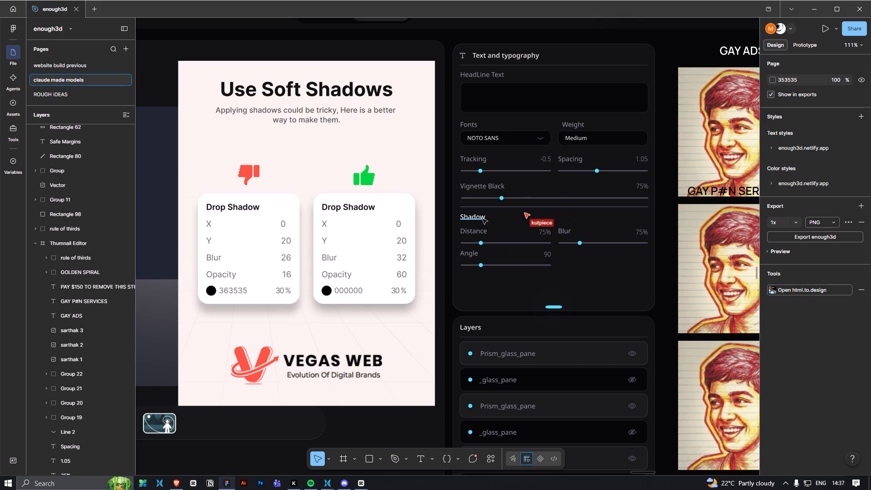
Review the Text and typography panel's Shadow section within the overall Thumnail Editor frame.
scroll(489, 309, "down", 5, "ctrl")
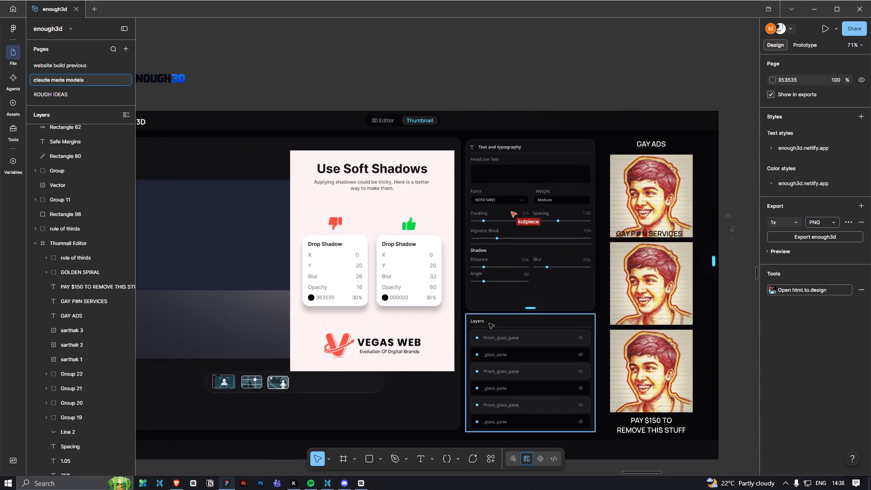
scroll(489, 323, "down", 2, "ctrl")
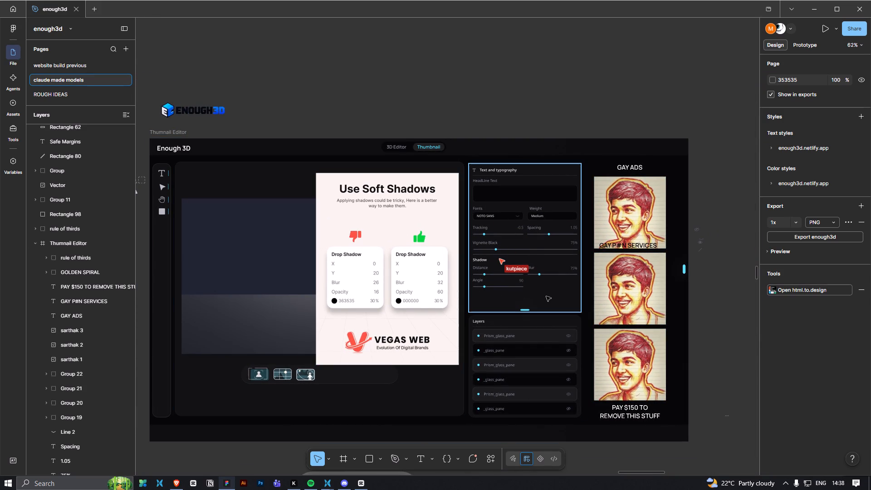
scroll(542, 298, "up", 4, "ctrl")
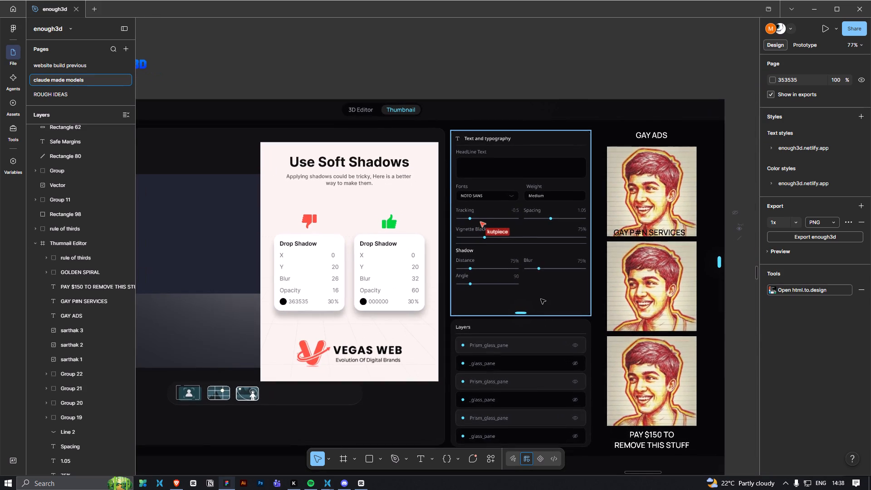
scroll(537, 304, "up", 4, "ctrl")
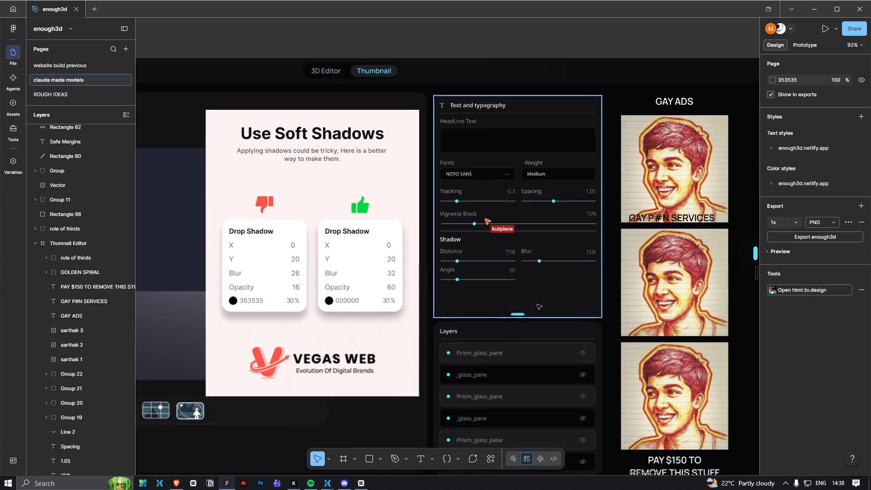
scroll(537, 304, "down", 4, "ctrl")
scroll(536, 304, "up", 4, "ctrl")
scroll(536, 304, "down", 4, "ctrl")
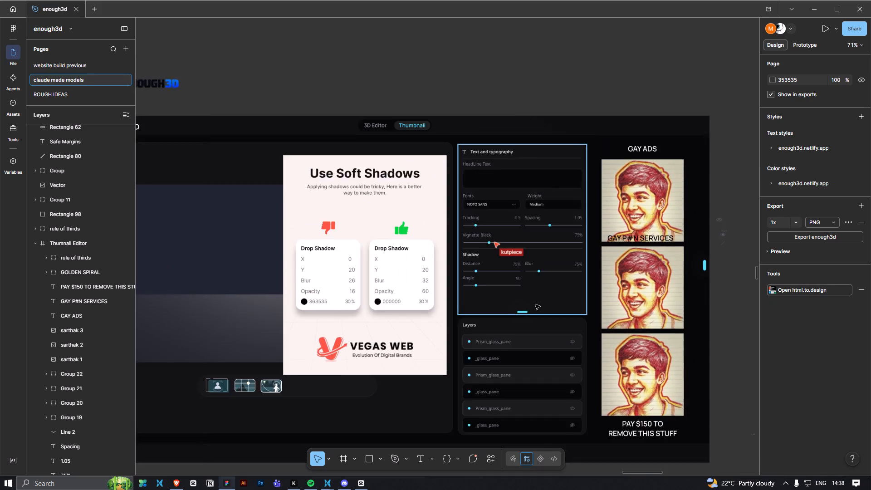
scroll(535, 304, "down", 3, "ctrl")
Add a text layer reading "dwda" on the empty canvas above the gap between the Thumnail Editor and Html → Body frames.
key("space")
key("space")
key("space")
key("space")
key("space")
key("space")
key("space")
key("space")
key("space")
key("space")
key("space")
key("space")
key("space")
key("space")
key("space")
key("space")
key("space")
key("space")
key("space")
key("space")
left_click_drag(694, 313, 525, 324)
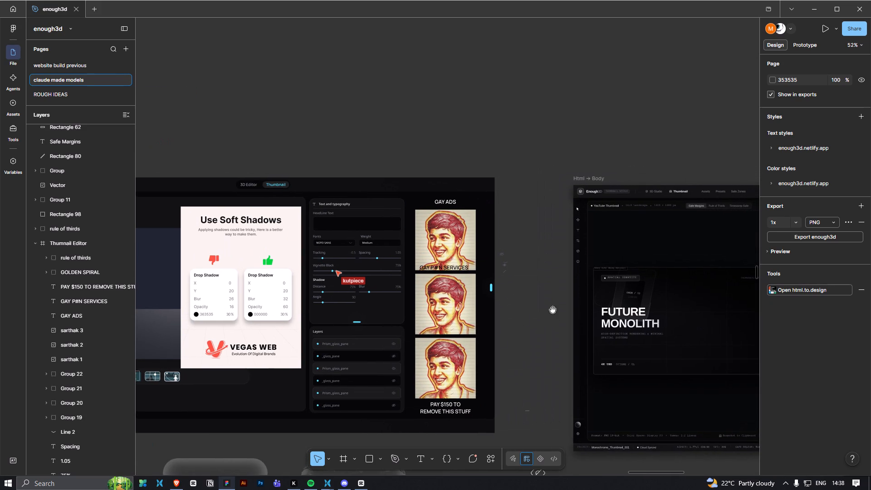
left_click_drag(553, 310, 473, 303)
left_click(421, 461)
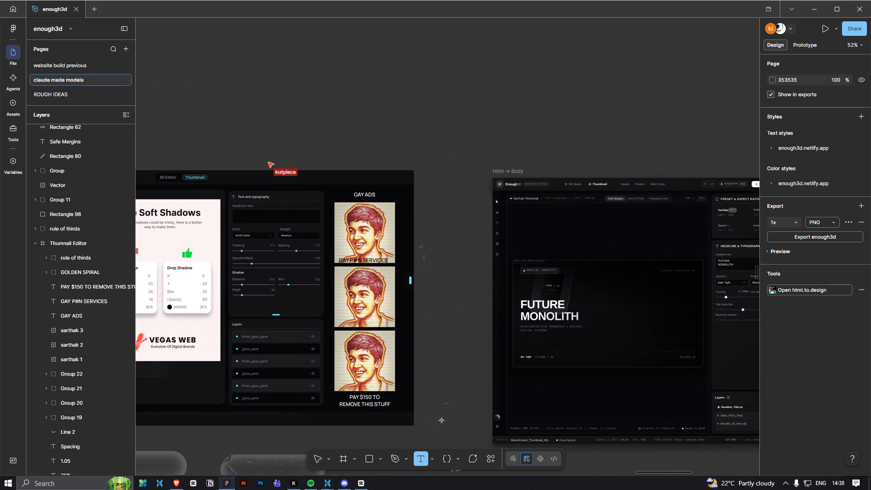
left_click(469, 103)
key("d")
type("wd")
key("a")
left_click(484, 127)
left_click(486, 123)
left_click(475, 103)
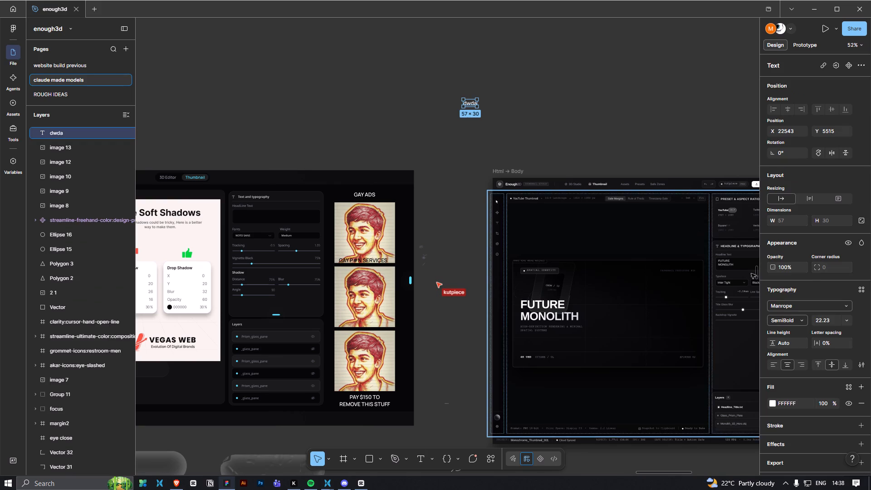
scroll(802, 258, "down", 1)
scroll(806, 278, "up", 3)
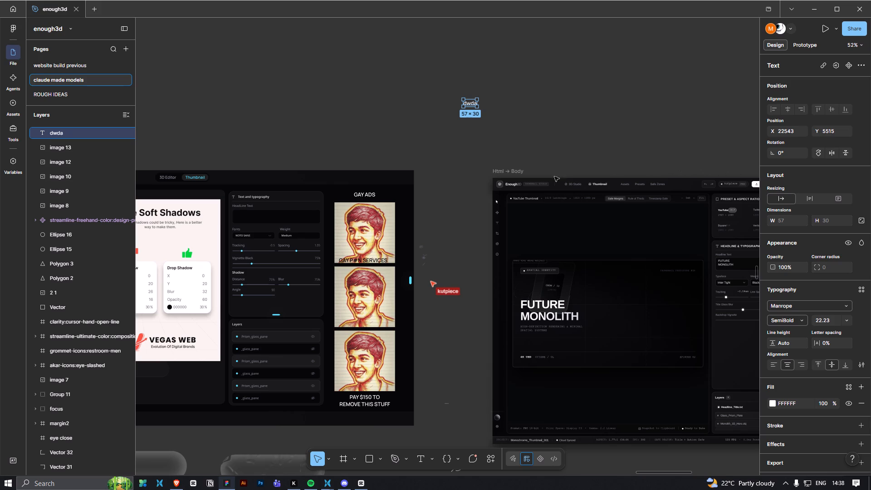
left_click(458, 163)
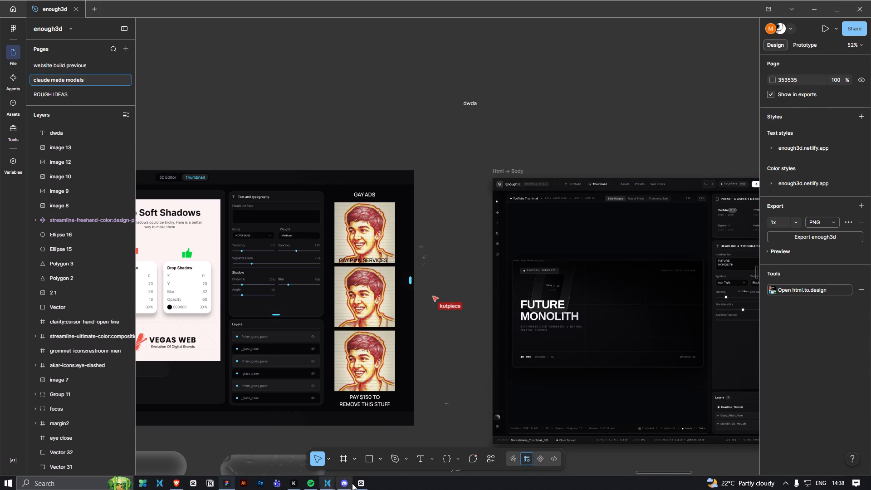
Switch to CapCut and open the project 1105 (1).
left_click(356, 483)
left_click(317, 292)
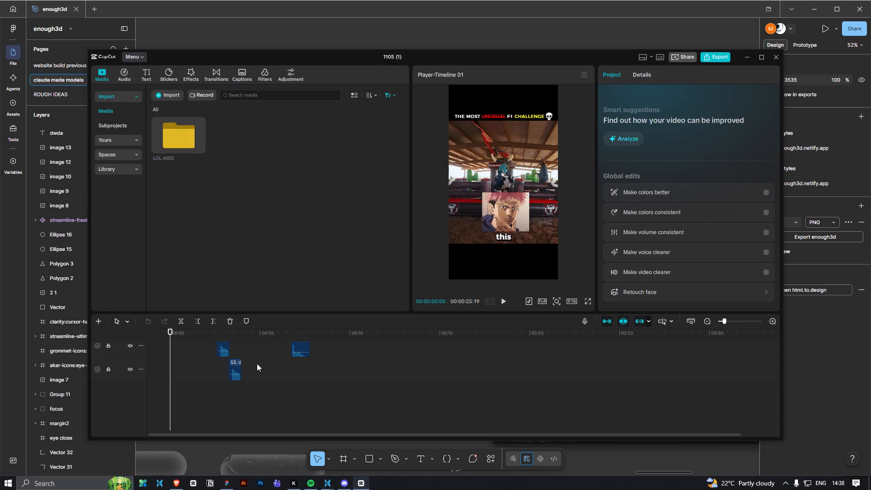
Select the "they're gonna give you $100 in crypto" caption clip in the timeline to show its text settings.
scroll(298, 382, "up", 12, "alt")
scroll(256, 376, "up", 3, "alt")
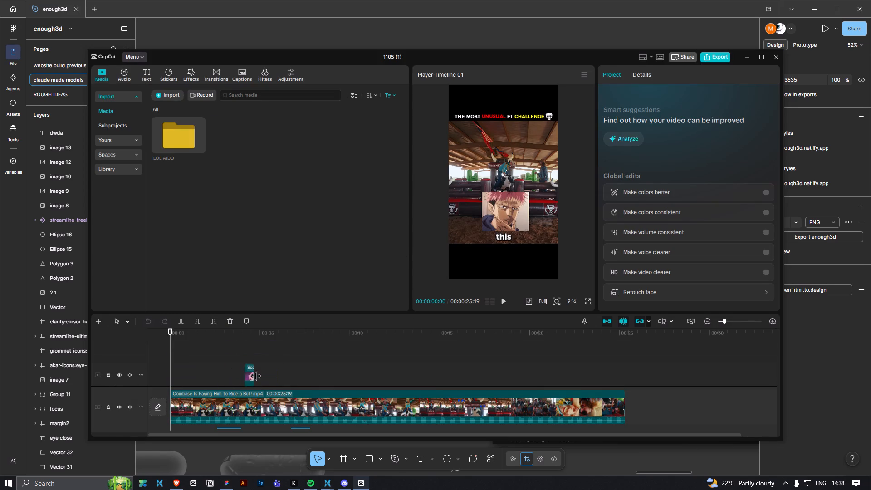
scroll(256, 376, "up", 1, "alt")
scroll(256, 376, "down", 8, "alt")
left_click(255, 352)
left_click(264, 356)
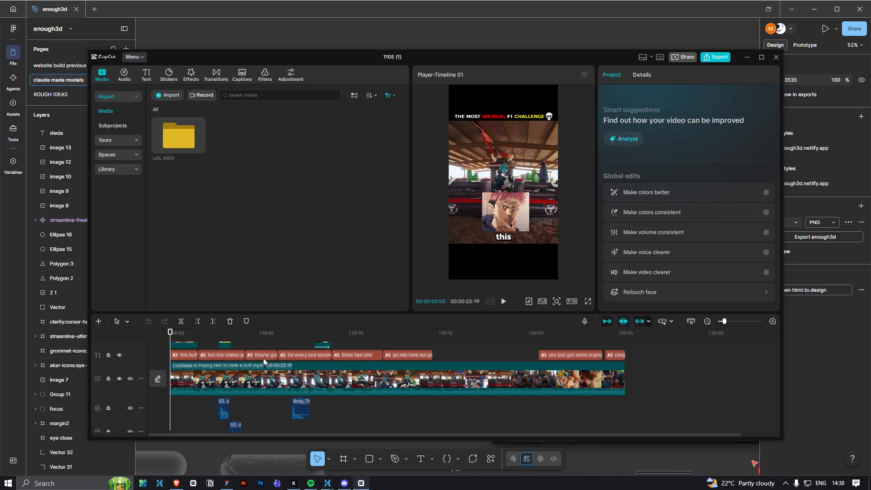
left_click(267, 336)
Examine the caption's basic text settings, from font and pattern through preset styles, transform, blend and stroke.
scroll(626, 247, "up", 1)
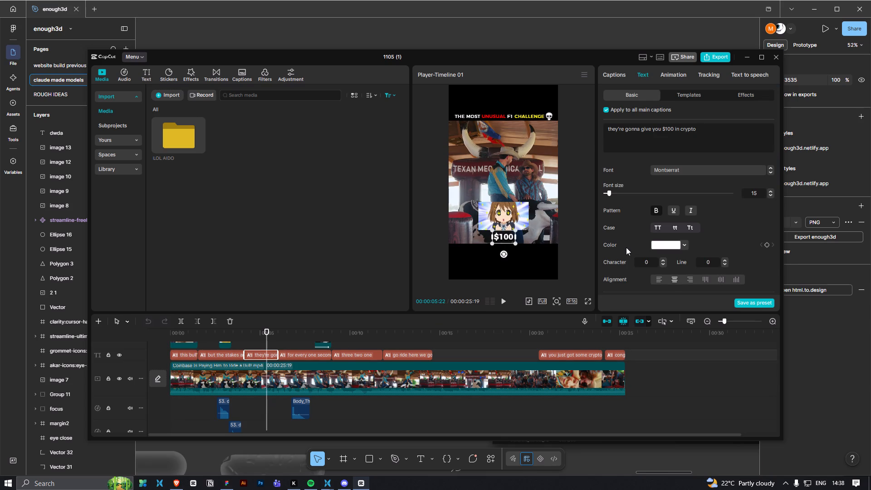
scroll(630, 247, "down", 1)
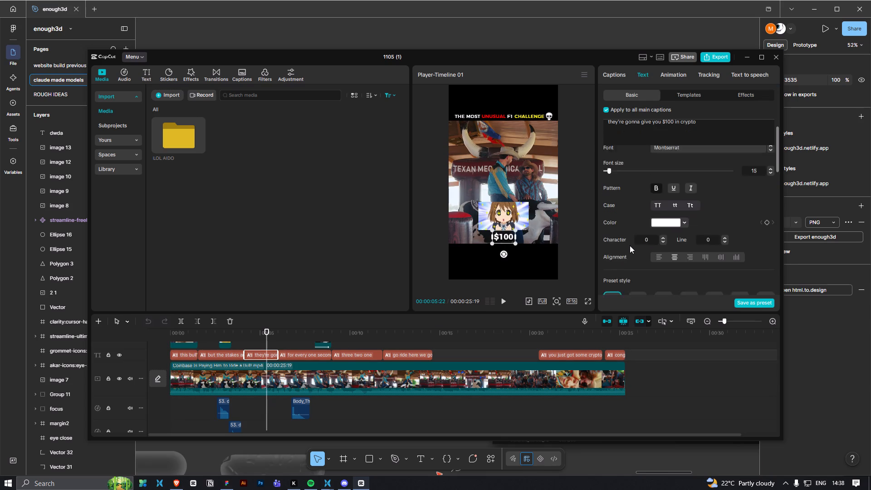
scroll(630, 245, "down", 5)
scroll(630, 245, "up", 10)
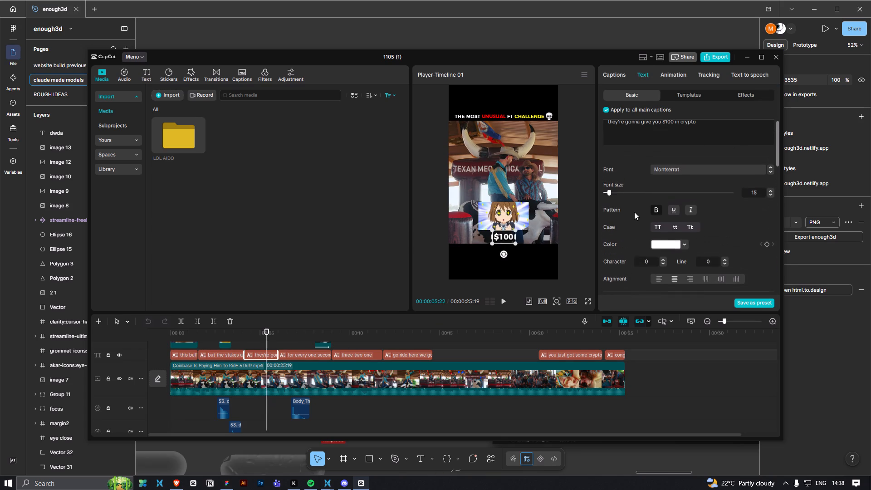
scroll(634, 212, "up", 8)
scroll(667, 113, "up", 3)
scroll(664, 158, "down", 1)
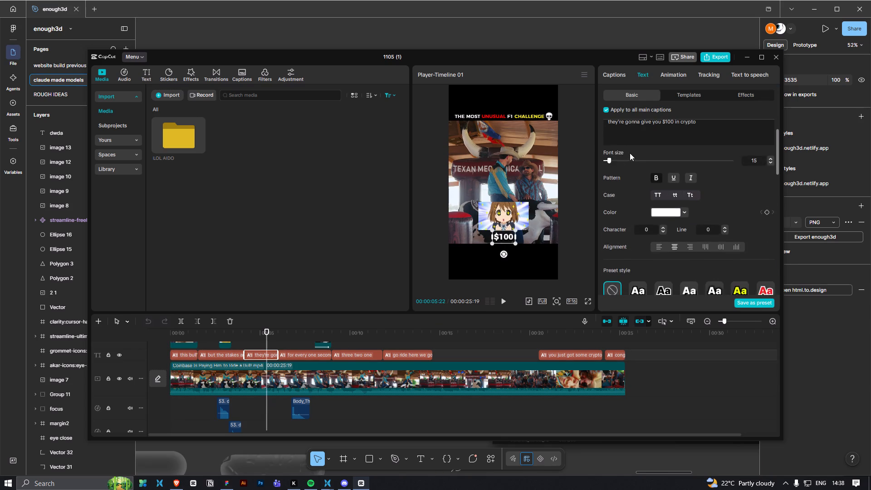
scroll(638, 159, "down", 1)
scroll(644, 167, "up", 2)
scroll(661, 245, "down", 1)
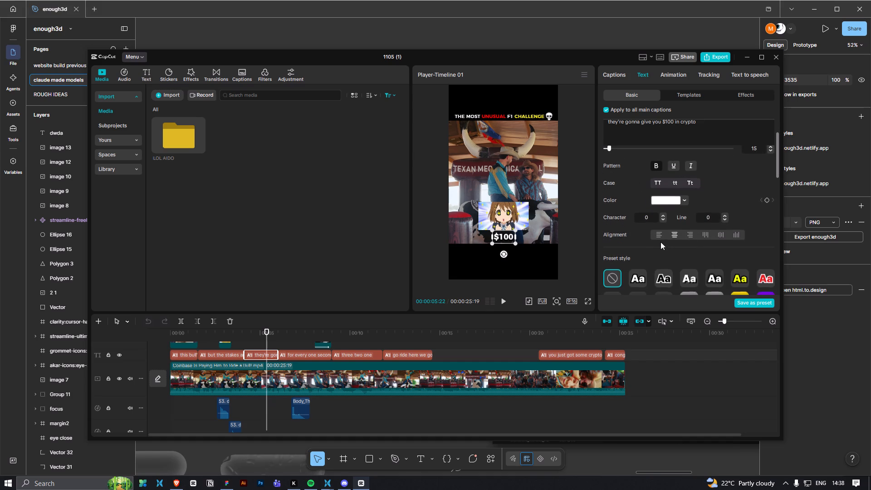
scroll(644, 198, "down", 1)
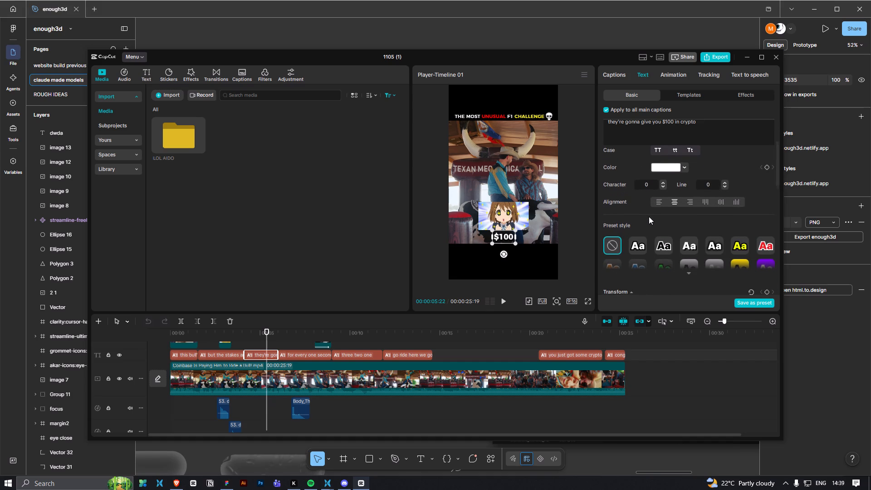
scroll(649, 216, "down", 7)
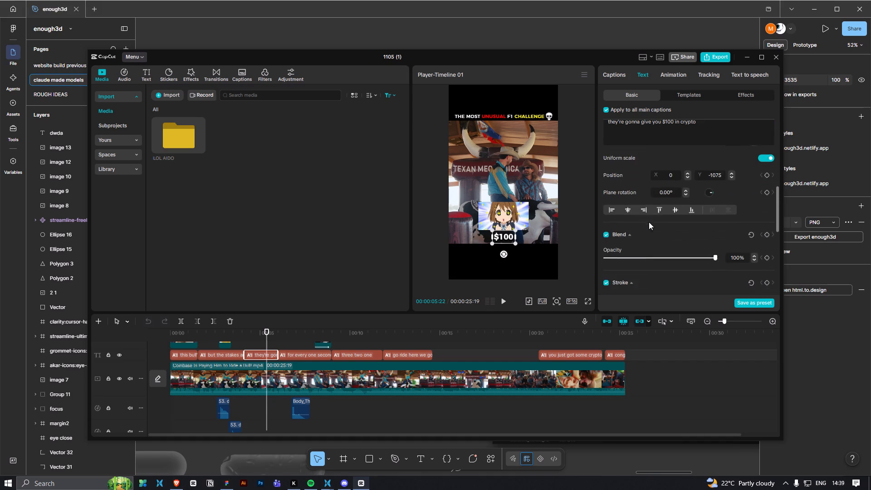
scroll(649, 222, "up", 1)
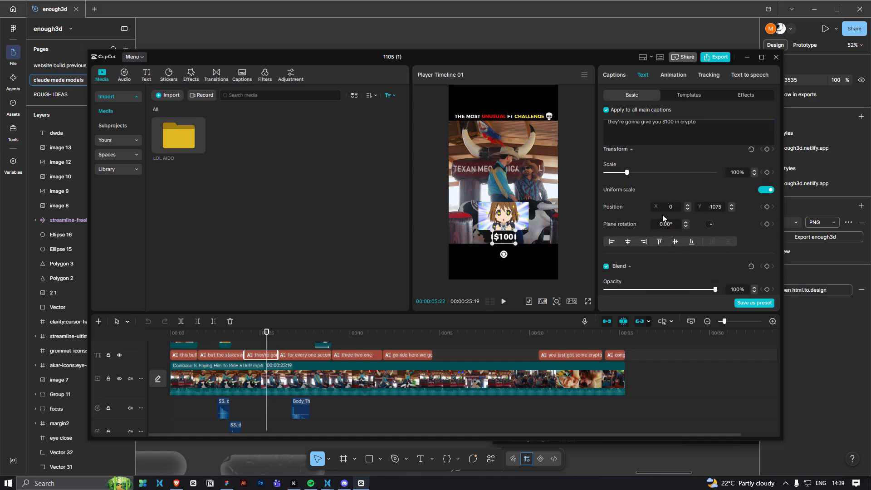
scroll(662, 215, "up", 1)
Collapse the Transform, Stroke and Shadow sections of the caption's text settings.
left_click(627, 186)
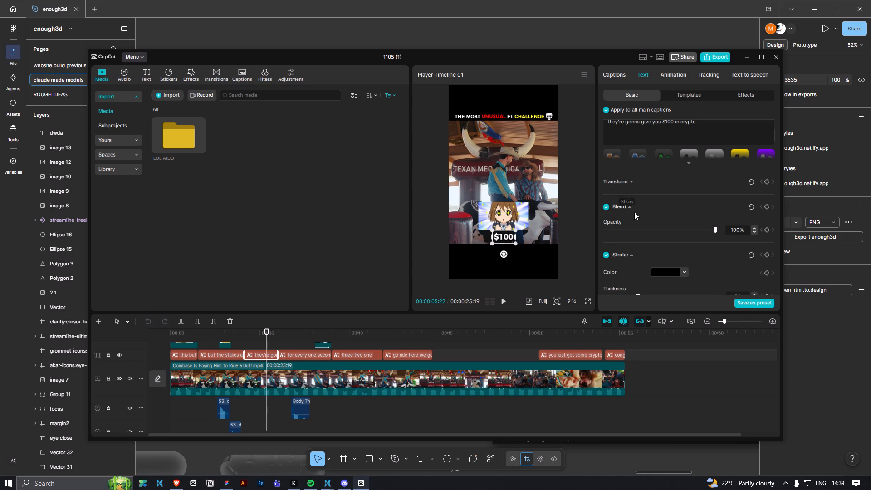
scroll(631, 212, "down", 1)
left_click(630, 224)
scroll(633, 234, "down", 1)
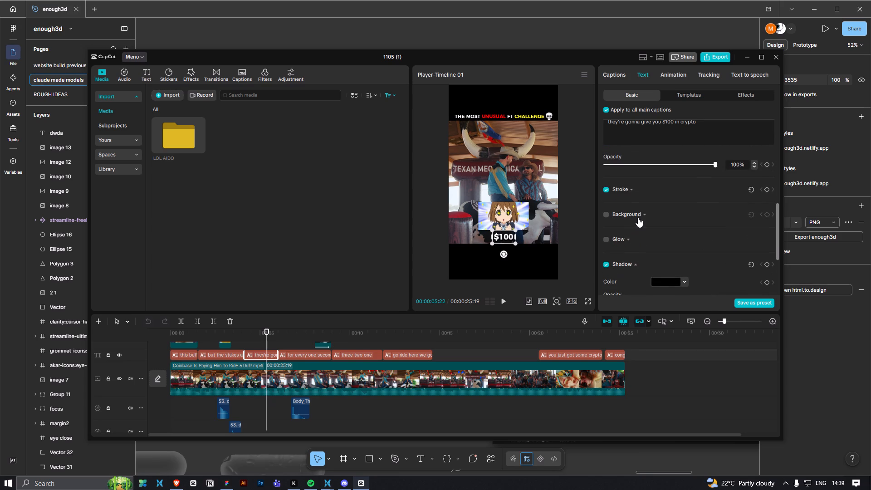
scroll(632, 280, "down", 2)
left_click(632, 208)
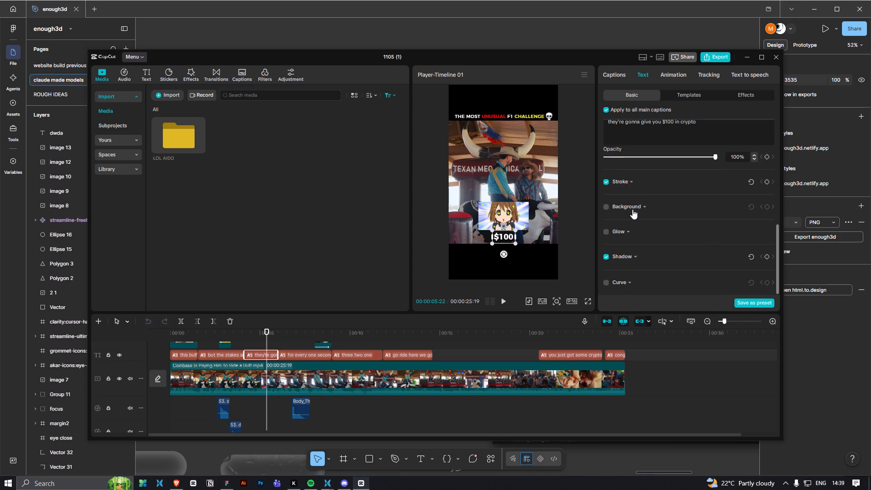
Review the condensed list of text settings from Color and Alignment down to Curve.
scroll(632, 212, "down", 2)
scroll(679, 264, "up", 2, "shift")
scroll(679, 264, "up", 2)
scroll(631, 233, "up", 4)
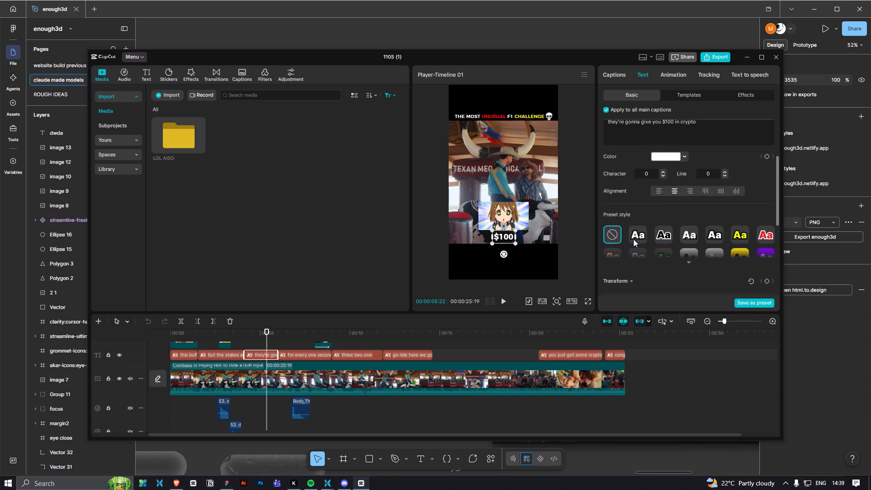
scroll(633, 239, "up", 2)
scroll(634, 244, "down", 14)
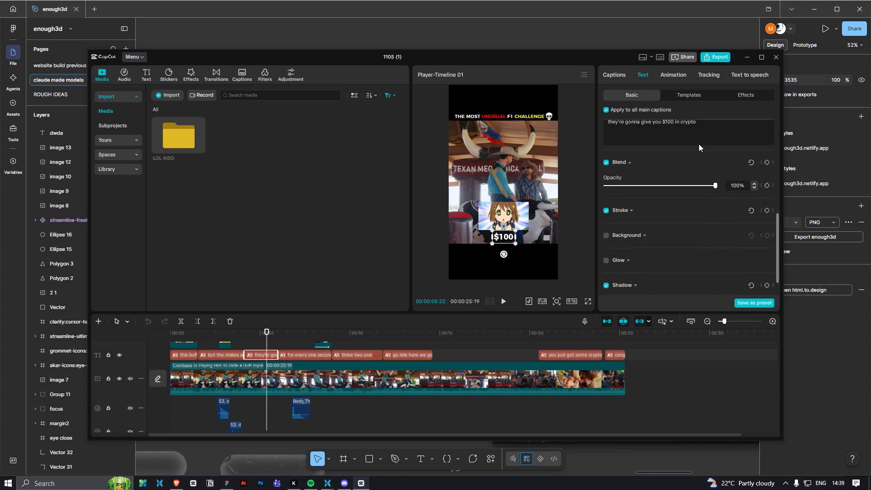
Maximise the CapCut window and shrink the timeline area to give the text settings more height.
left_click(759, 56)
scroll(707, 210, "up", 1)
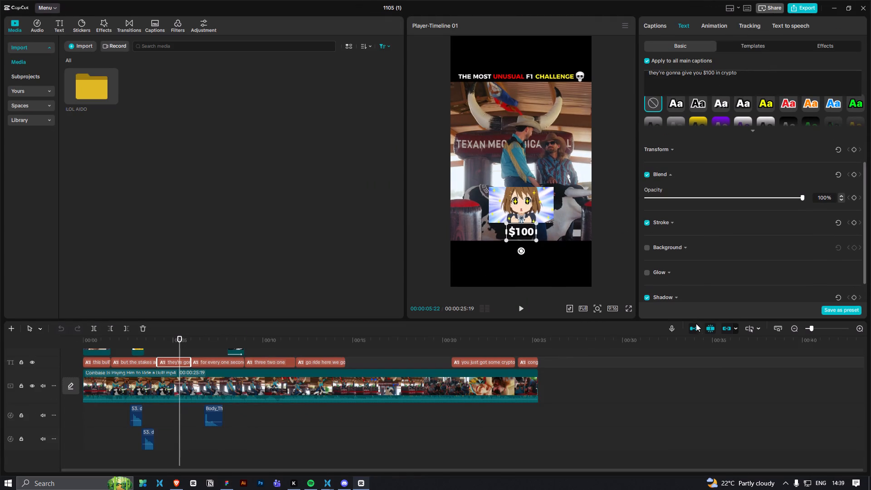
left_click_drag(695, 320, 694, 476)
Capture a screen snip of the text settings from Transform down to Curve and copy it.
scroll(701, 284, "up", 3)
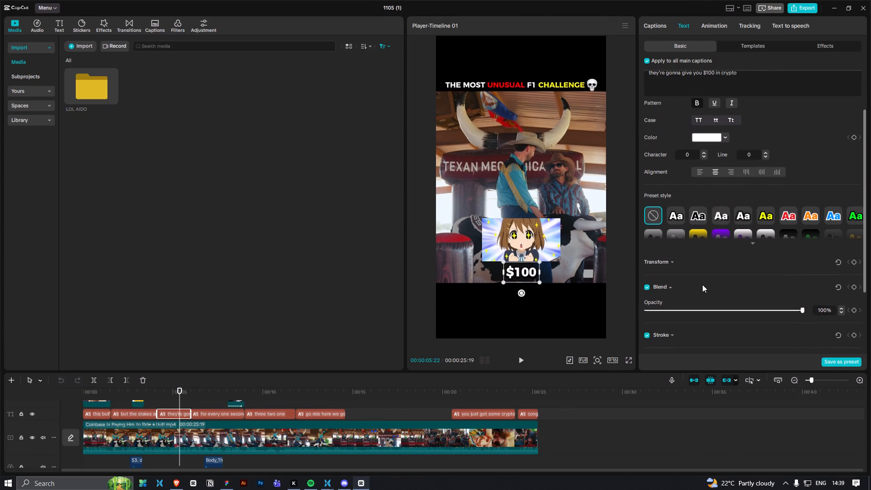
scroll(690, 229, "down", 11)
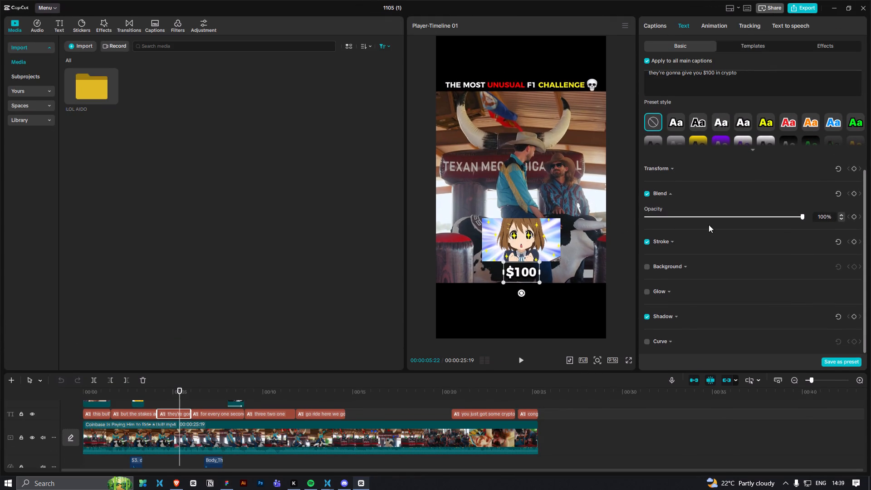
key("shift+super+s")
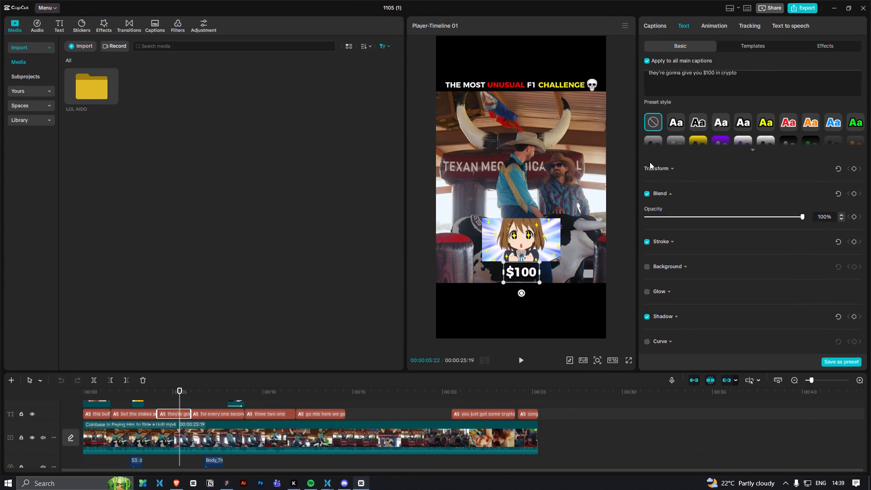
left_click_drag(638, 156, 870, 356)
left_click(835, 398)
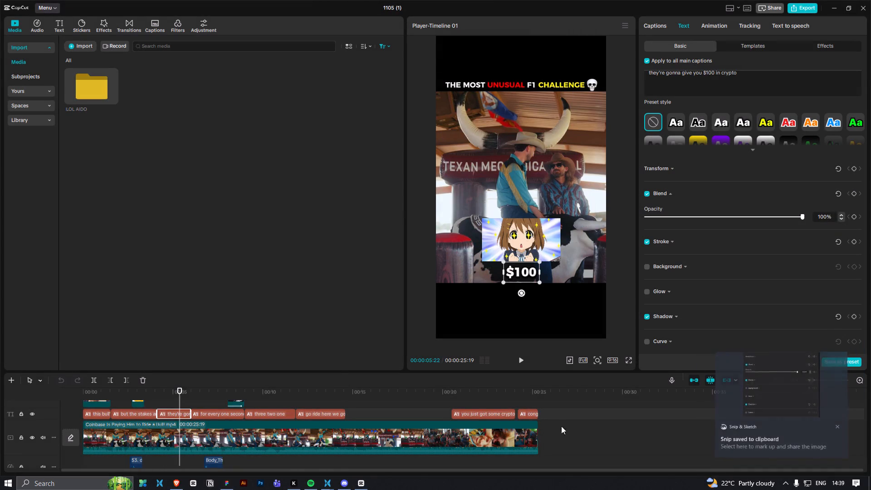
left_click(289, 460)
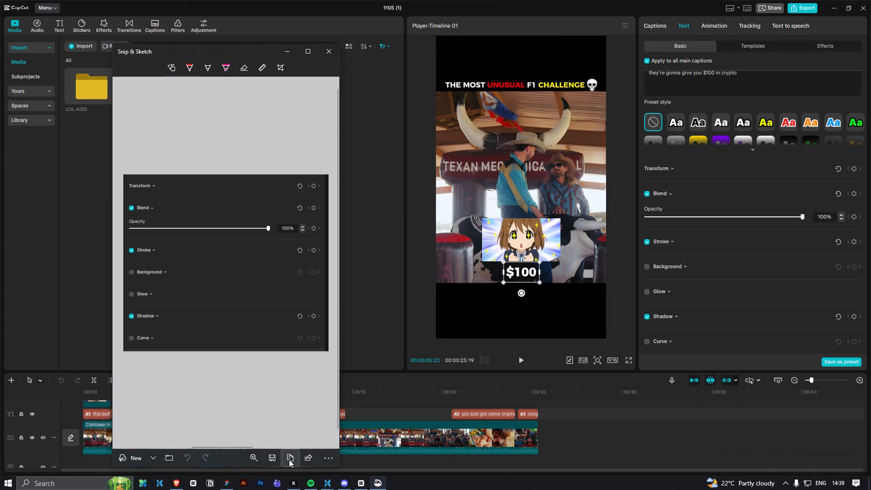
Switch to Figma, paste the Transform-to-Curve snip and place it on the empty canvas above the Thumnail Editor frame.
left_click(226, 480)
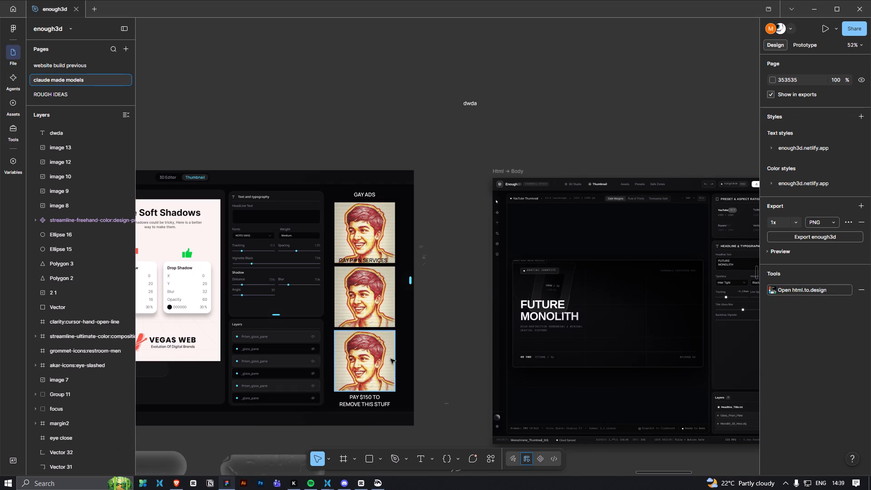
key("ctrl+v")
left_click_drag(453, 280, 420, 149)
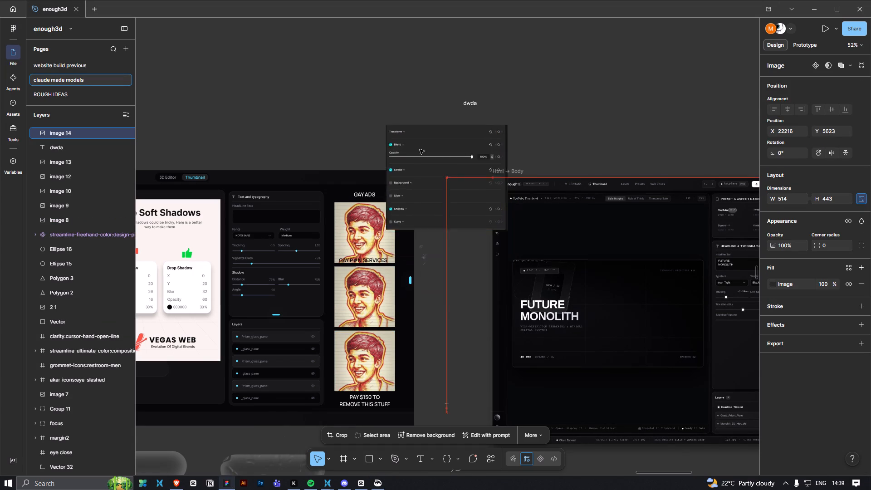
left_click_drag(420, 149, 292, 126)
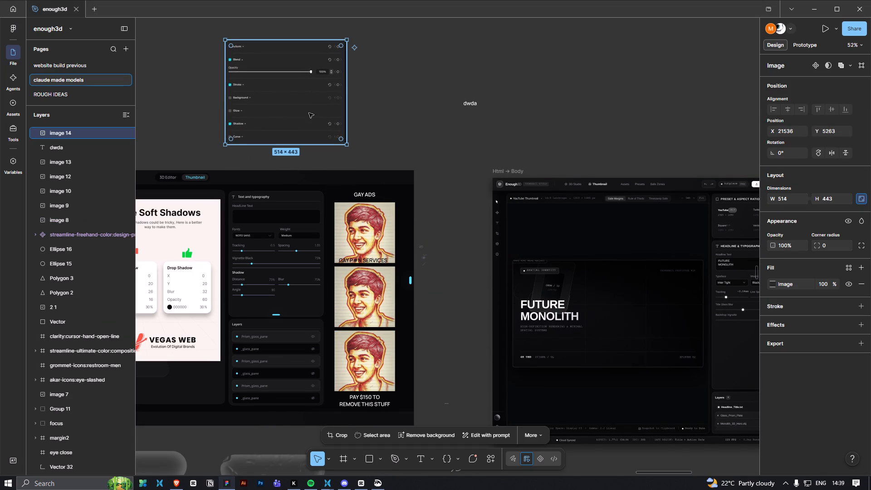
scroll(309, 127, "down", 3, "ctrl")
left_click(383, 125)
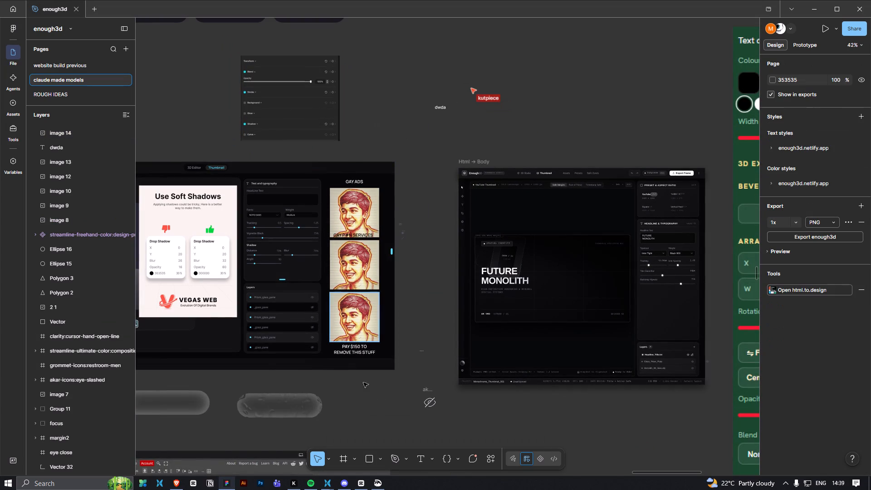
Return to CapCut, capture a snip of the Pattern to Alignment settings and copy it, closing the earlier snip's window.
left_click(357, 489)
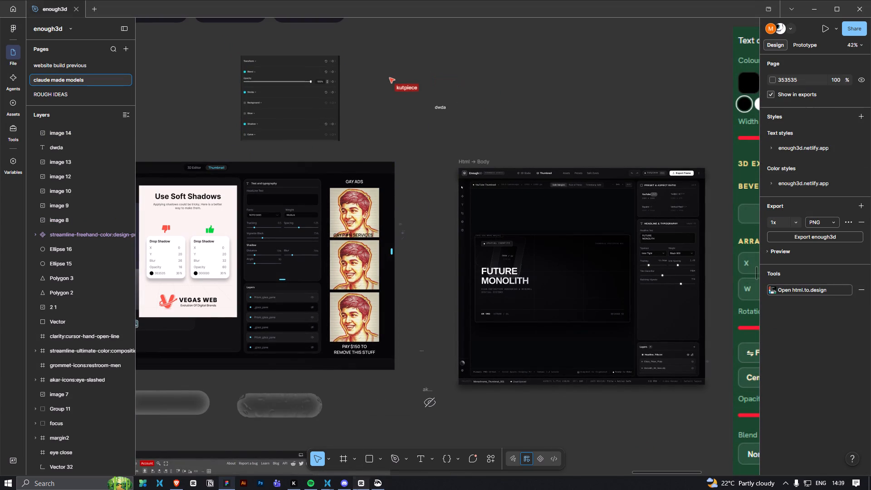
scroll(691, 276, "up", 13)
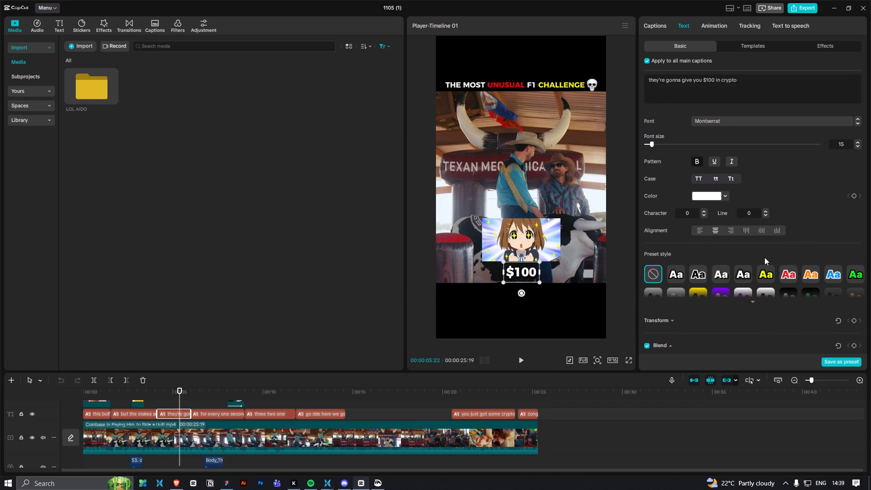
key("shift+super+s")
left_click_drag(641, 146, 749, 233)
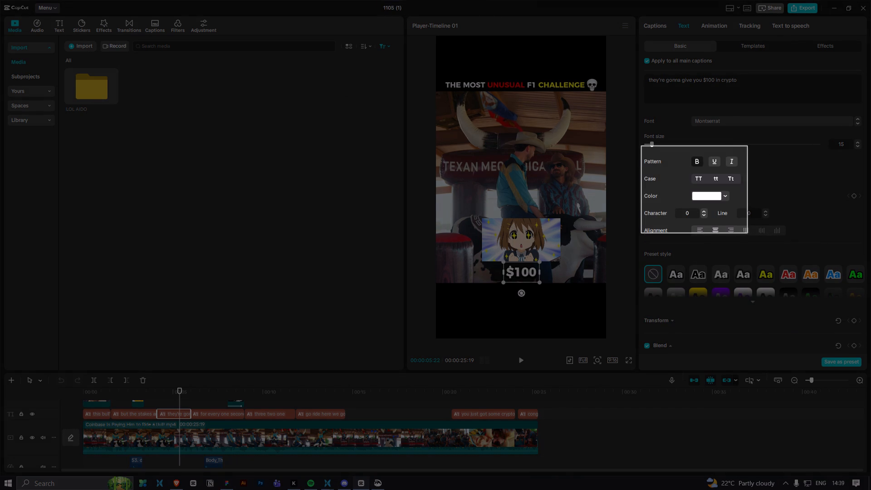
left_click_drag(749, 233, 870, 245)
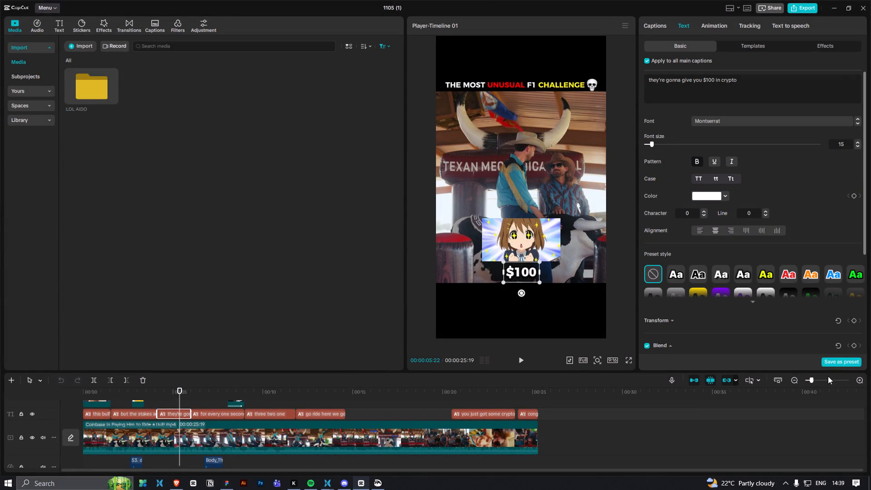
left_click(811, 403)
left_click(289, 457)
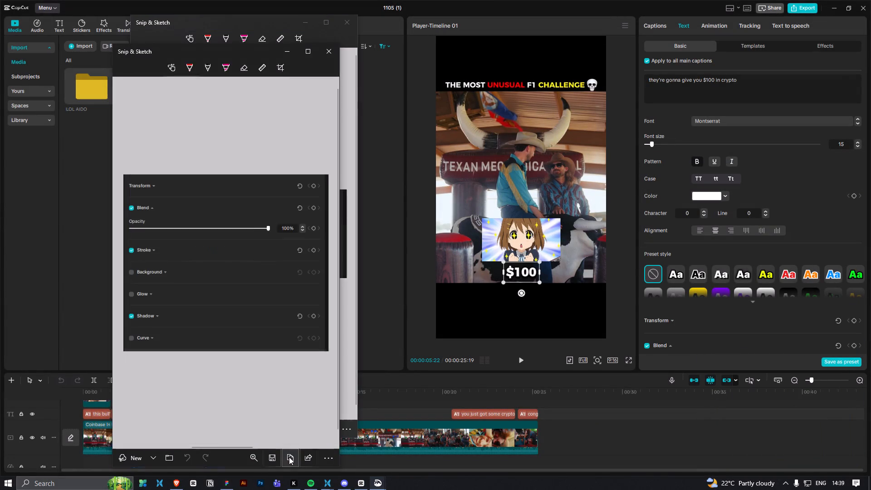
left_click(331, 58)
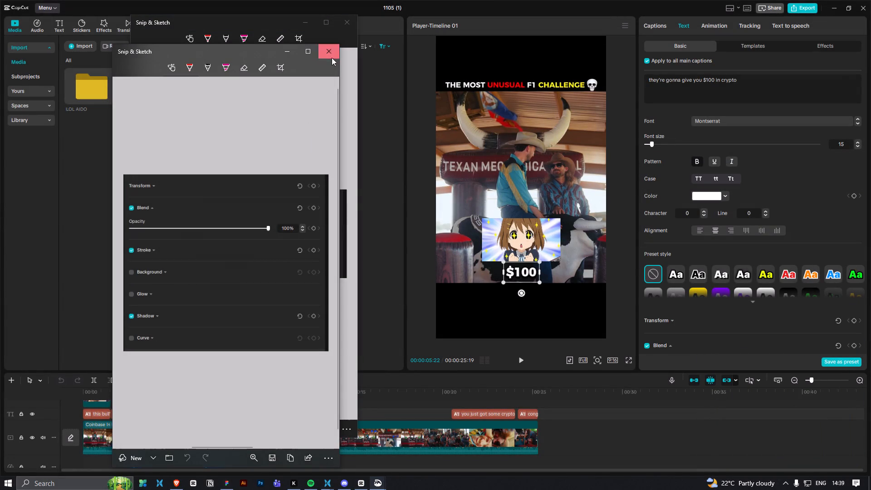
left_click(305, 430)
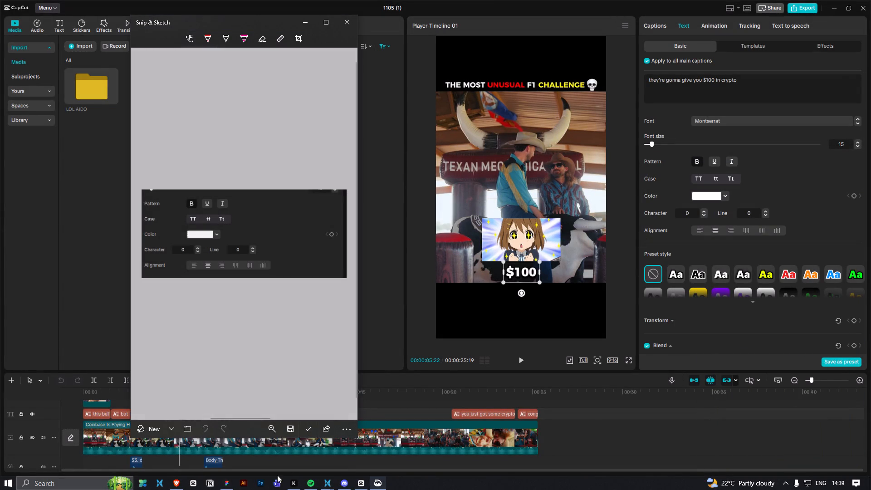
Switch to Figma, paste the Pattern-to-Alignment snip and place it just right of the Transform-to-Curve image.
left_click(221, 486)
key("ctrl+v")
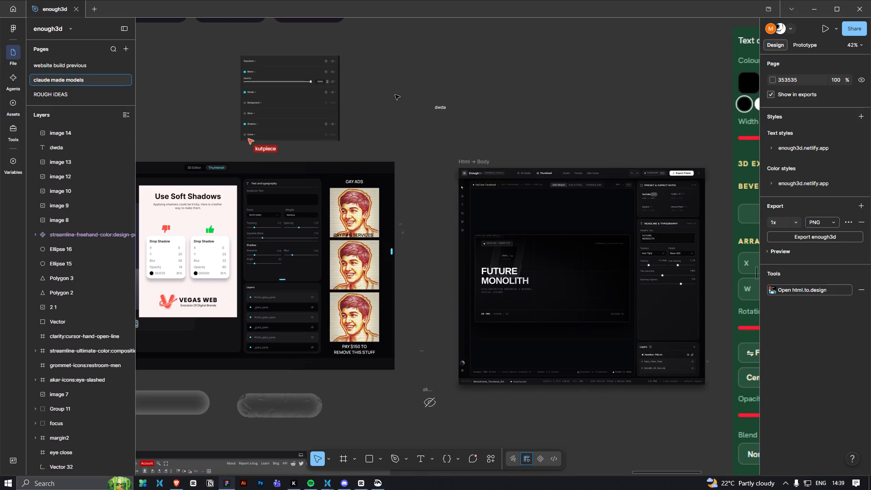
left_click_drag(429, 241, 374, 74)
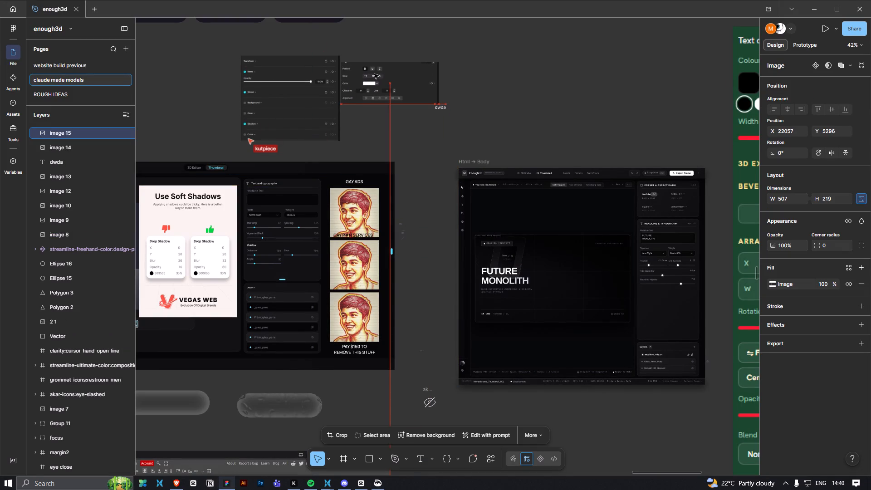
left_click_drag(374, 74, 375, 73)
left_click(389, 128)
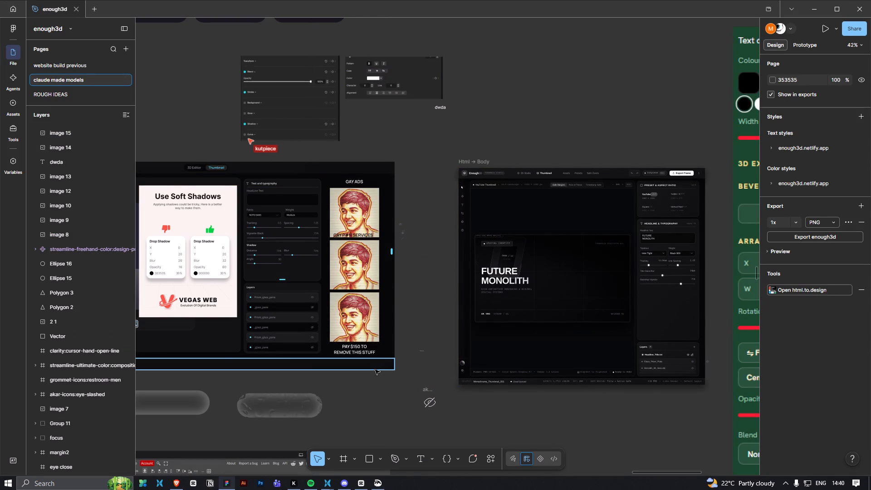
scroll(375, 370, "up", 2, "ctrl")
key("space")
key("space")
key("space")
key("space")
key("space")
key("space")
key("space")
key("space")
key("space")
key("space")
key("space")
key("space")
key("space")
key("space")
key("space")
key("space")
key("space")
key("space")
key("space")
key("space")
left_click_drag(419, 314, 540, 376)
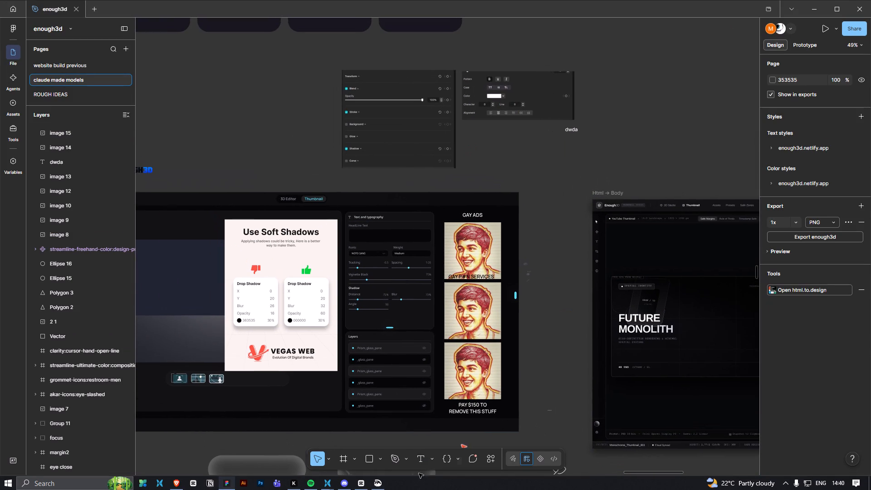
Switch to CapCut, close the open video project and its home window, and return to the Figma canvas.
left_click(362, 484)
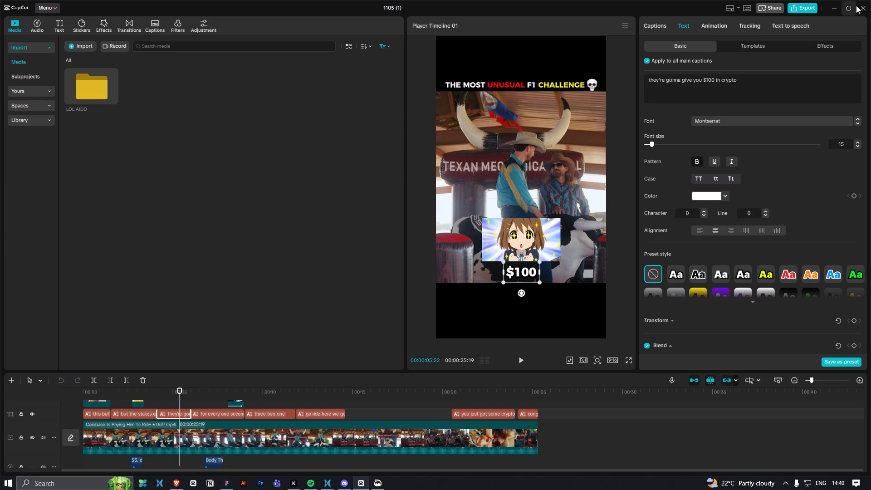
left_click(860, 5)
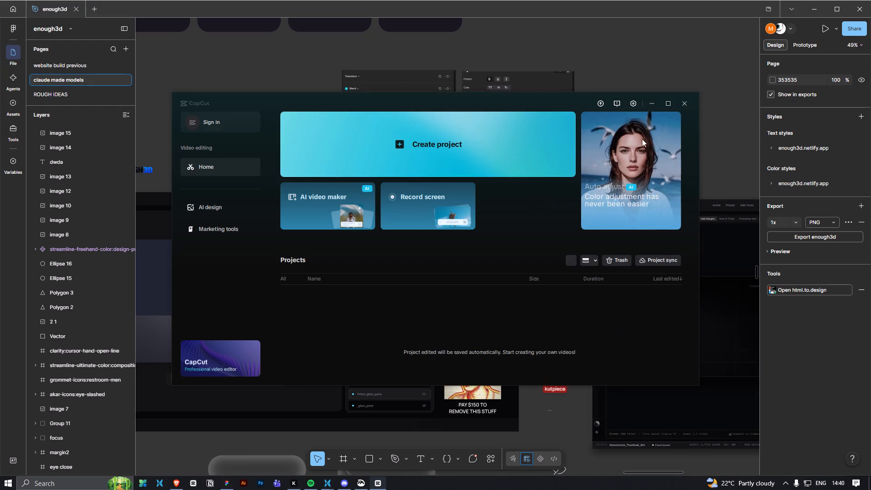
left_click(685, 106)
left_click(524, 181)
Examine the pasted CapCut snips against the editor's Text and typography panel and the Html → Body design.
scroll(443, 150, "up", 8, "ctrl")
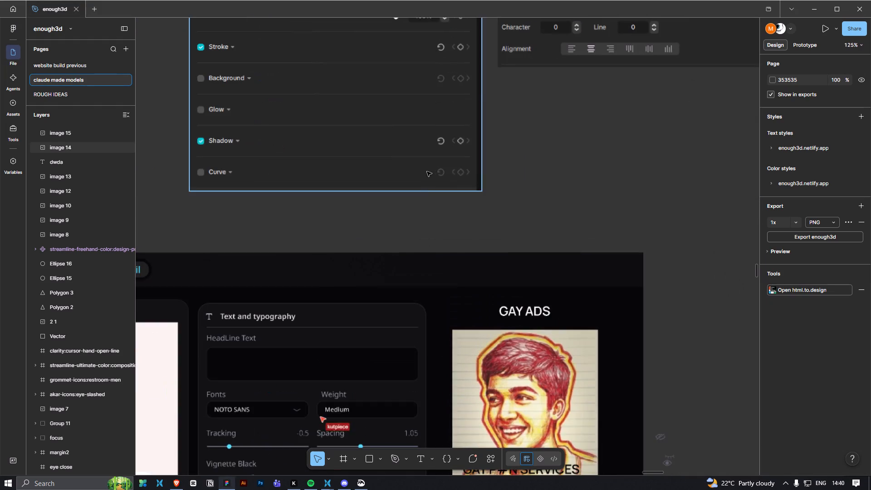
key("space")
left_click_drag(345, 188, 413, 261)
scroll(413, 261, "down", 3, "ctrl")
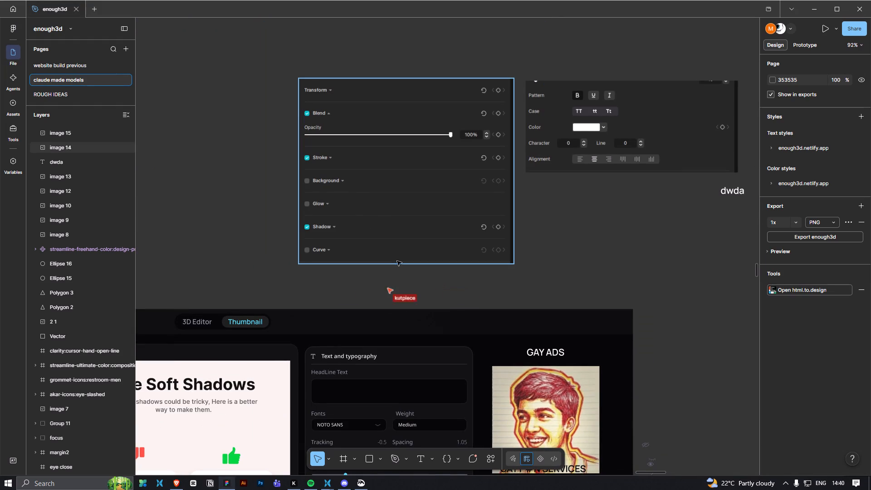
scroll(408, 272, "down", 3)
scroll(408, 279, "down", 4, "ctrl")
key("space")
key("space")
key("space")
key("space")
key("space")
key("space")
key("space")
key("space")
key("space")
key("space")
key("space")
key("space")
key("space")
key("space")
key("space")
key("space")
key("space")
key("space")
key("space")
key("space")
left_click_drag(520, 347, 444, 249)
left_click_drag(519, 293, 519, 291)
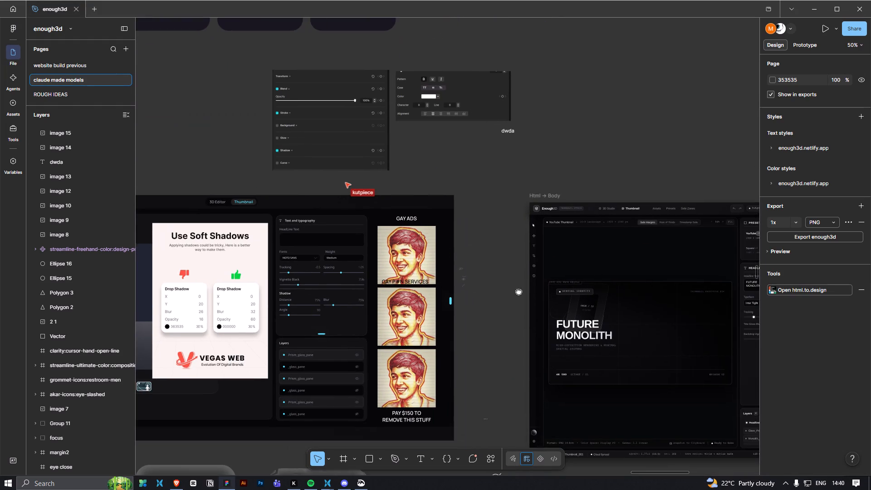
left_click_drag(519, 291, 397, 256)
scroll(403, 266, "down", 1, "ctrl")
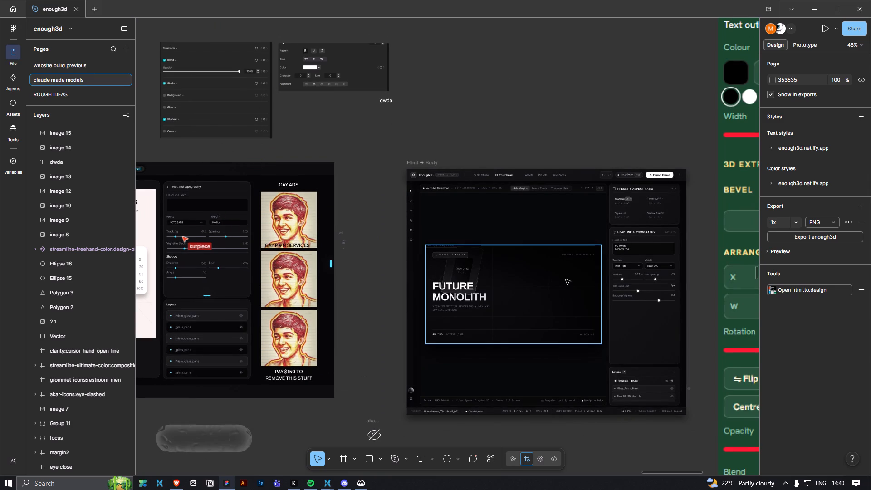
scroll(655, 450, "up", 2, "ctrl")
scroll(391, 387, "down", 2, "ctrl")
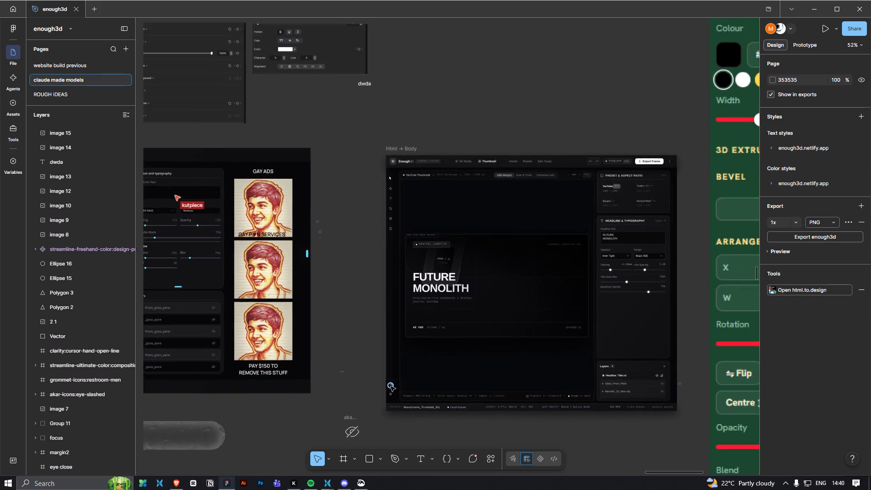
scroll(391, 387, "down", 1, "ctrl")
key("space")
key("space")
key("space")
key("space")
key("space")
key("space")
key("space")
key("space")
key("space")
key("space")
key("space")
key("space")
key("space")
key("space")
key("space")
key("space")
key("space")
key("space")
key("space")
key("space")
left_click_drag(350, 347, 555, 382)
scroll(564, 309, "up", 4, "ctrl")
key("space")
key("space")
key("space")
key("space")
key("space")
key("space")
key("space")
key("space")
key("space")
key("space")
key("space")
key("space")
key("space")
key("space")
key("space")
key("space")
key("space")
key("space")
key("space")
left_click_drag(456, 186, 530, 183)
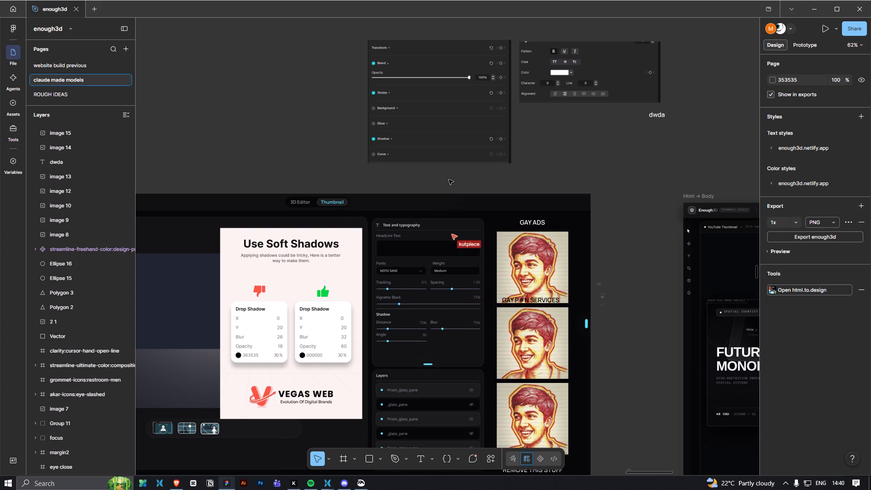
scroll(449, 180, "down", 4, "ctrl")
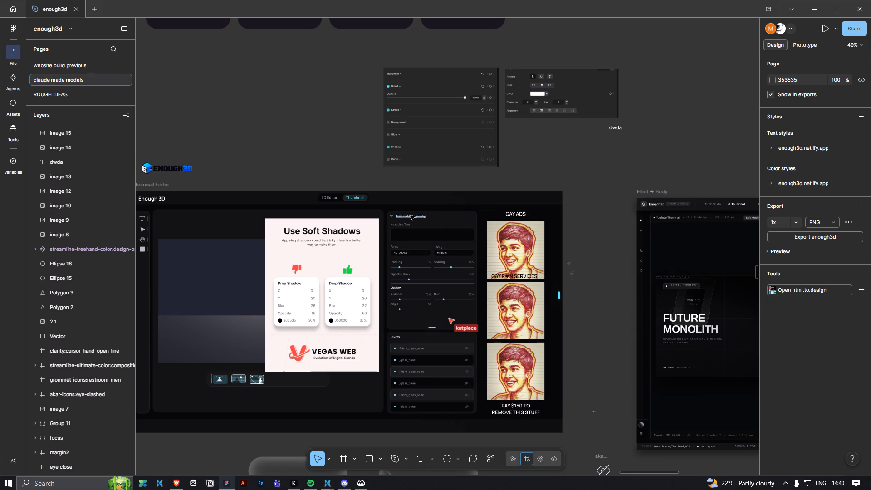
Duplicate the whole Text and typography panel from the Thumnail Editor frame onto the empty canvas left of the Transform-to-Curve snip.
left_click(384, 201, "ctrl")
left_click(379, 171, "ctrl")
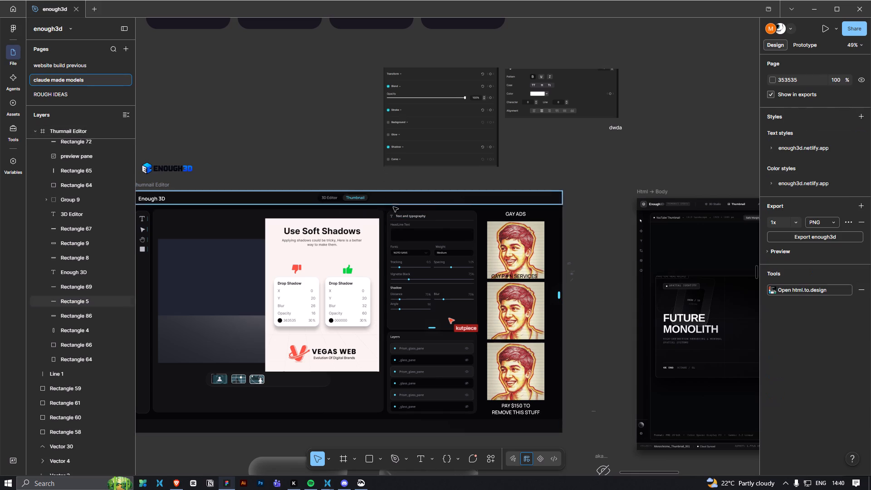
left_click_drag(385, 210, 448, 301, "ctrl")
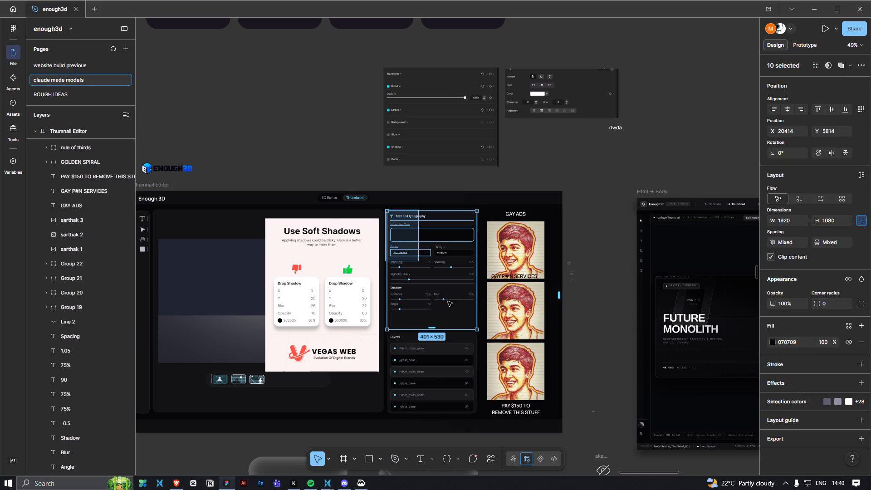
left_click_drag(448, 301, 482, 329, "ctrl")
key("ctrl+c")
left_click(296, 136)
key("ctrl+v")
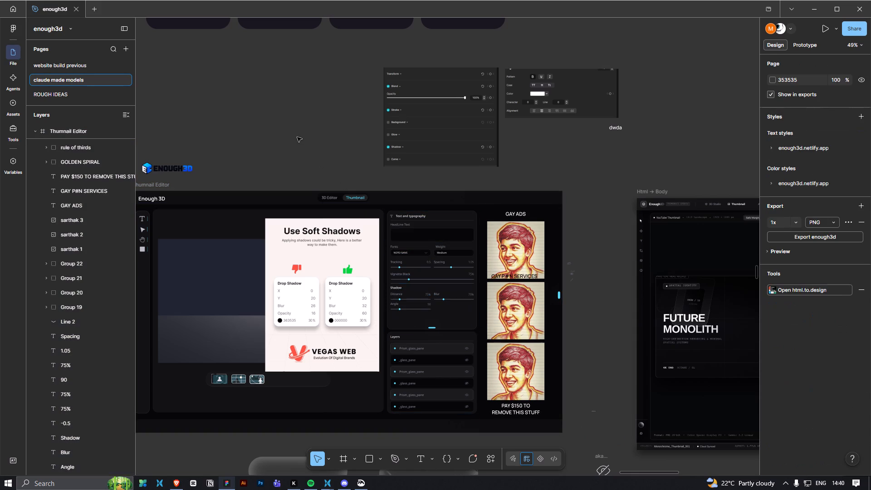
left_click_drag(436, 226, 322, 93)
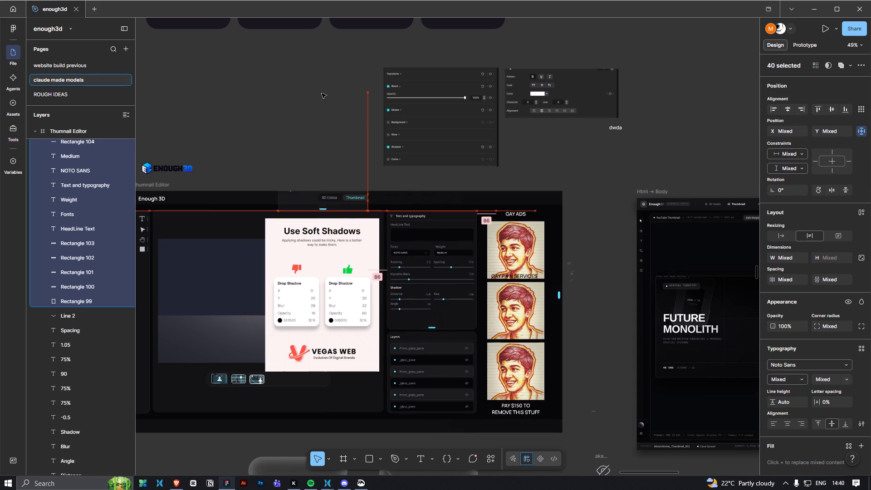
left_click_drag(322, 93, 307, 75)
left_click(368, 127)
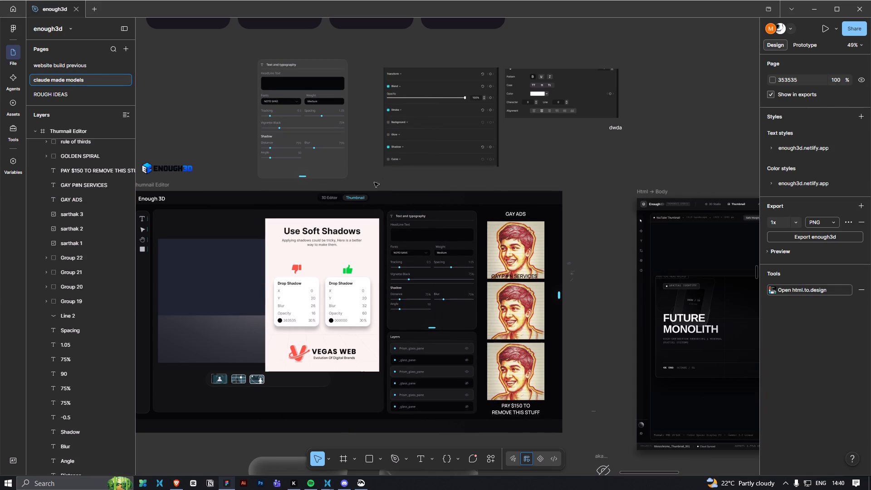
Compare the duplicated Text and typography panel's controls with the two CapCut text-settings snips.
key("space")
key("space")
key("space")
key("space")
key("space")
left_click_drag(362, 165, 441, 261)
scroll(432, 258, "up", 4, "ctrl")
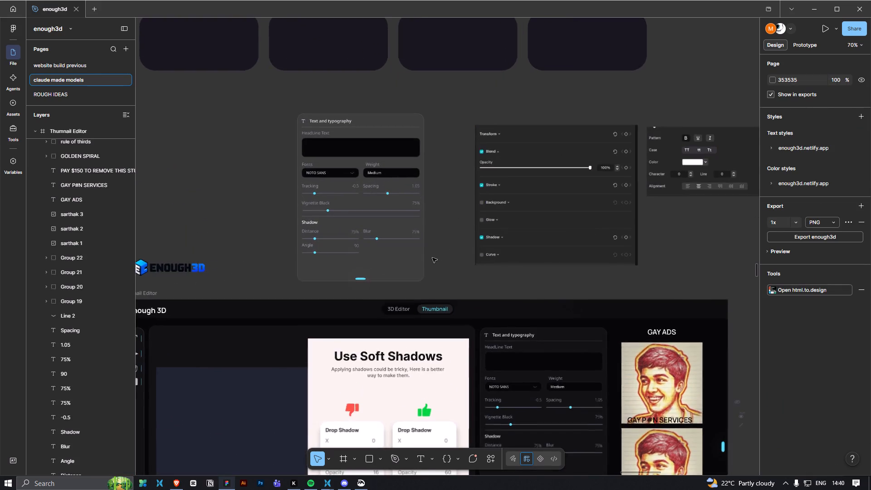
scroll(432, 258, "up", 3, "ctrl")
scroll(431, 246, "down", 7, "ctrl")
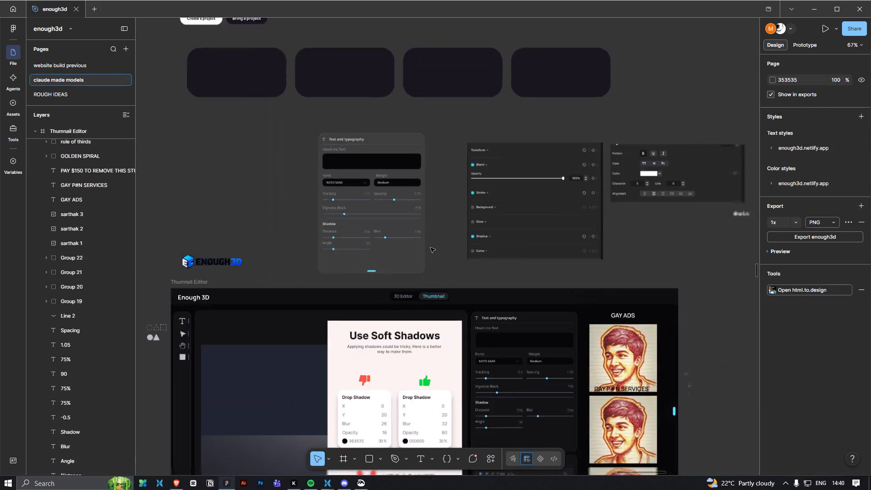
key("space")
key("space")
key("space")
key("space")
key("space")
key("space")
left_click_drag(453, 265, 440, 257)
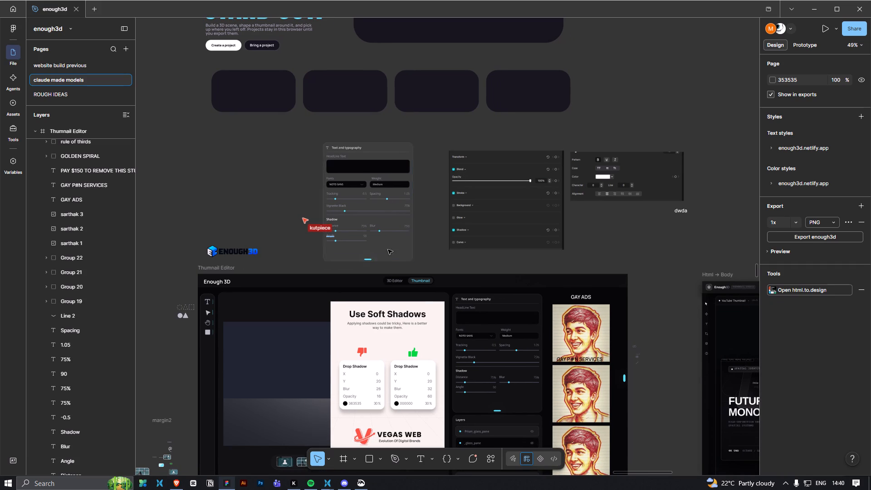
scroll(438, 213, "up", 7, "ctrl")
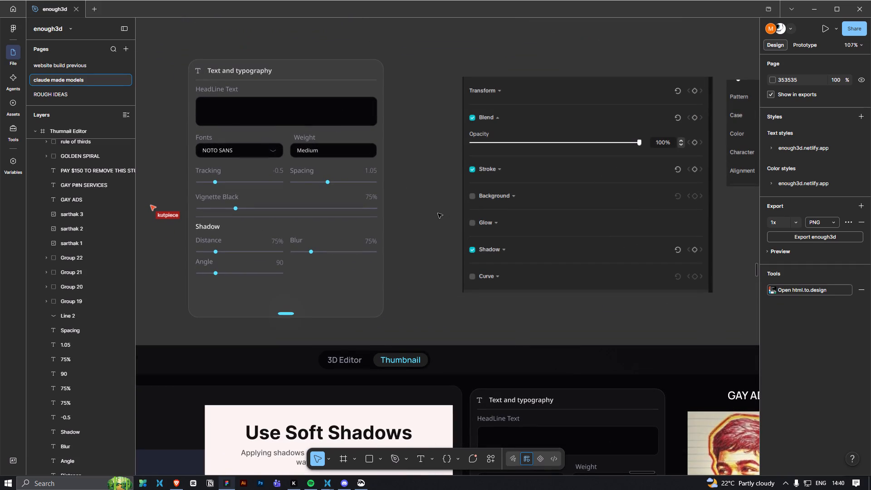
scroll(437, 217, "down", 4, "ctrl")
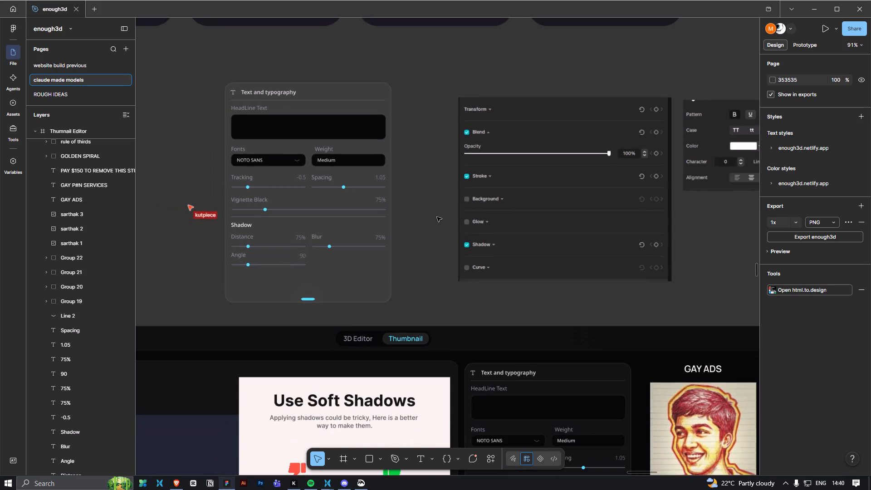
scroll(437, 217, "down", 8, "ctrl")
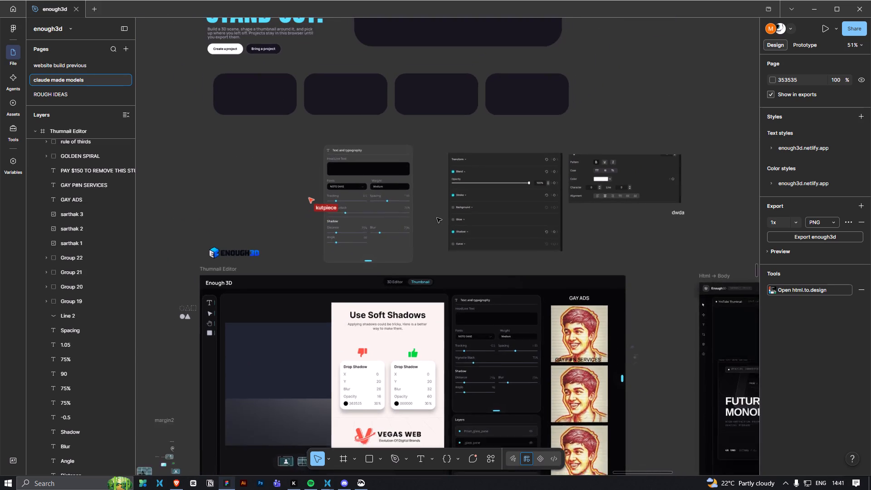
scroll(437, 218, "down", 1, "ctrl")
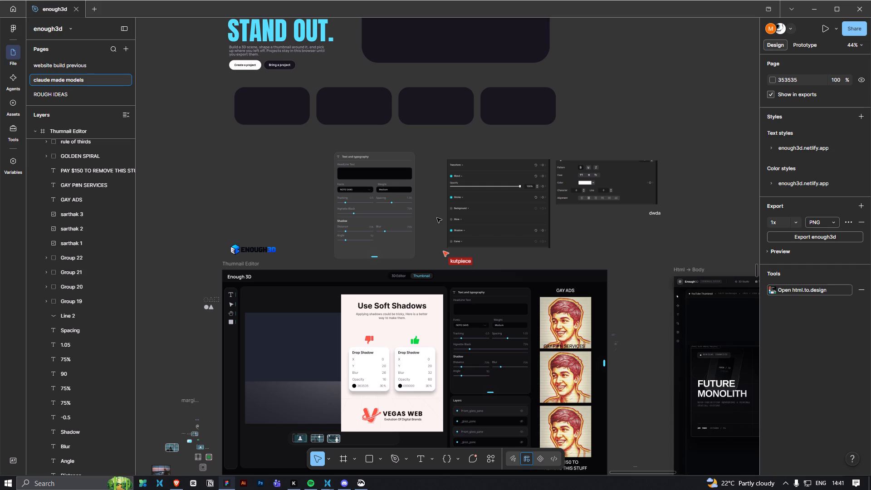
Lighten the Thumnail Editor frame's background fill to dark grey 39393A.
left_click(540, 294)
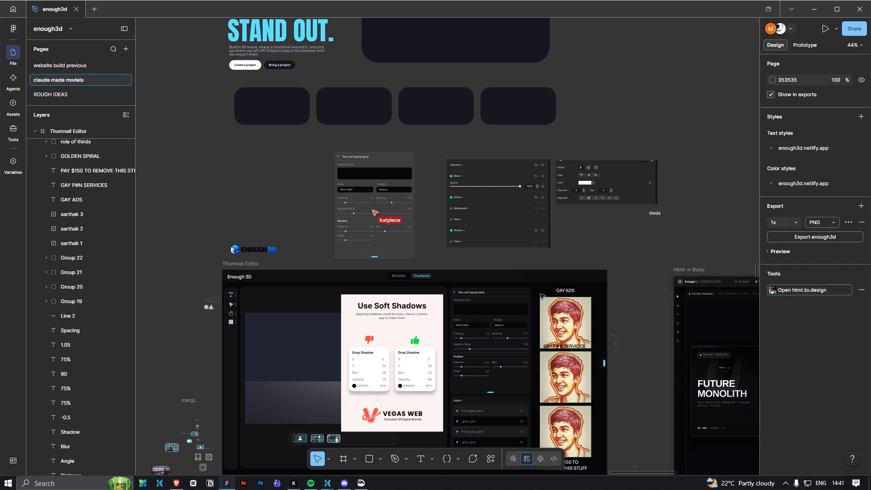
left_click(545, 287)
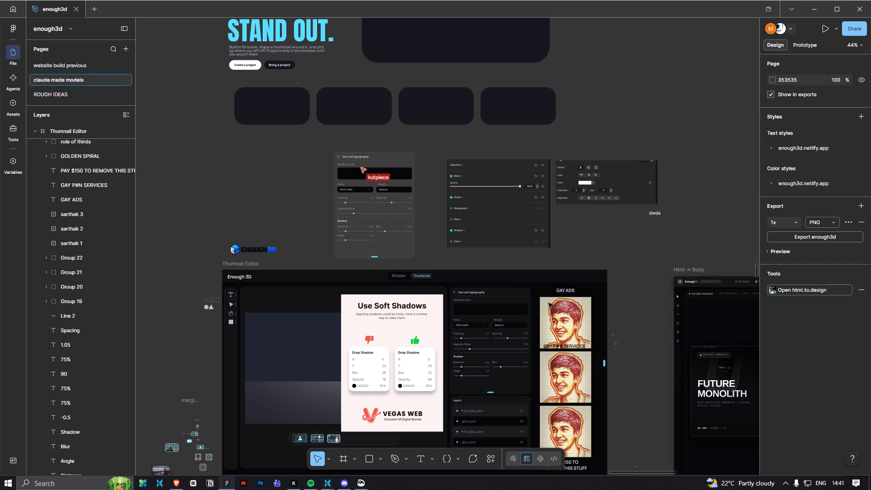
scroll(605, 327, "up", 4, "ctrl")
left_click(602, 318, "ctrl")
scroll(708, 264, "down", 1)
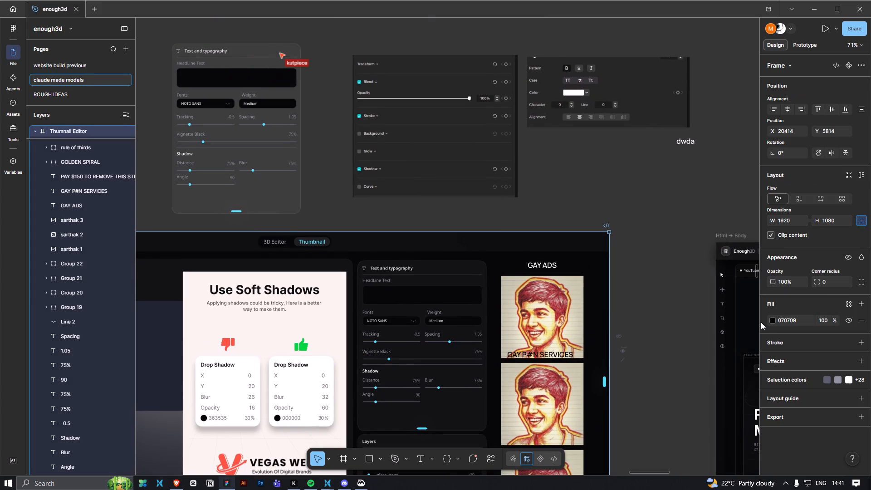
scroll(761, 324, "down", 3)
left_click(770, 319)
left_click_drag(673, 324, 656, 309)
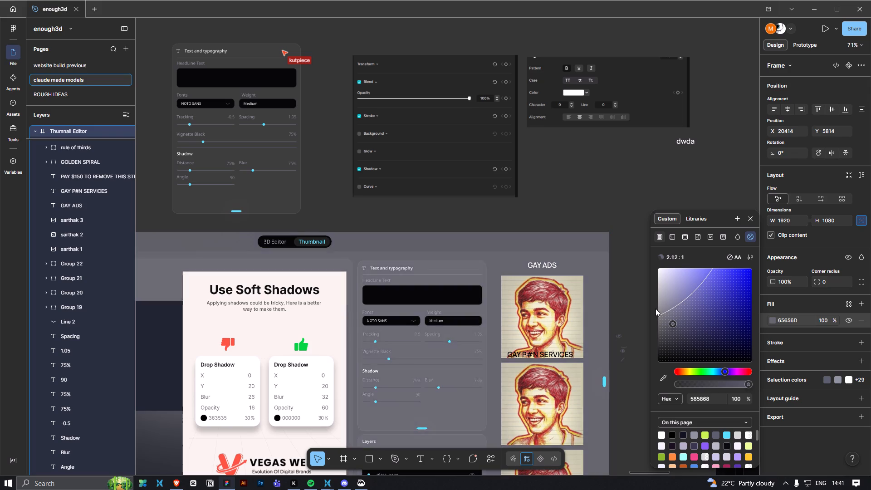
left_click_drag(656, 309, 658, 341)
left_click(628, 295)
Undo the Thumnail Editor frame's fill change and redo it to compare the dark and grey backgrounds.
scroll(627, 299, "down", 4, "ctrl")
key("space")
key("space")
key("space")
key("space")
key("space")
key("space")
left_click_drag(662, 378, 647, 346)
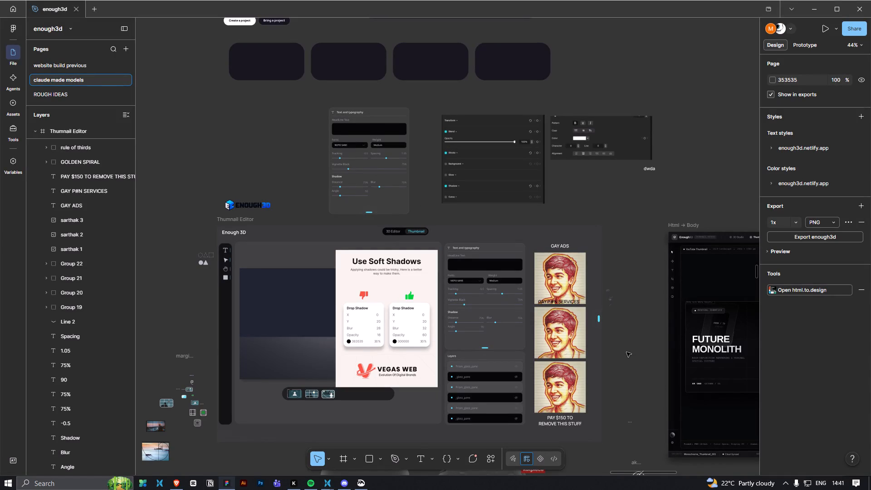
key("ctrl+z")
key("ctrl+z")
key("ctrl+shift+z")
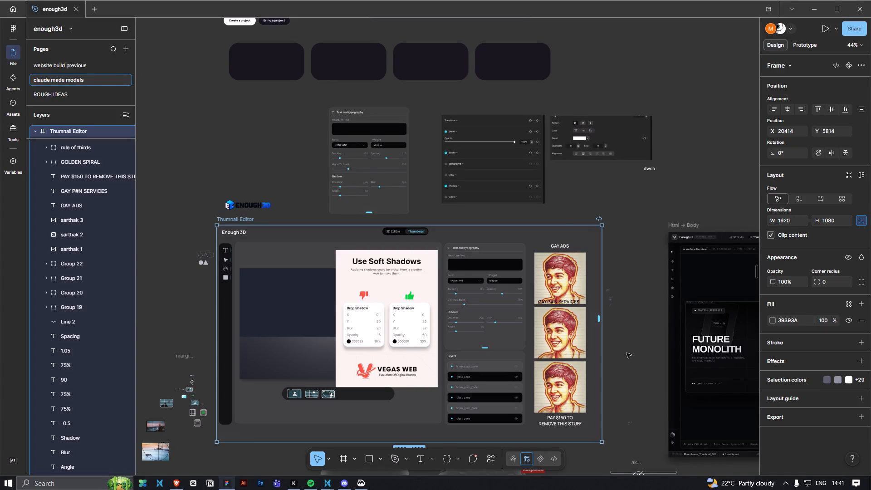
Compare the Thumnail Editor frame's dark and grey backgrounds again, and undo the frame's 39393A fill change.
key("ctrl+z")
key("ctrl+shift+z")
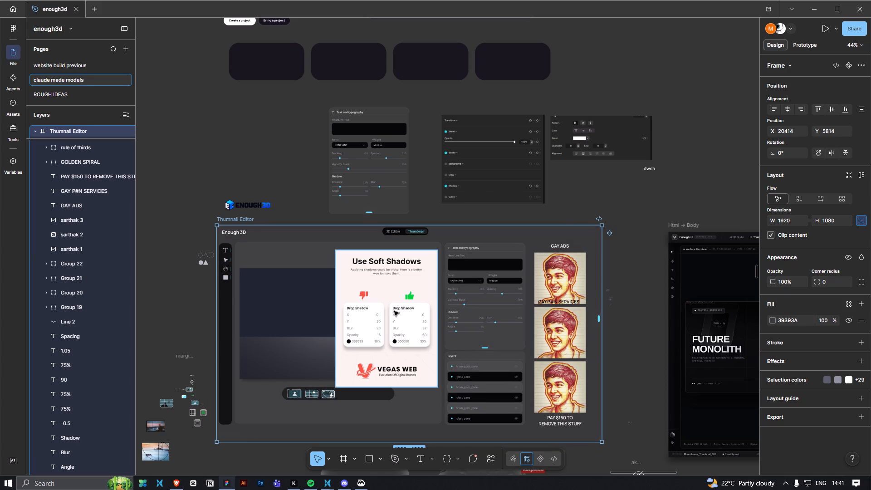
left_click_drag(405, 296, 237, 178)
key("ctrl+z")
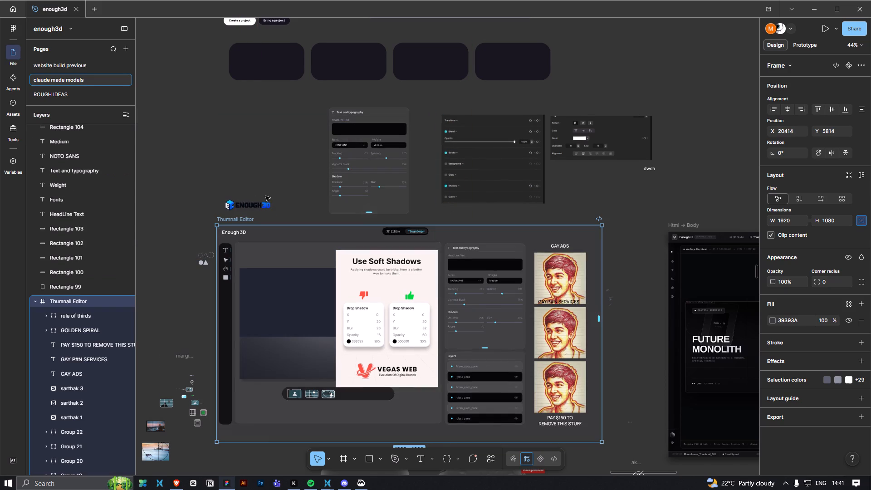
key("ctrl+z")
Move the Use Soft Shadows image out of the Thumnail Editor frame, scale it to about 365 × 490, and place it beside the duplicated typography panel.
left_click(386, 280)
left_click_drag(389, 282, 302, 207)
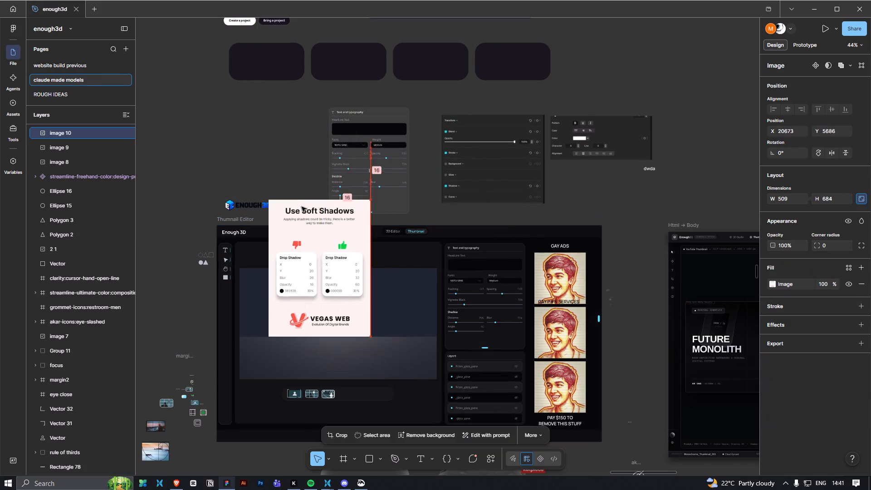
left_click_drag(302, 207, 202, 103)
left_click_drag(252, 208, 223, 162)
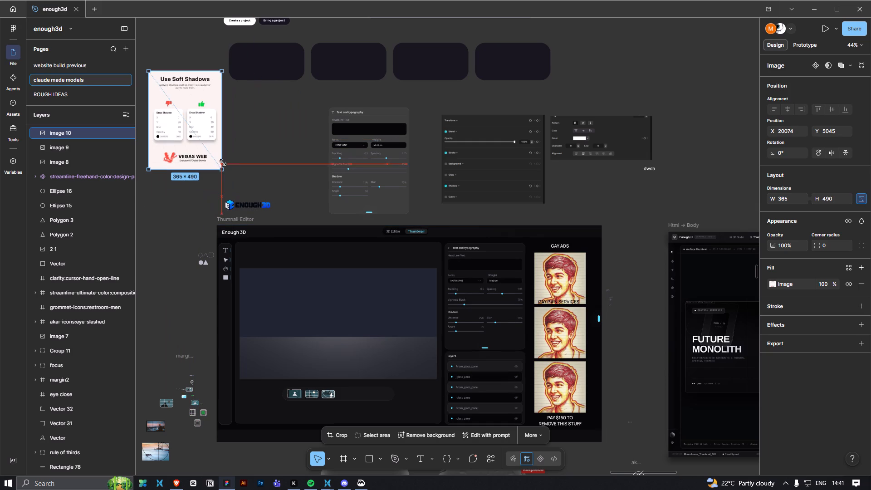
left_click_drag(223, 162, 222, 156)
left_click_drag(194, 114, 286, 134)
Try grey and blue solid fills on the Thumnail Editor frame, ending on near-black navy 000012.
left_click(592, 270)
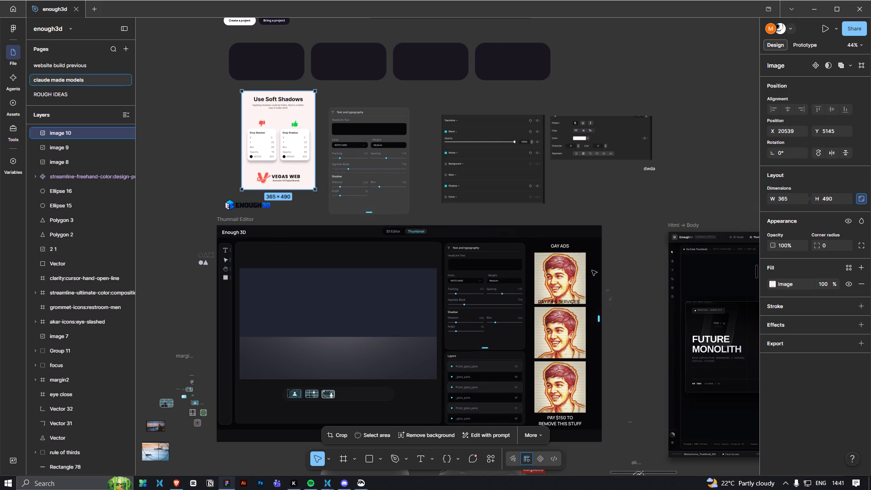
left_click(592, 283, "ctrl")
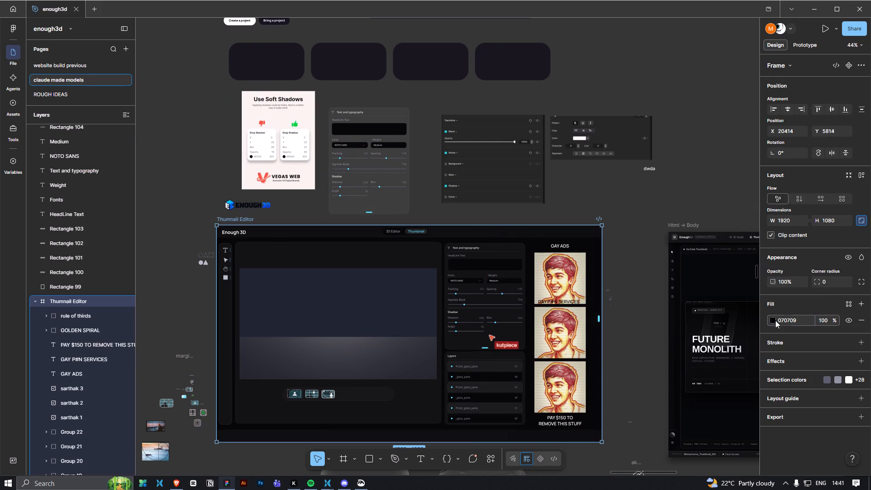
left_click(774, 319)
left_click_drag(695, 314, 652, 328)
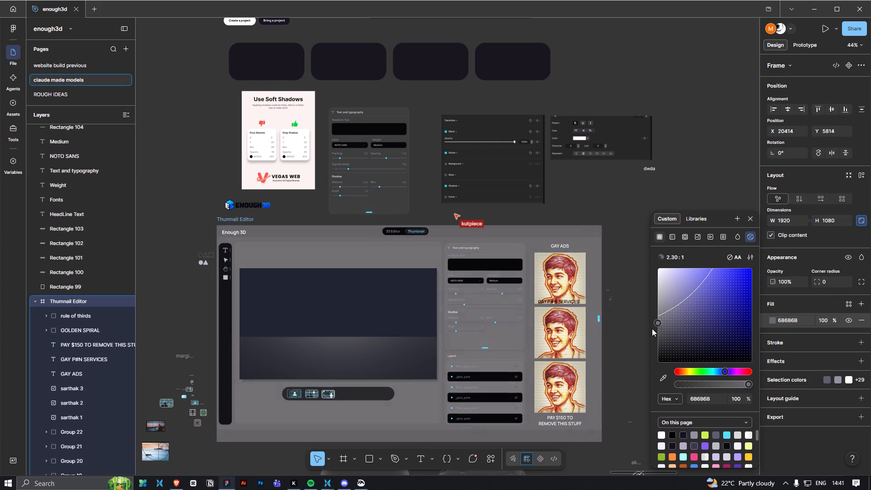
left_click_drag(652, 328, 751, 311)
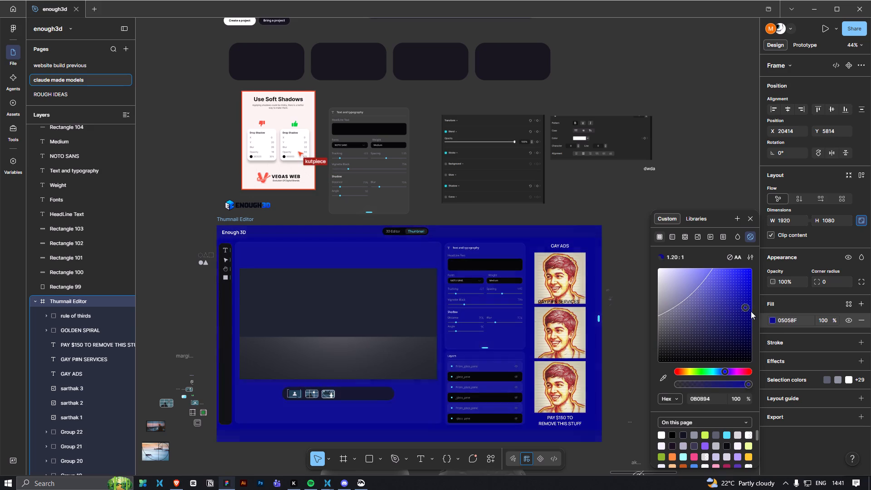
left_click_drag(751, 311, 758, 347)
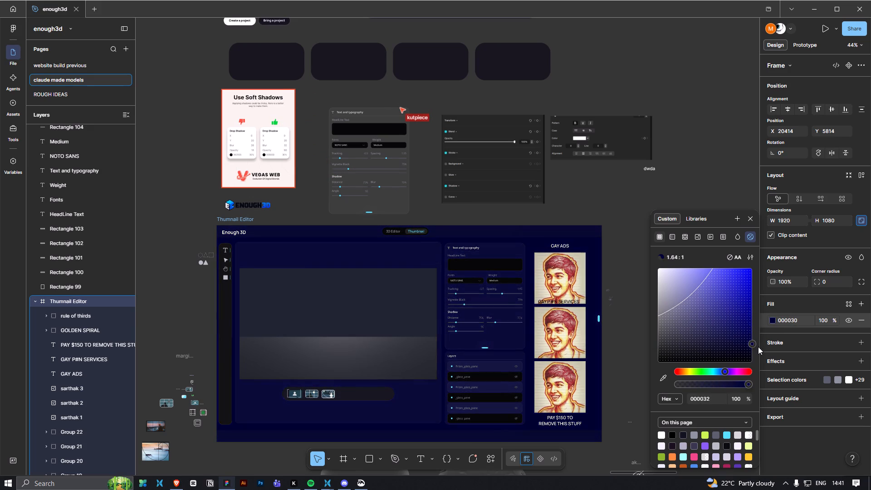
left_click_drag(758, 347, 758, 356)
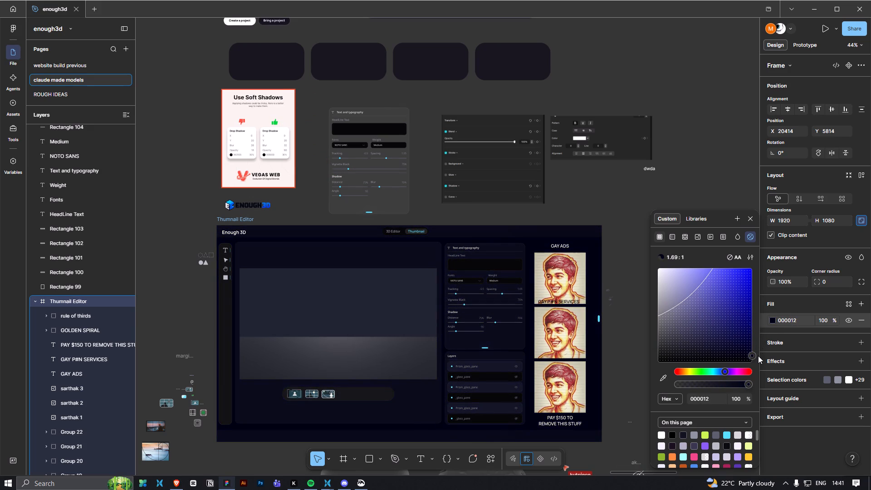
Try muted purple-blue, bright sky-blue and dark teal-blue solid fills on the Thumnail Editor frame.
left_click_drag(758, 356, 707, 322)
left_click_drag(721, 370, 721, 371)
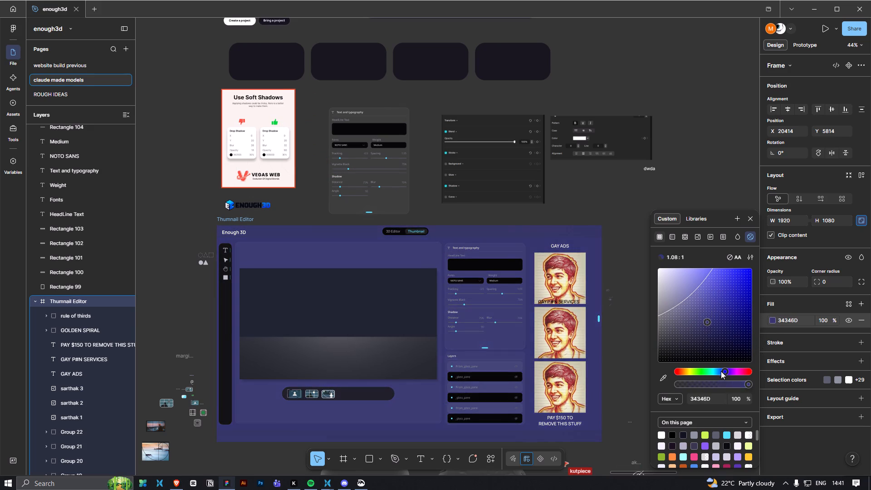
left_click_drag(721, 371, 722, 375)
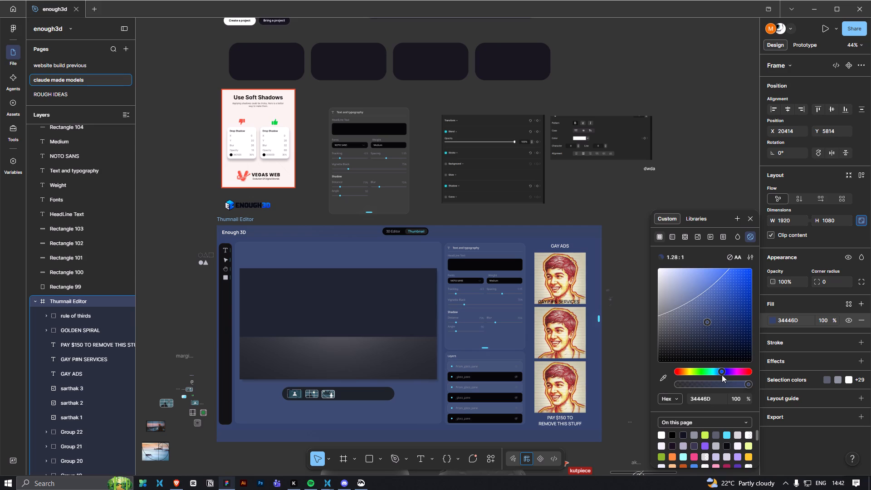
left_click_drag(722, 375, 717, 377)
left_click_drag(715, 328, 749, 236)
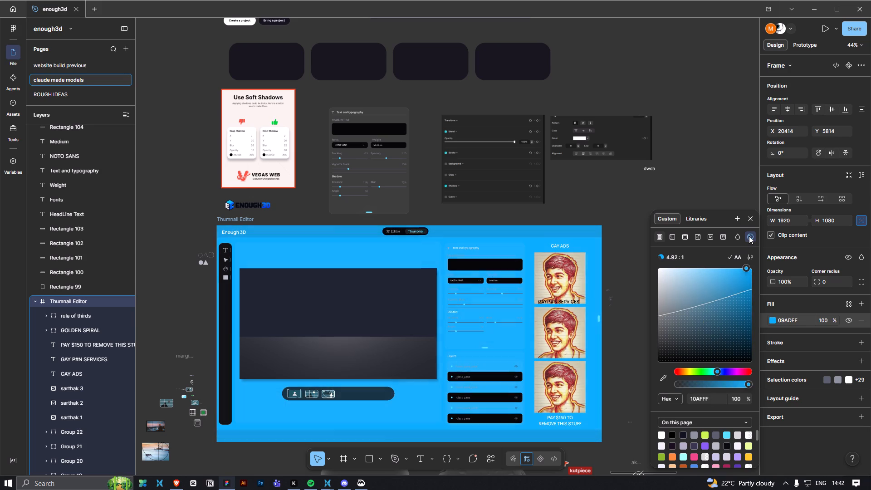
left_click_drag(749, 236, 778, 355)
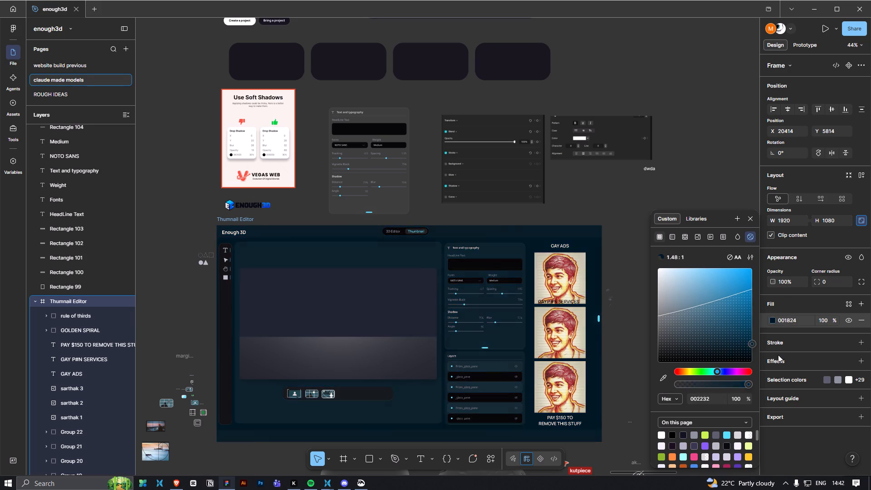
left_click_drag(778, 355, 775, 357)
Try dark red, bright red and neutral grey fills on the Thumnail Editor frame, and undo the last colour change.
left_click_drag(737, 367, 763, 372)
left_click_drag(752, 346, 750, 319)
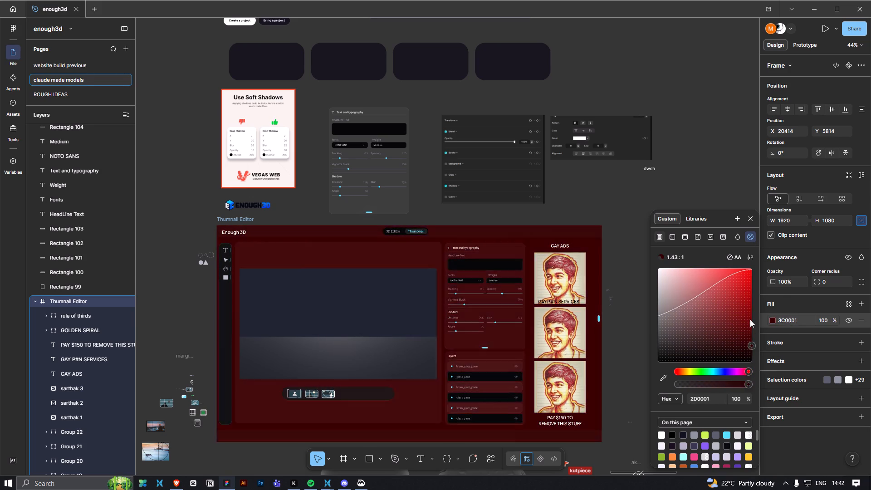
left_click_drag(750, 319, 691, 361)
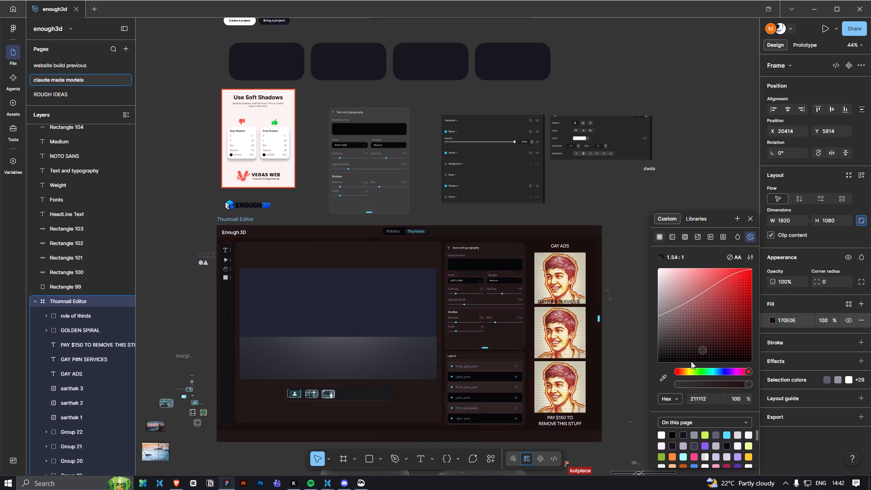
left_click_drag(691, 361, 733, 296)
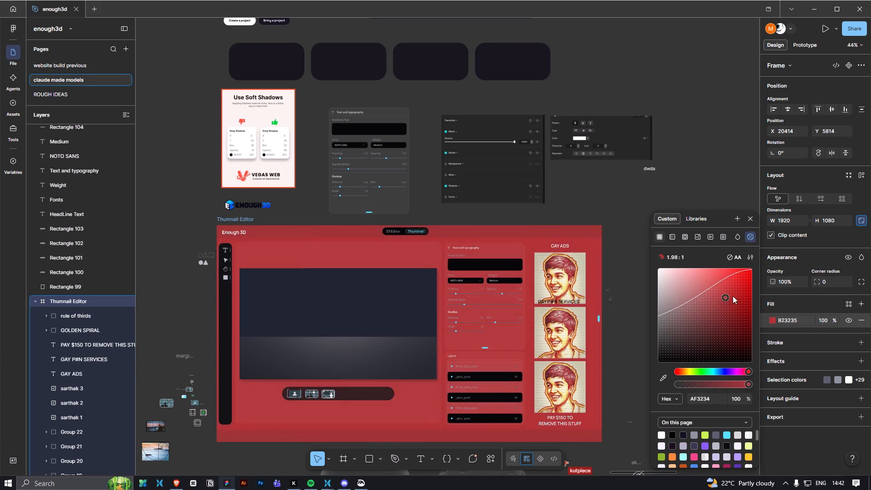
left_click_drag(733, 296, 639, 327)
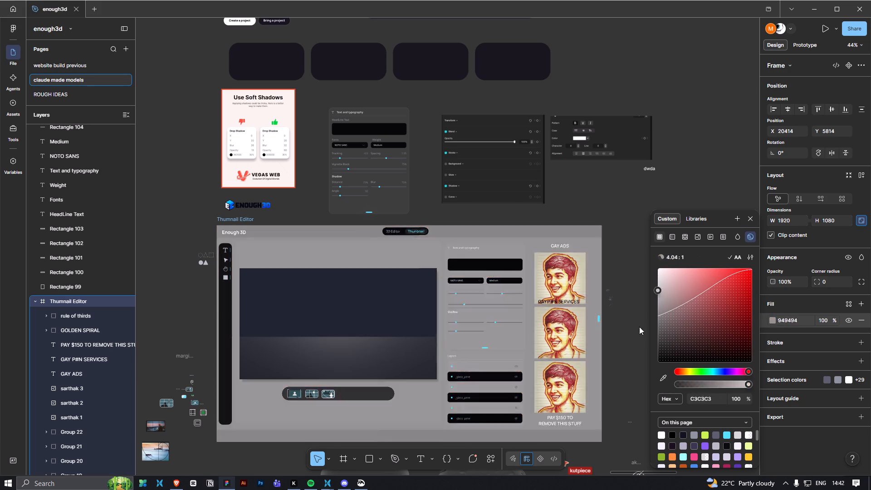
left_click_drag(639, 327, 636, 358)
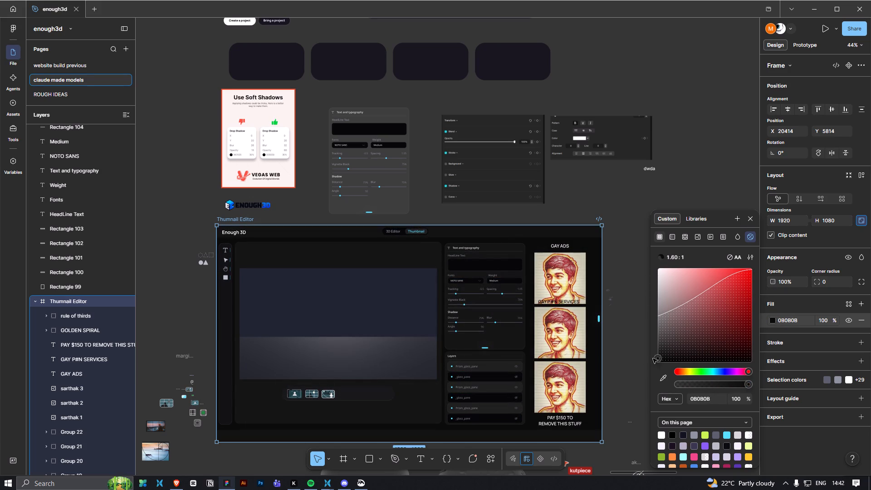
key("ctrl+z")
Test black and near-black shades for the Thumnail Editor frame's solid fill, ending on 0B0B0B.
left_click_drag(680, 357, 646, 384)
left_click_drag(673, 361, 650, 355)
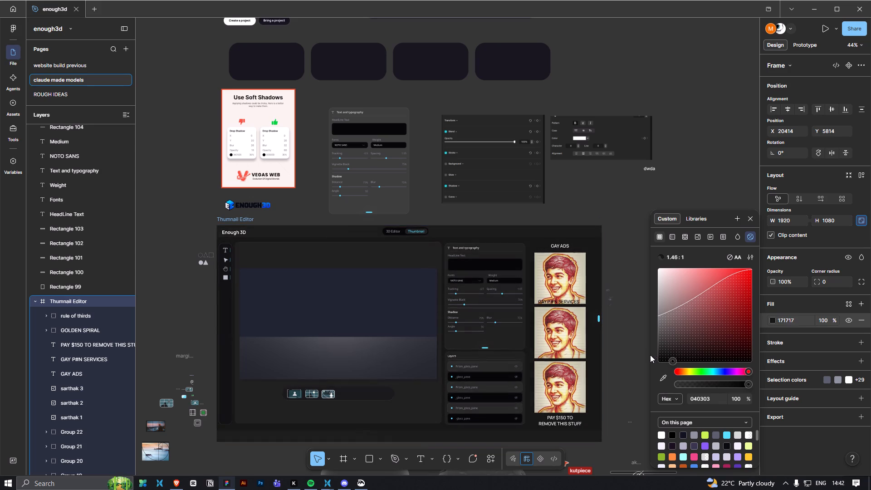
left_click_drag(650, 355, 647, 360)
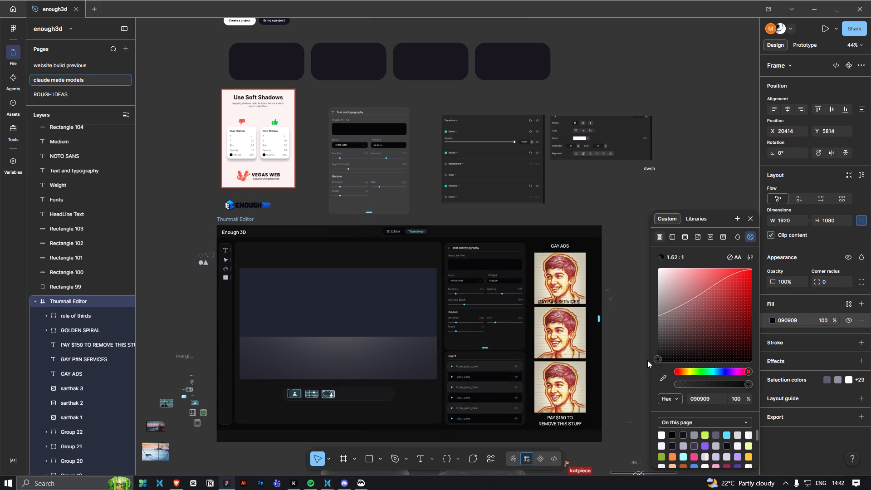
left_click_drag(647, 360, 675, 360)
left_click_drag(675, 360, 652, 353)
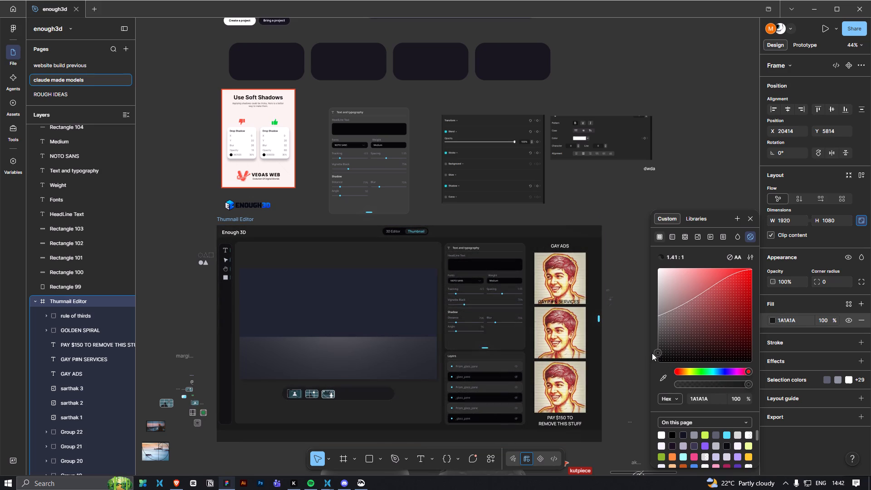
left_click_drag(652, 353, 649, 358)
Change the Thumnail Editor frame's fill to a linear gradient and set its 0% stop to violet 7252FF.
left_click(673, 235)
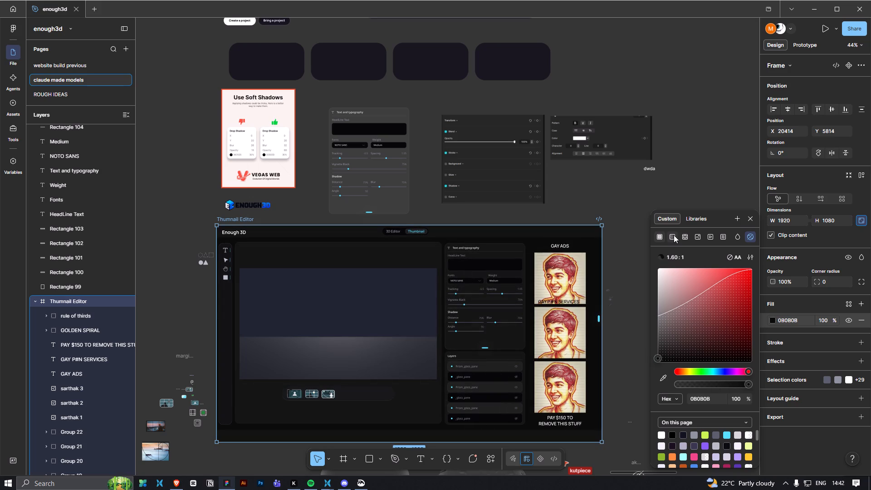
left_click(656, 272)
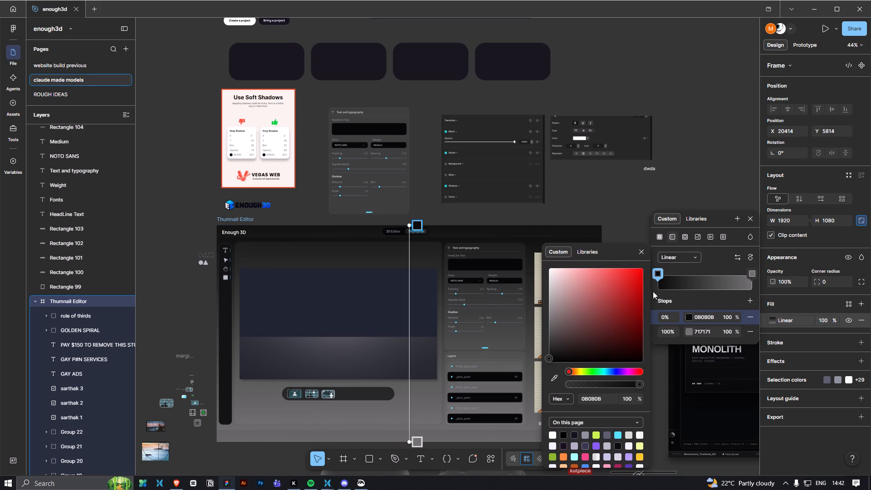
left_click_drag(607, 368, 622, 372)
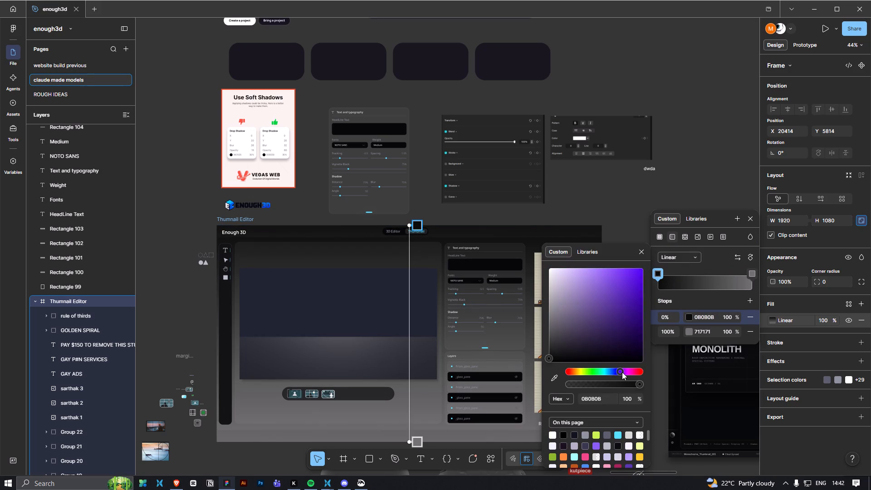
left_click_drag(622, 372, 615, 375)
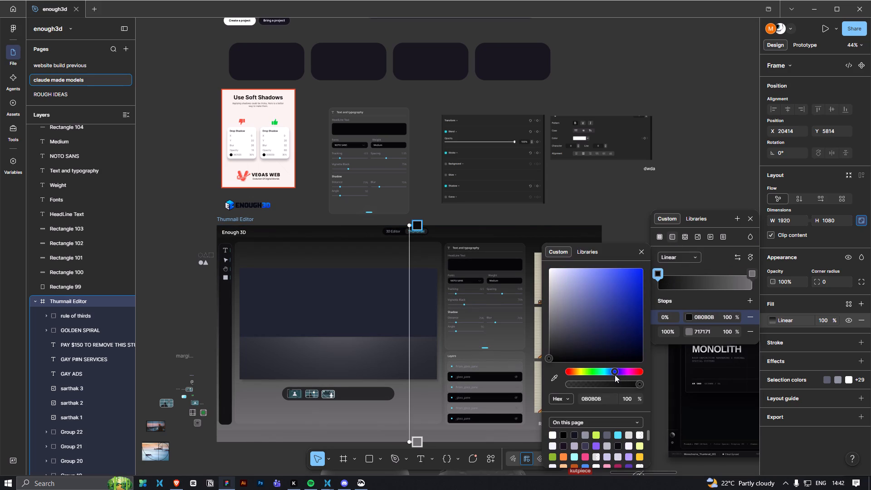
left_click_drag(615, 375, 618, 372)
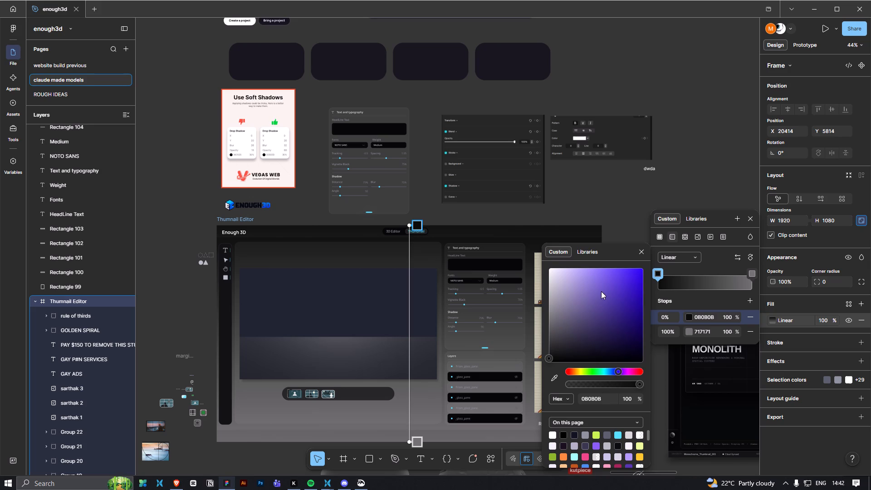
left_click_drag(601, 291, 660, 250)
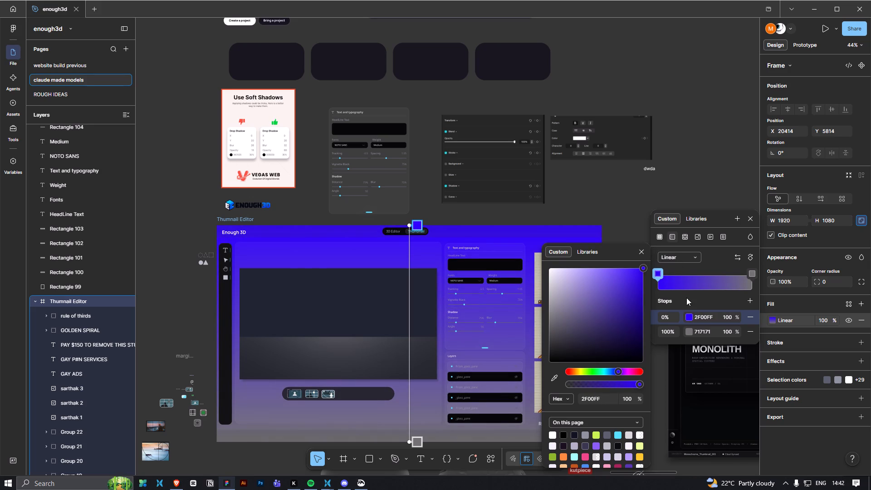
left_click_drag(631, 270, 613, 258)
Add a white FFFFFF stop at 50% of the frame's gradient and set the 100% stop to black 000000.
left_click(705, 278)
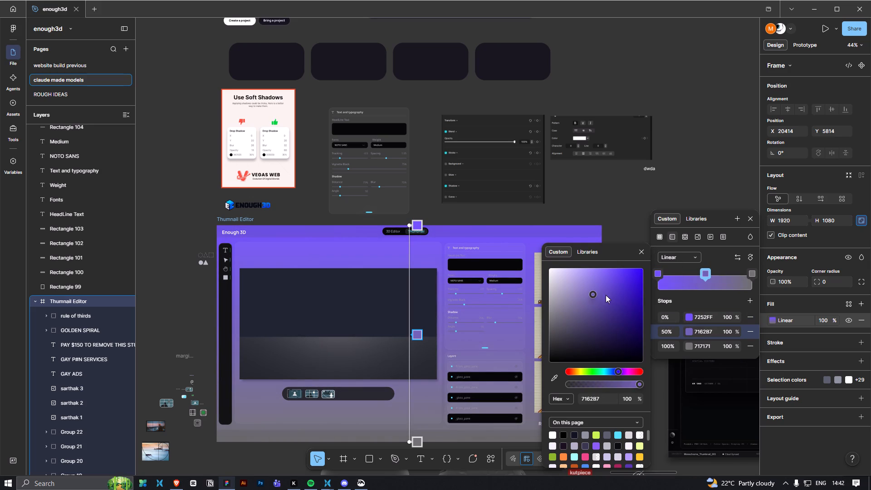
left_click_drag(607, 295, 546, 258)
left_click(751, 272)
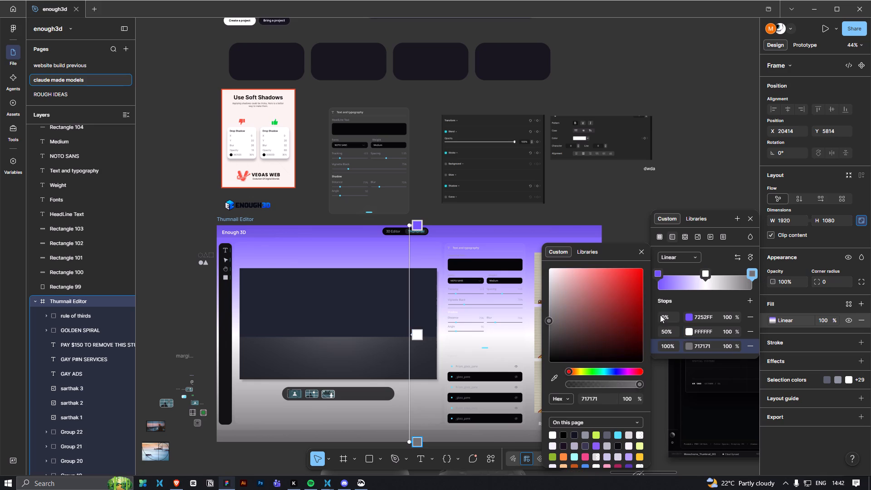
left_click_drag(581, 331, 509, 388)
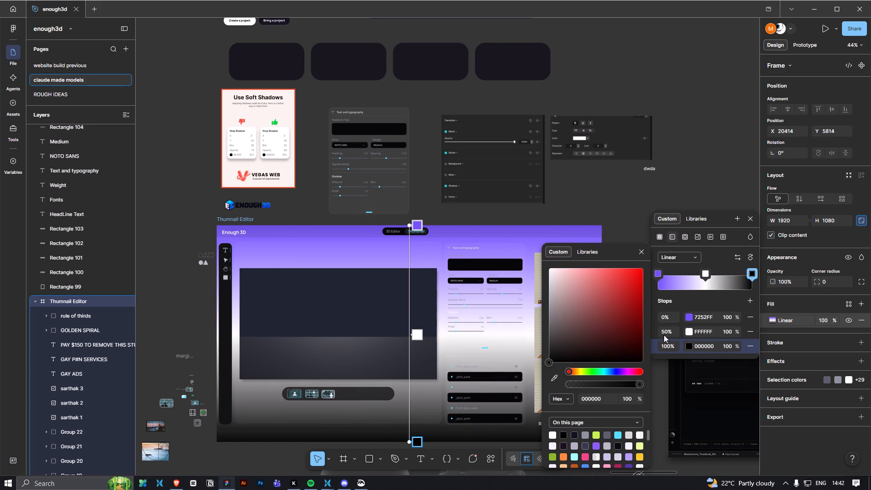
Lower the Thumnail Editor frame's layer opacity to 53%.
left_click_drag(775, 282, 435, 246)
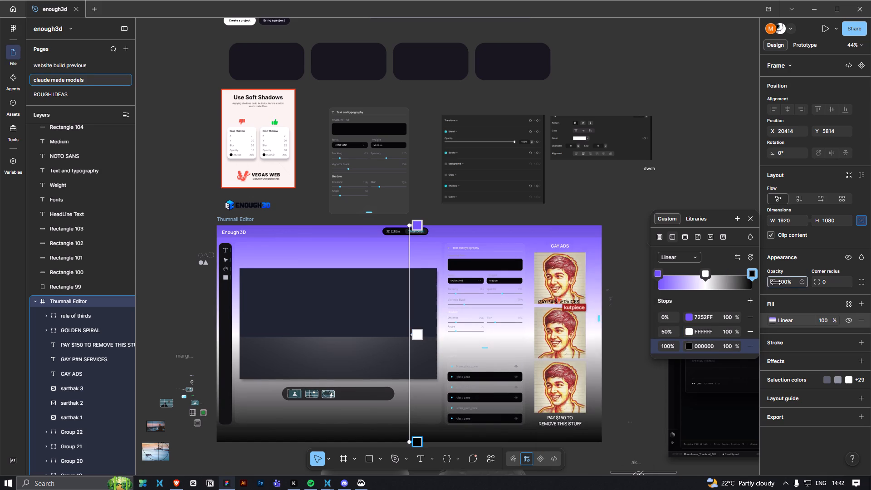
left_click_drag(435, 246, 382, 261)
Reorient the Thumnail Editor frame's linear gradient diagonally, from its upper-left corner to near its lower-right corner.
left_click_drag(410, 224, 409, 223)
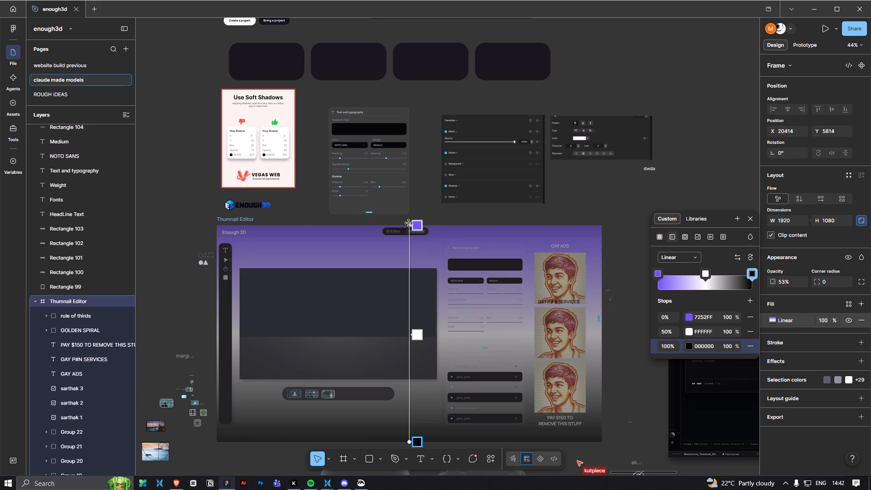
left_click_drag(409, 223, 216, 214)
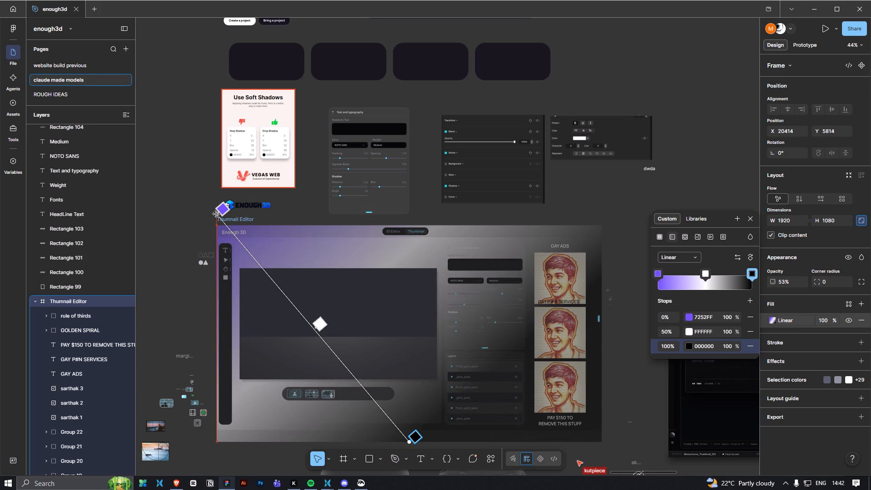
left_click_drag(216, 214, 215, 223)
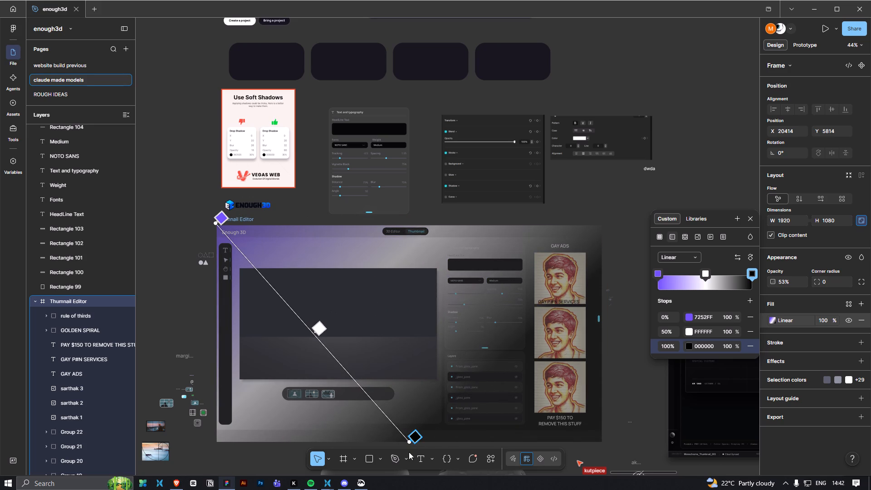
left_click_drag(410, 446, 590, 445)
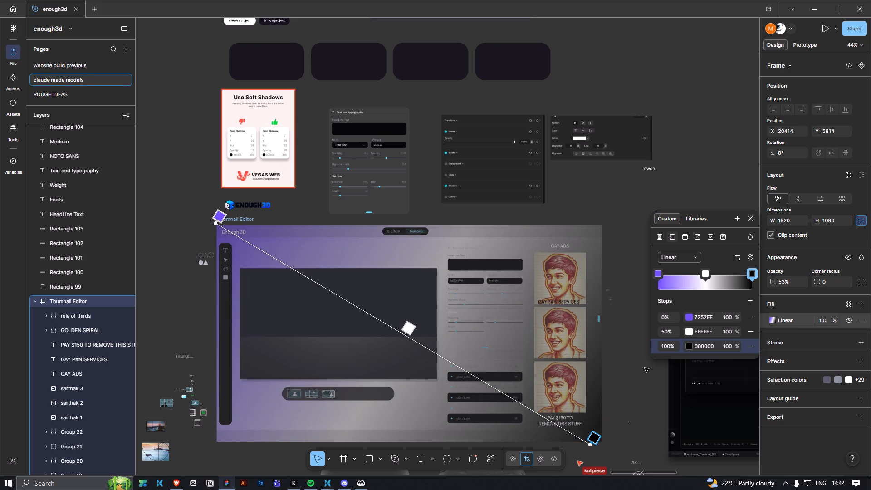
Rearrange the frame's gradient stops to white FFFFFF at 0%, violet 7252FF at 33% and black 000000 at 81%.
left_click_drag(706, 276, 727, 287)
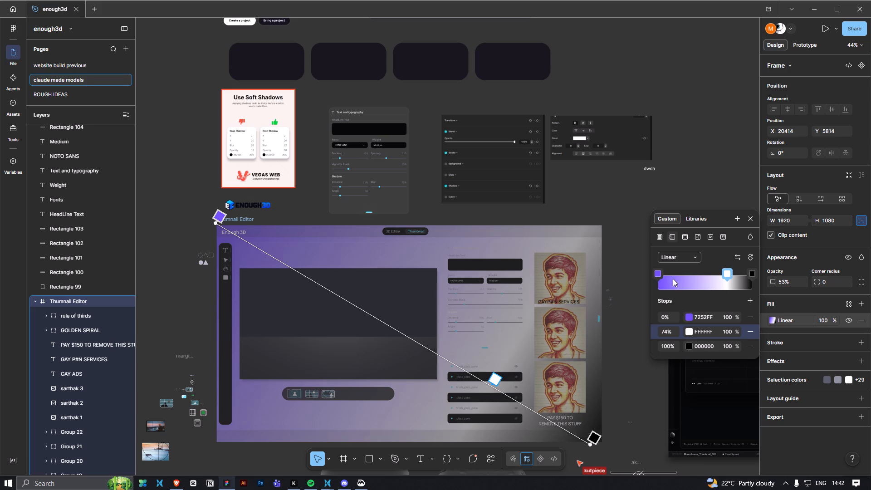
left_click_drag(652, 271, 675, 279)
left_click_drag(747, 279, 713, 286)
left_click_drag(772, 279, 754, 284)
left_click_drag(682, 281, 731, 285)
left_click_drag(709, 279, 647, 282)
left_click_drag(730, 276, 709, 285)
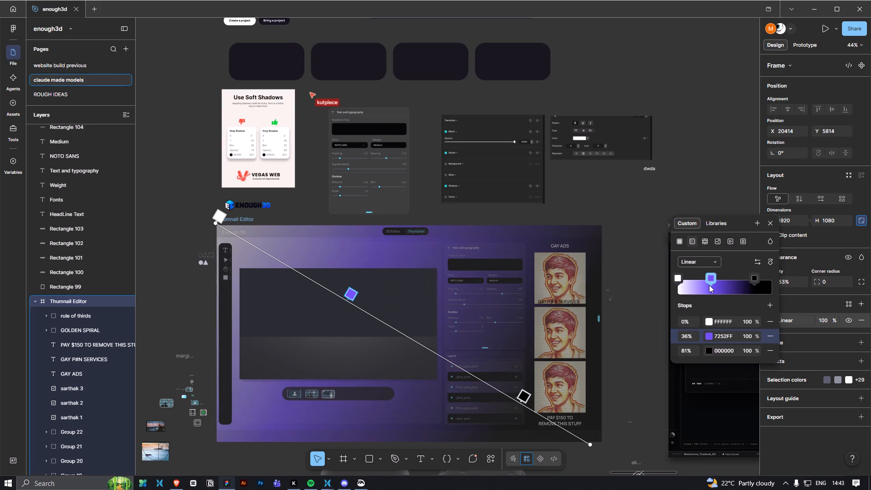
left_click_drag(709, 285, 709, 286)
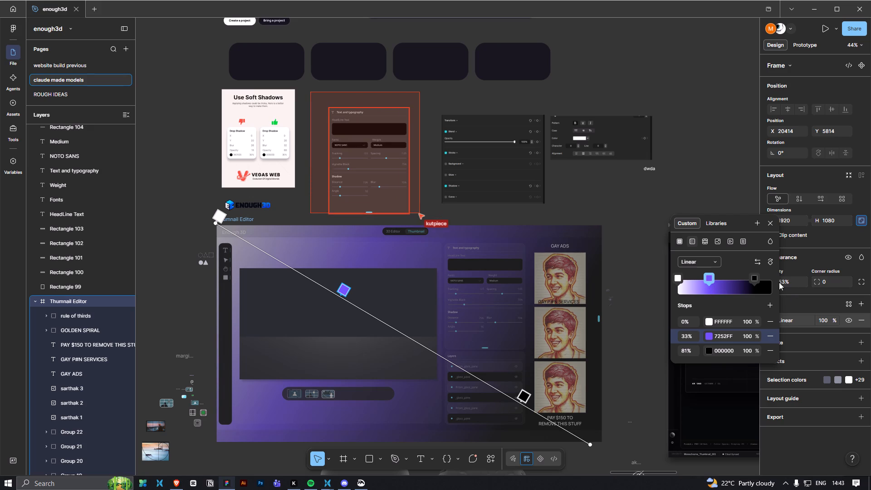
Raise the Thumnail Editor frame's layer opacity to 100%.
left_click(786, 289)
left_click_drag(771, 282, 539, 263)
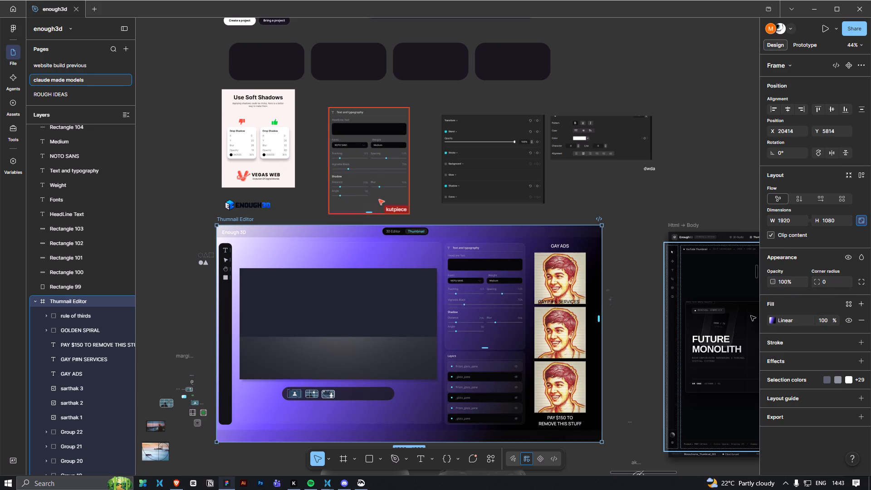
Test lavender, blue, green and pink hues for the gradient's 33% stop, ending on crimson 920035.
left_click(773, 320)
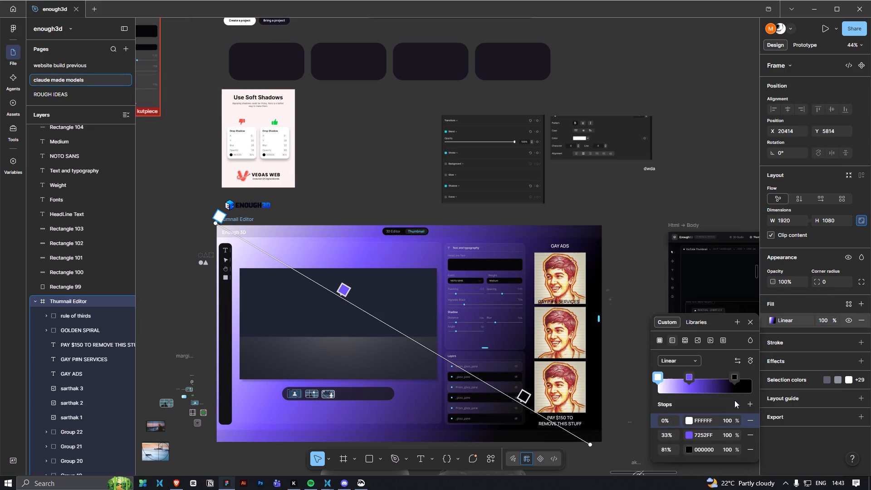
left_click(689, 436)
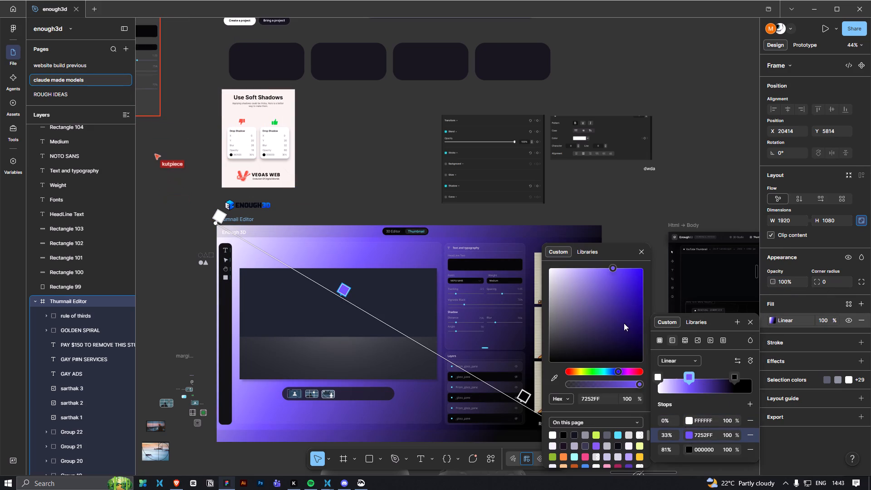
left_click_drag(609, 292, 572, 266)
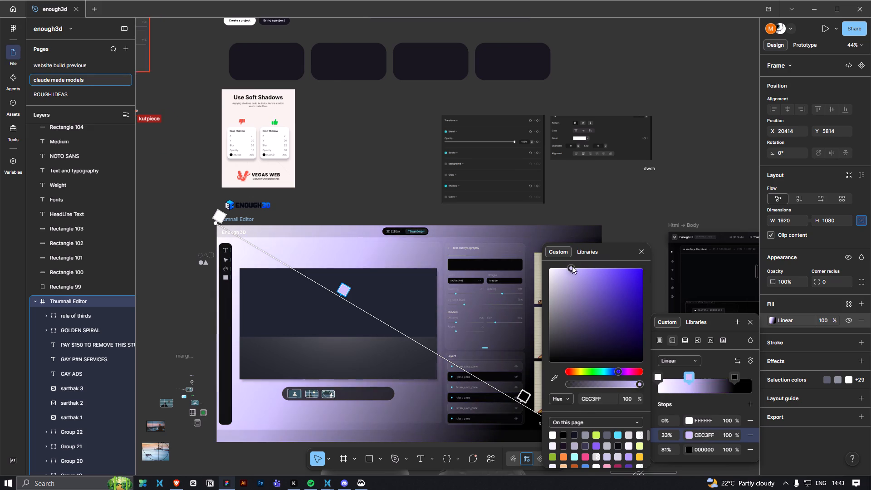
left_click_drag(572, 266, 589, 260)
left_click_drag(610, 371, 606, 371)
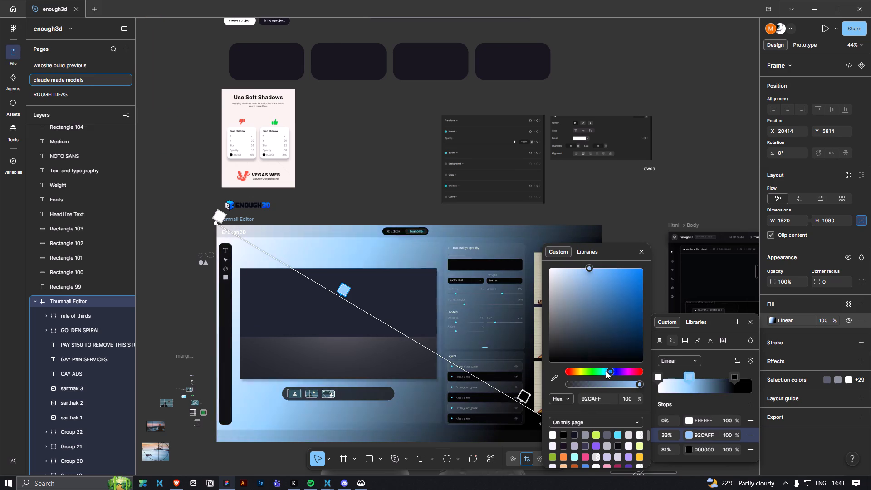
left_click_drag(606, 371, 617, 377)
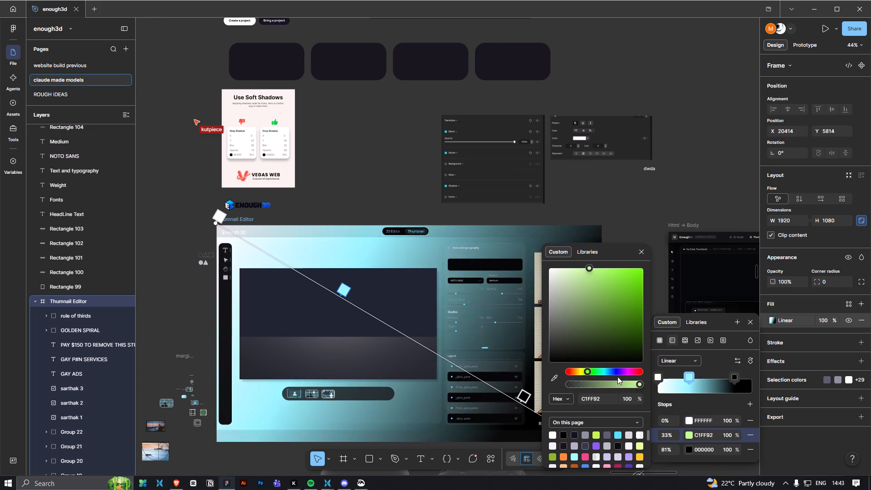
left_click_drag(617, 377, 624, 378)
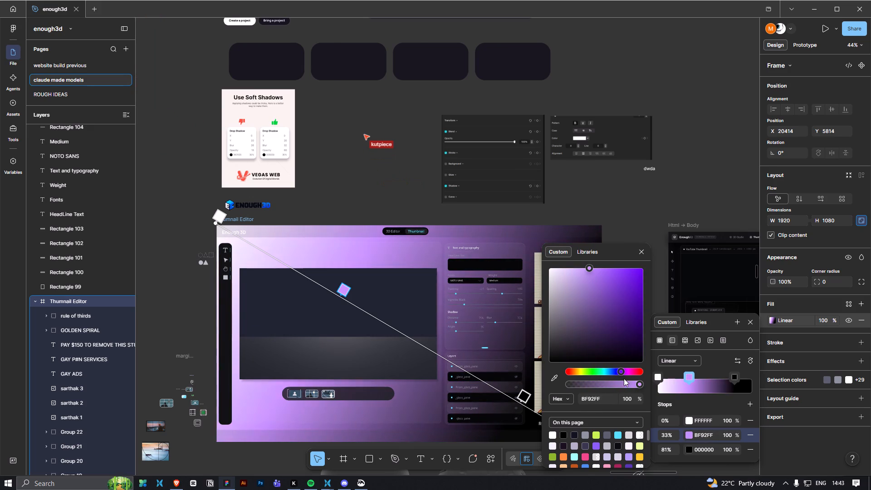
left_click_drag(624, 378, 635, 373)
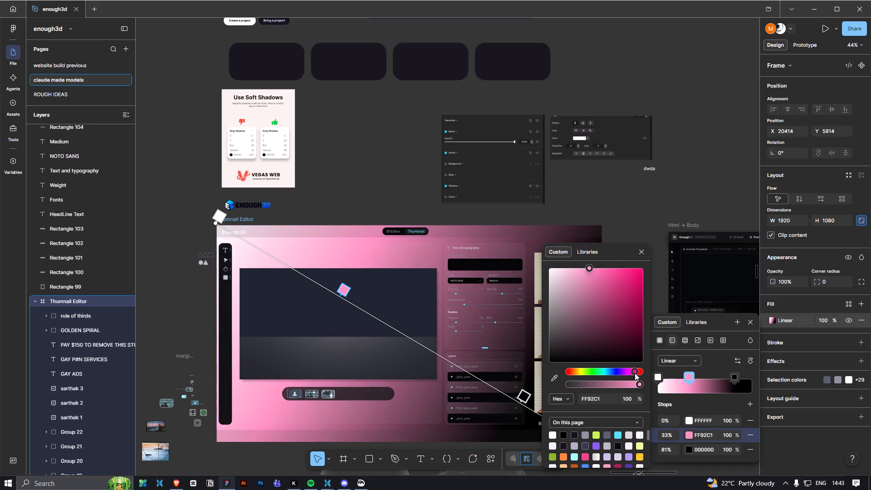
left_click_drag(635, 373, 636, 373)
left_click_drag(634, 320, 648, 299)
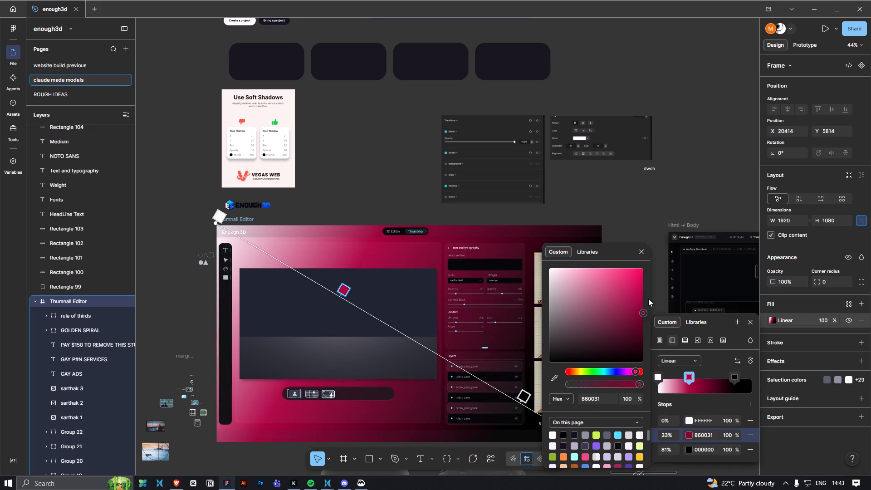
left_click_drag(648, 299, 652, 309)
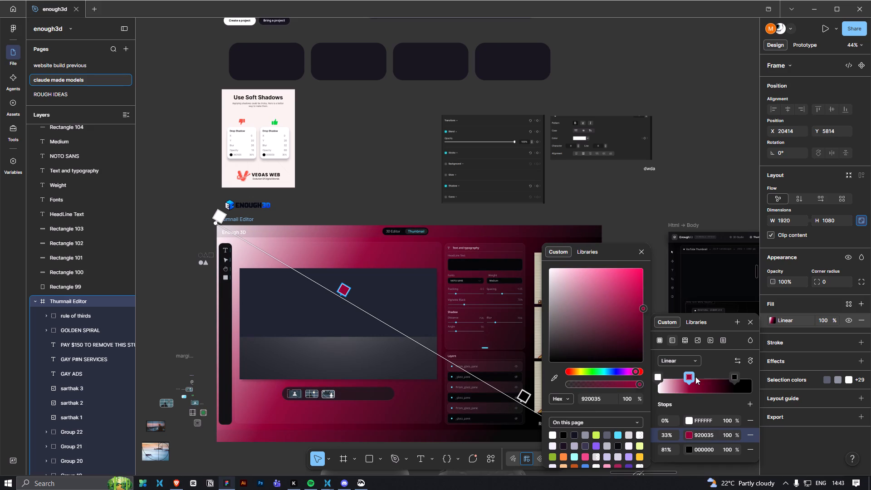
Move the gradient's crimson stop to 0% and its black stop to 71%.
left_click_drag(695, 377, 700, 375)
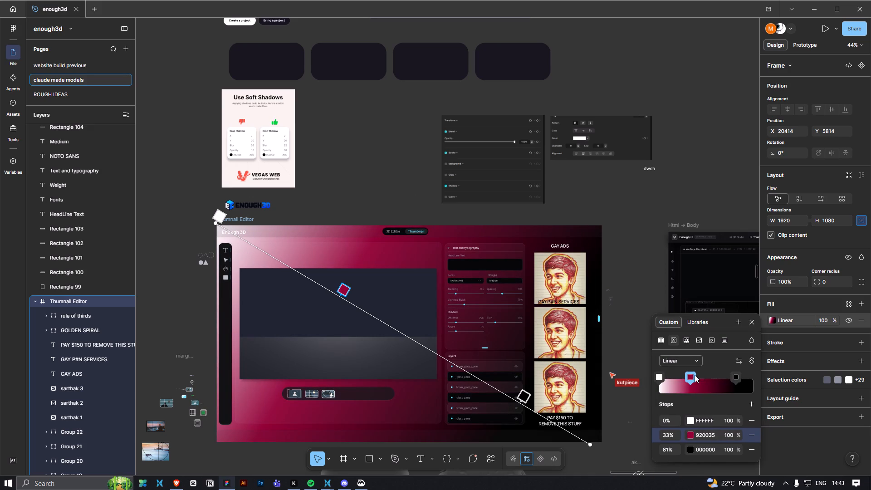
left_click_drag(343, 291, 308, 271)
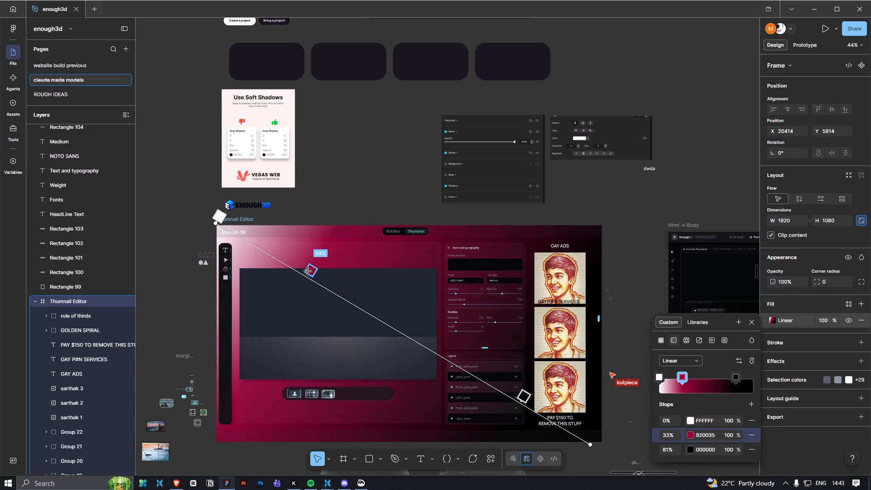
left_click_drag(308, 271, 222, 241)
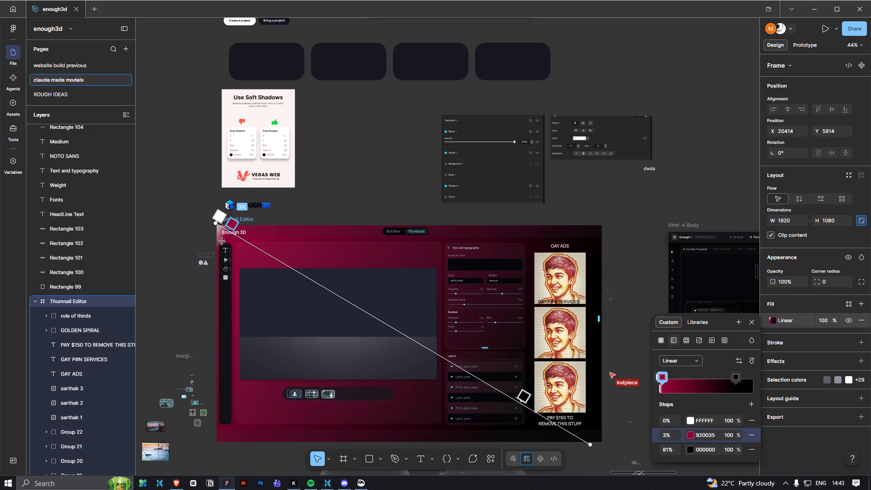
left_click_drag(222, 241, 192, 236)
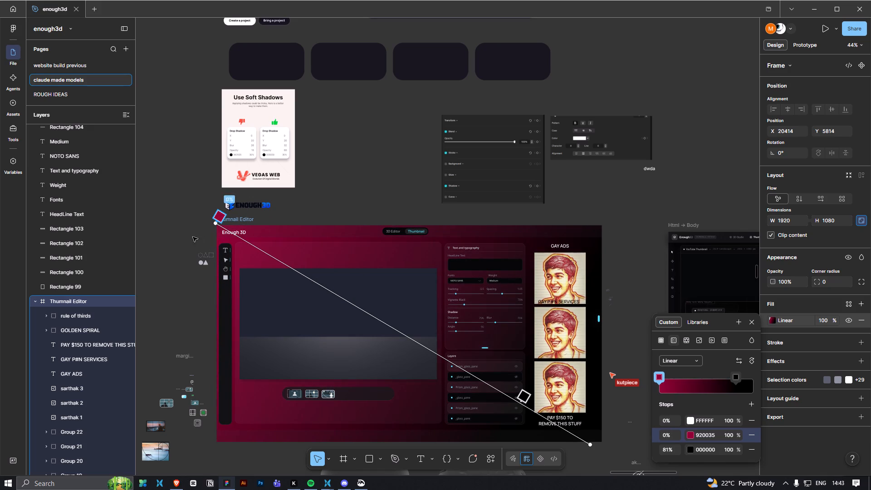
left_click_drag(519, 398, 480, 382)
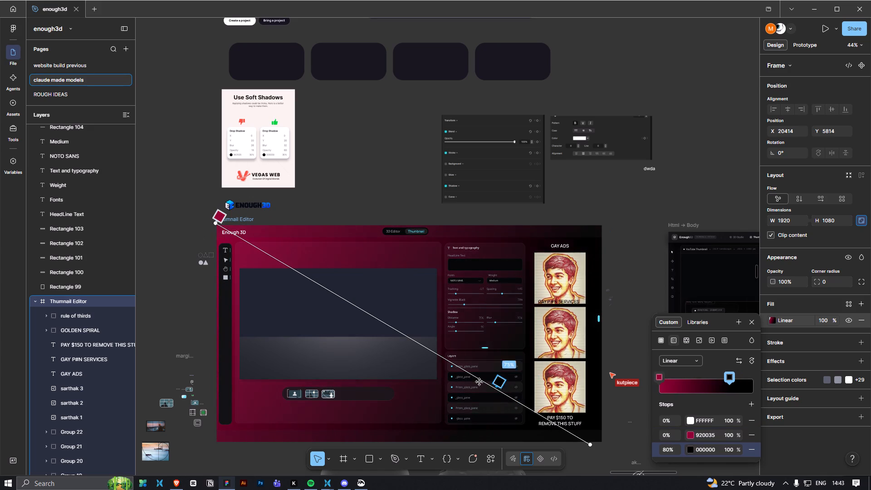
left_click_drag(480, 382, 480, 381)
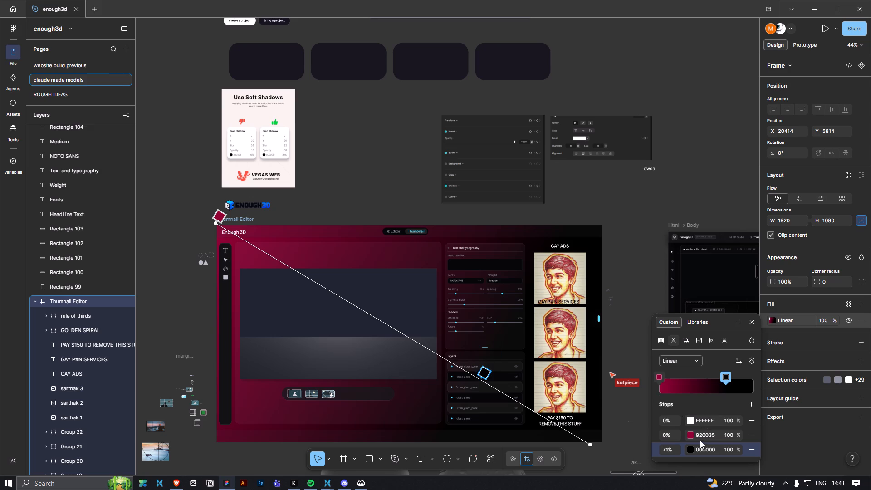
Try lighter and darker shades for the gradient's crimson 0% stop, ending on near-black 1C000A.
left_click(683, 430)
left_click(688, 433)
left_click_drag(629, 307, 570, 247)
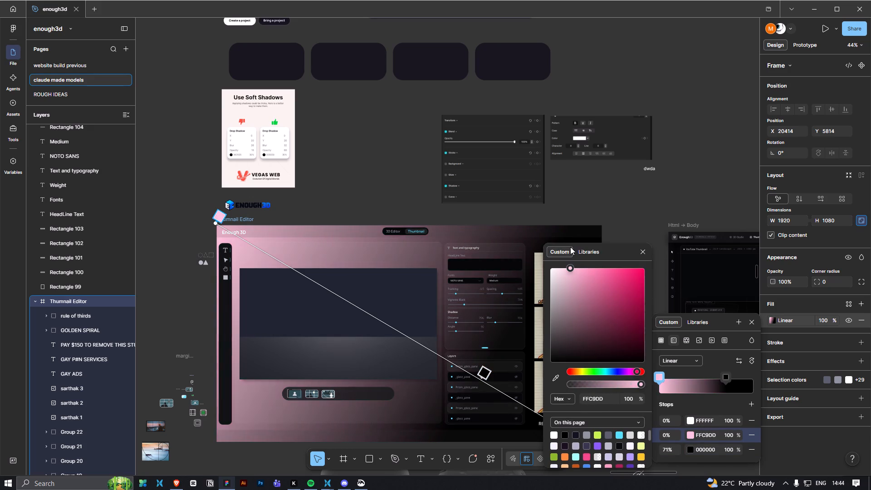
left_click_drag(570, 247, 664, 338)
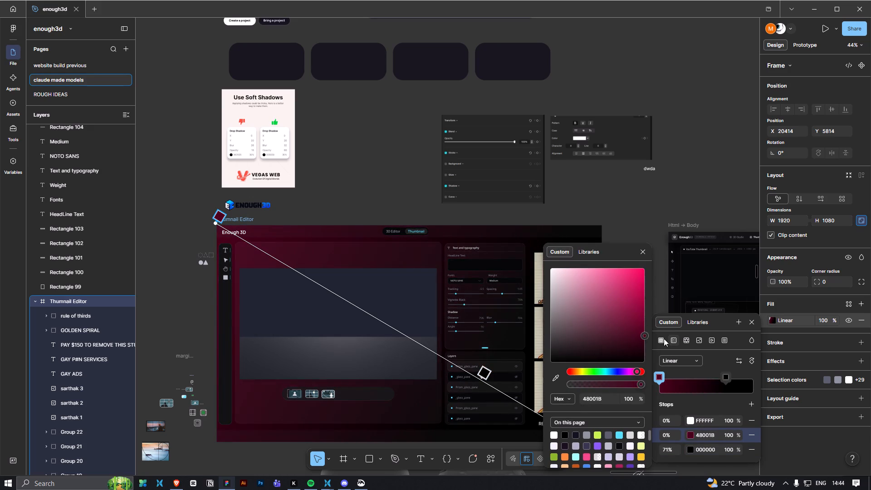
left_click_drag(664, 338, 664, 352)
left_click(705, 371)
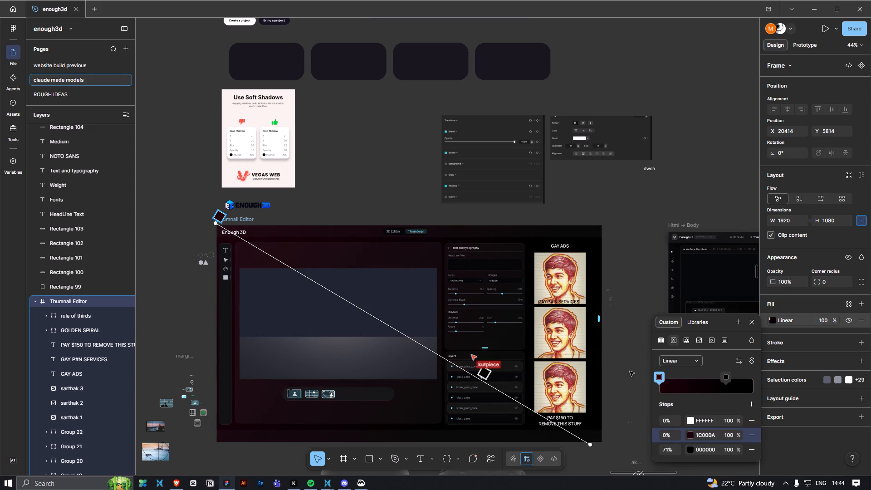
Try shifting the 1C000A stop along the gradient, return it to 0%, and remove the white FFFFFF stop.
left_click_drag(660, 376, 677, 376)
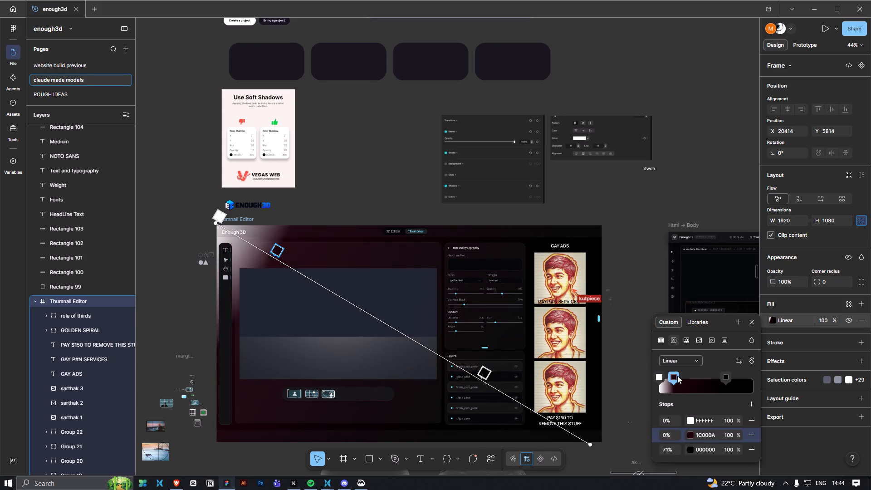
left_click_drag(677, 376, 614, 377)
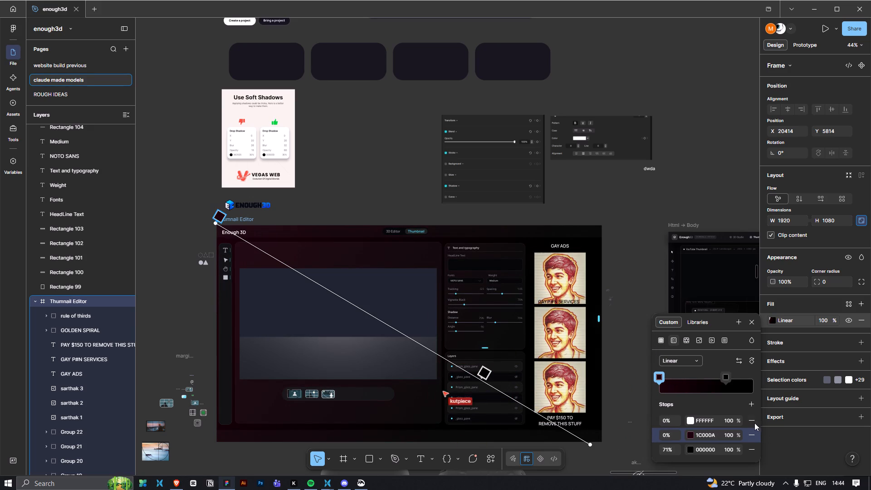
left_click(754, 423)
Rotate and flip the frame's gradient, and move its black 000000 stop to 37%.
left_click(753, 363)
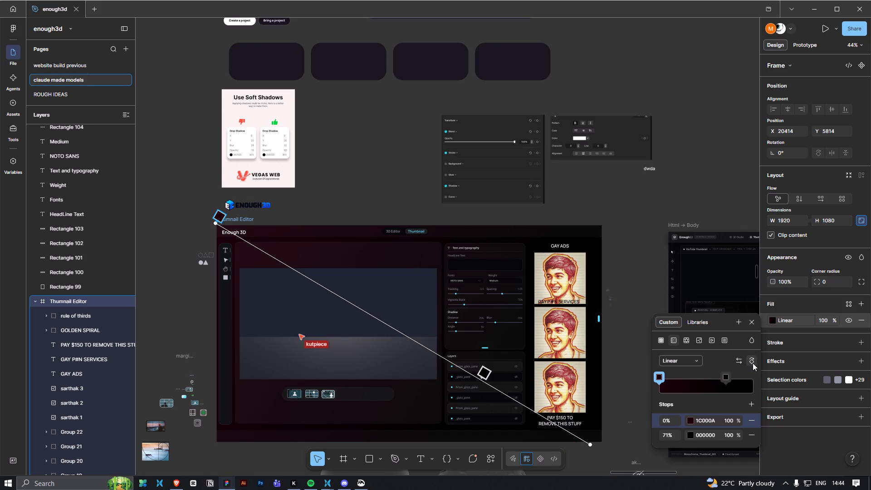
left_click(740, 360)
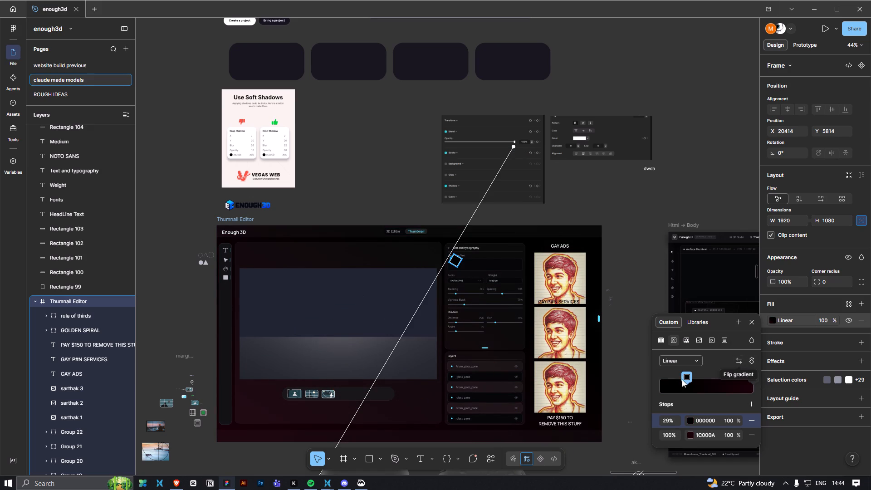
left_click_drag(685, 377, 700, 376)
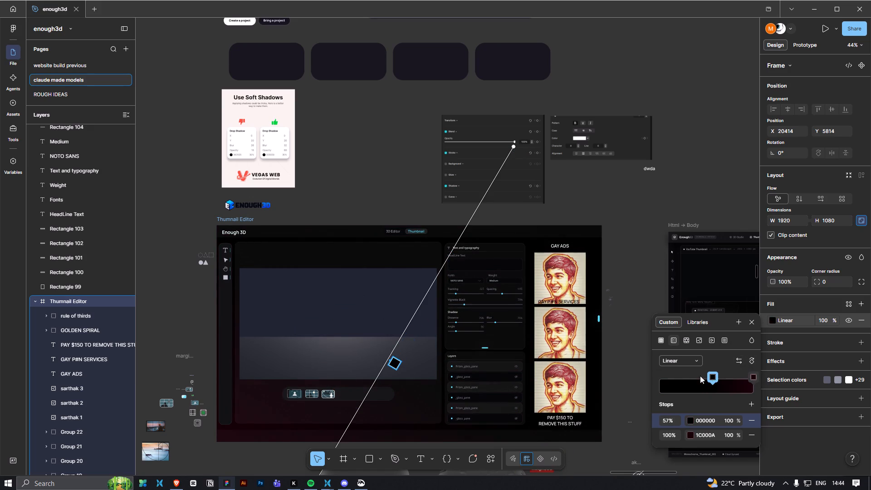
left_click_drag(700, 376, 694, 377)
Try blue, purple and teal tints for the gradient's 1C000A stop, ending on near-black 000809, and flip the gradient.
left_click(750, 376)
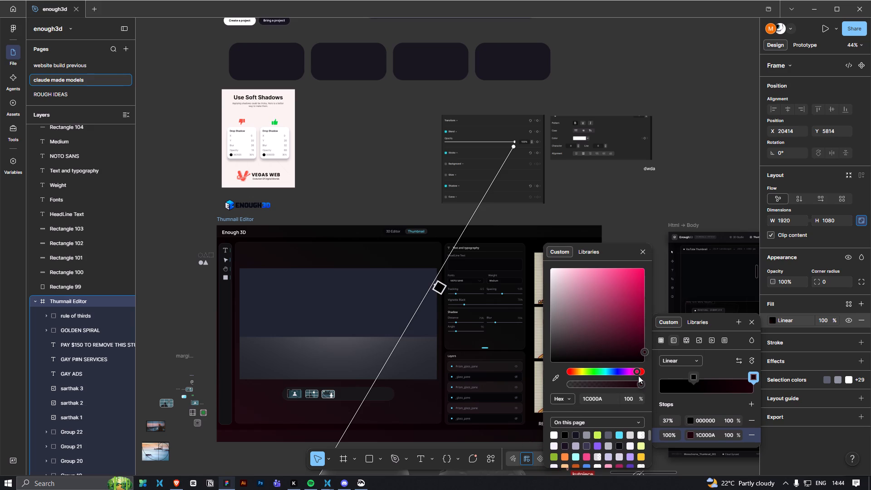
left_click_drag(637, 373, 611, 373)
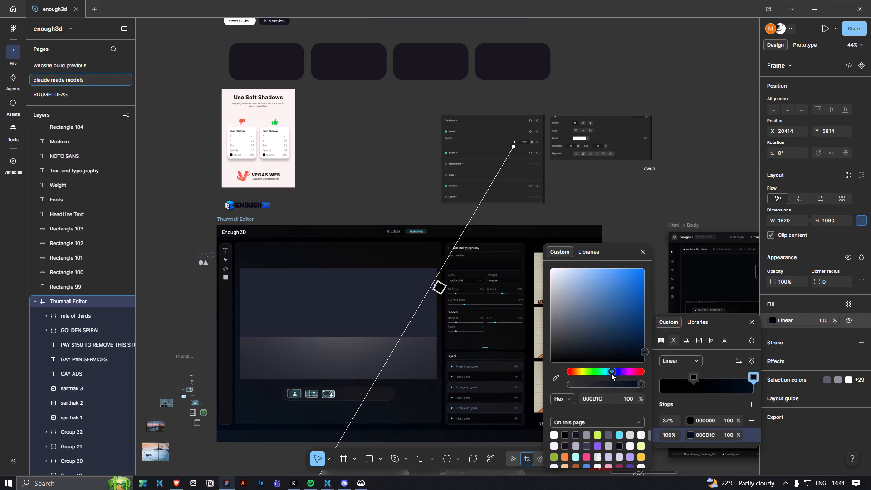
left_click_drag(611, 373, 626, 376)
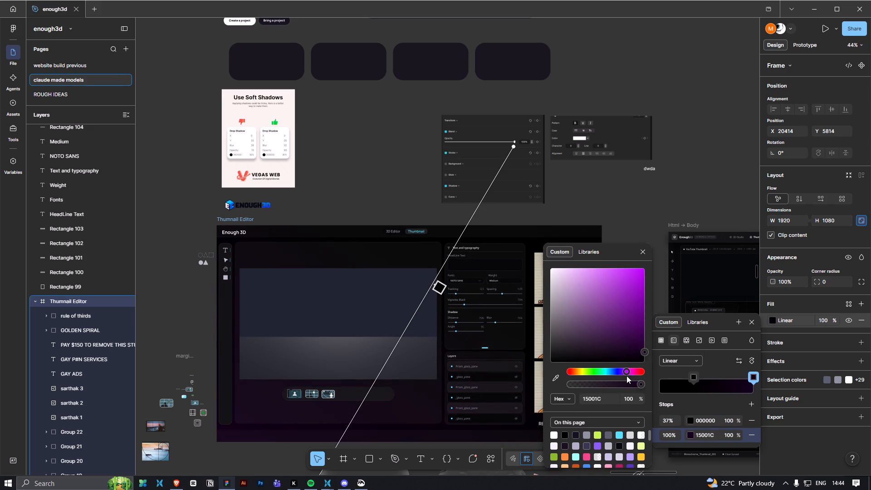
left_click_drag(626, 376, 607, 381)
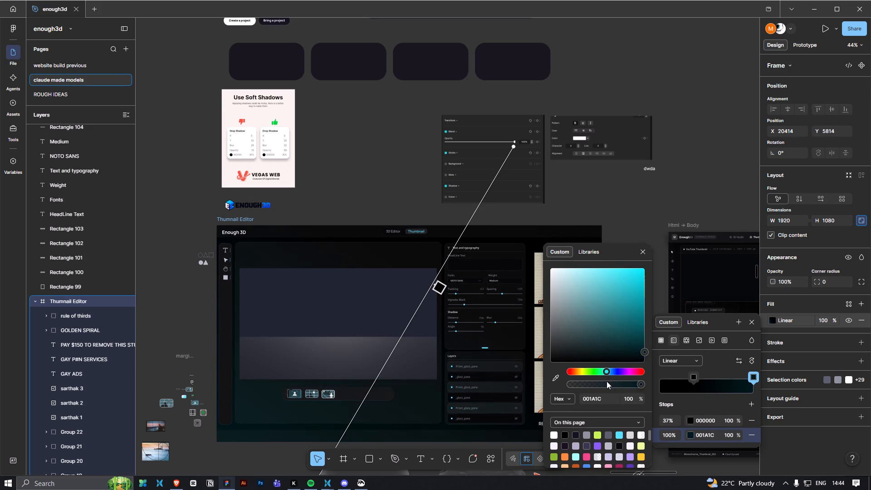
left_click_drag(645, 349, 653, 359)
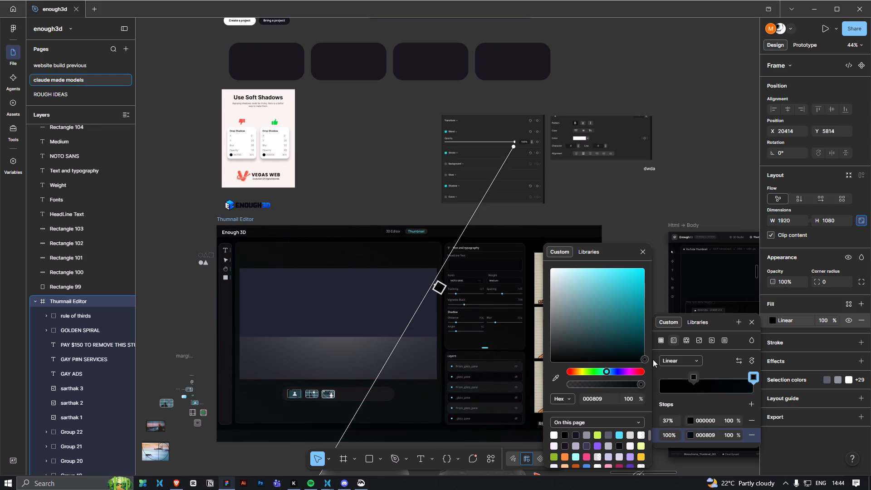
left_click_drag(653, 359, 656, 359)
left_click(736, 358)
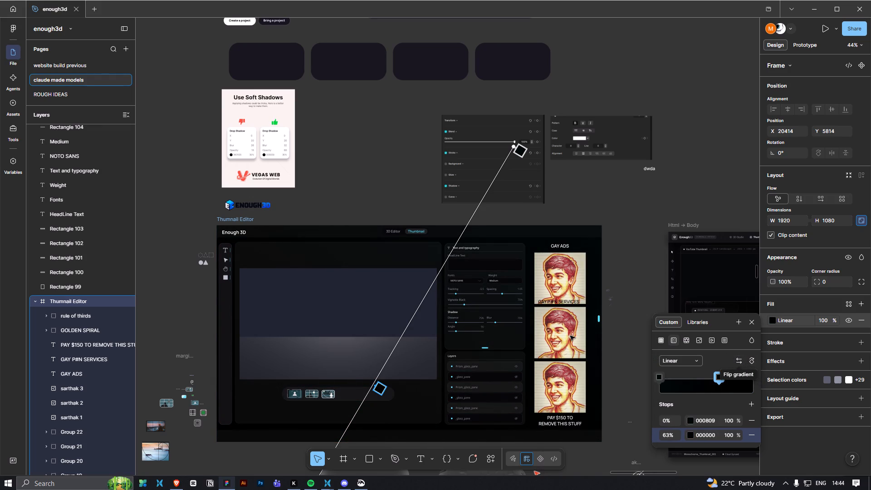
Examine the landing page designs and colour palettes elsewhere on the canvas as references for the editor's background.
scroll(569, 342, "down", 12, "ctrl")
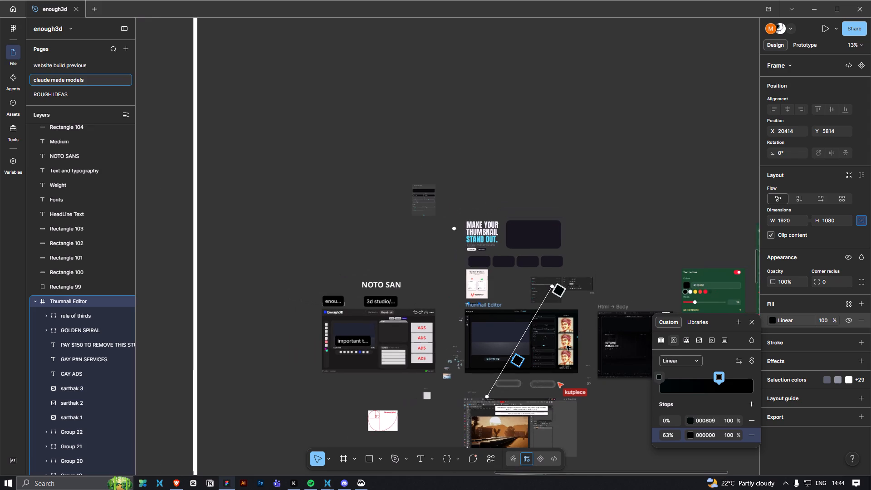
scroll(558, 350, "up", 1, "ctrl")
scroll(310, 340, "down", 6, "ctrl")
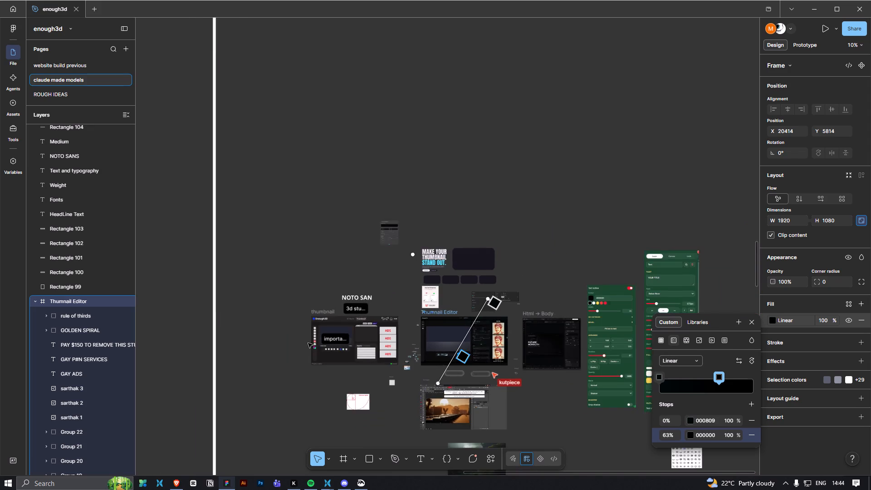
key("space")
left_click_drag(272, 370, 330, 370)
left_click(294, 373)
key("space")
key("space")
key("space")
key("space")
key("space")
key("space")
key("space")
key("space")
key("space")
key("space")
key("space")
left_click_drag(273, 376, 605, 365)
left_click_drag(241, 337, 352, 339)
scroll(362, 371, "up", 8, "ctrl")
scroll(438, 367, "up", 4, "ctrl")
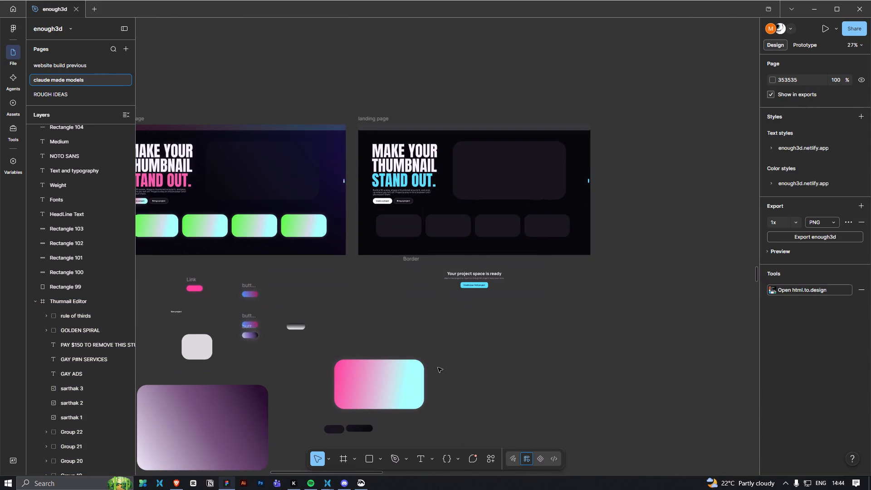
scroll(438, 367, "down", 6, "ctrl")
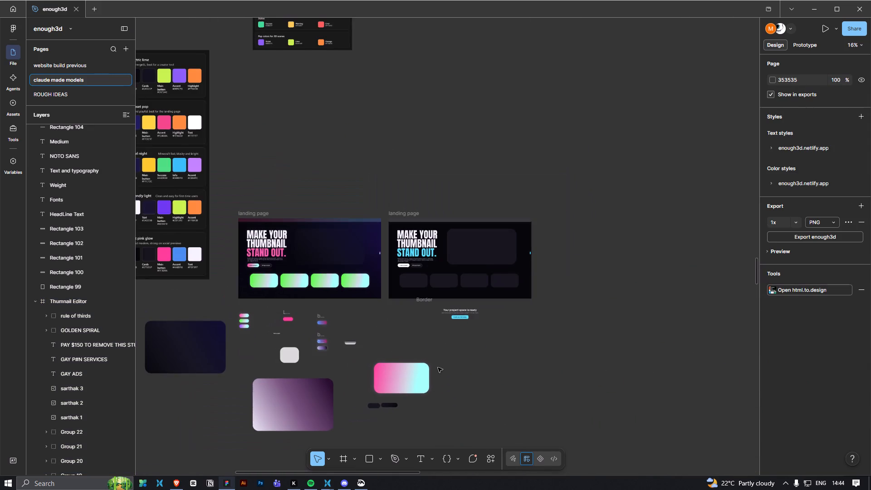
key("space")
key("space")
key("space")
key("space")
left_click_drag(599, 363, 508, 377)
scroll(508, 379, "down", 4, "ctrl")
key("space")
key("space")
key("space")
key("space")
key("space")
key("space")
key("space")
key("space")
key("space")
key("space")
key("space")
key("space")
key("space")
left_click_drag(660, 390, 251, 386)
left_click_drag(588, 376, 383, 392)
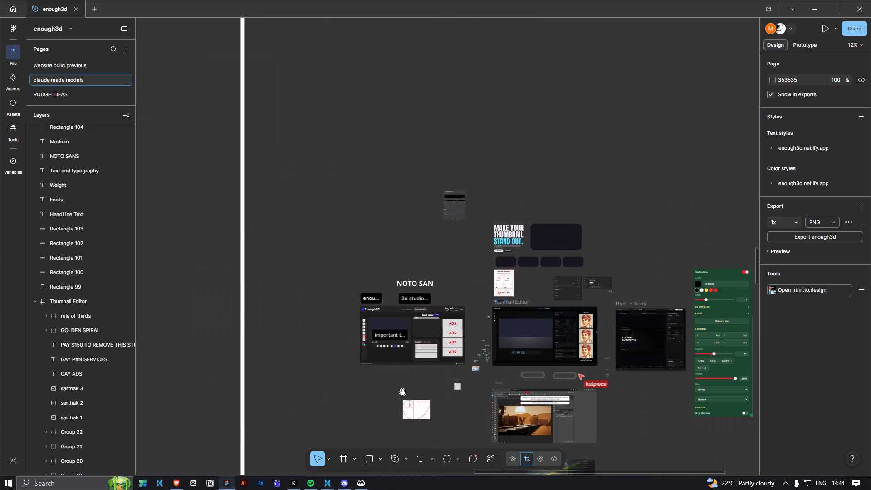
scroll(591, 384, "up", 4, "ctrl")
scroll(626, 374, "up", 7, "ctrl")
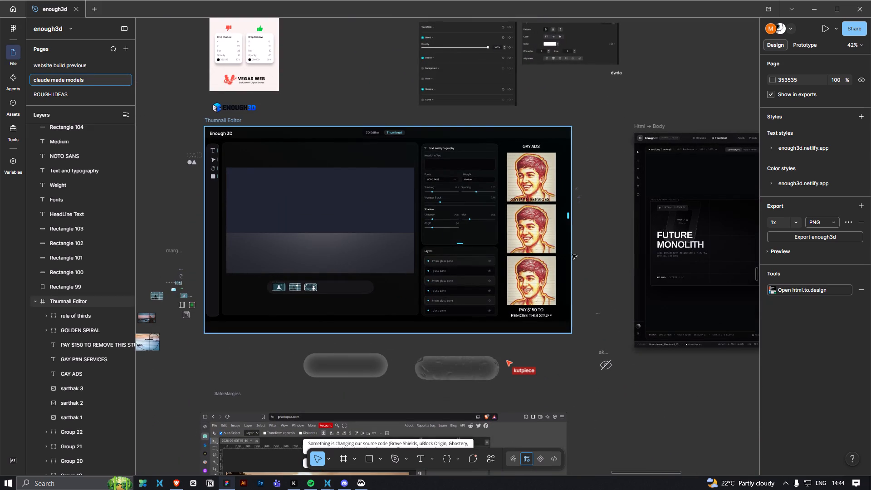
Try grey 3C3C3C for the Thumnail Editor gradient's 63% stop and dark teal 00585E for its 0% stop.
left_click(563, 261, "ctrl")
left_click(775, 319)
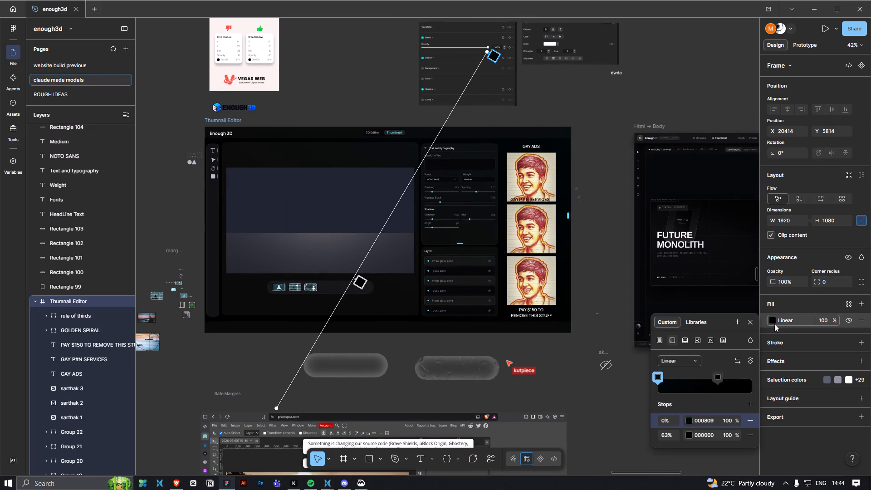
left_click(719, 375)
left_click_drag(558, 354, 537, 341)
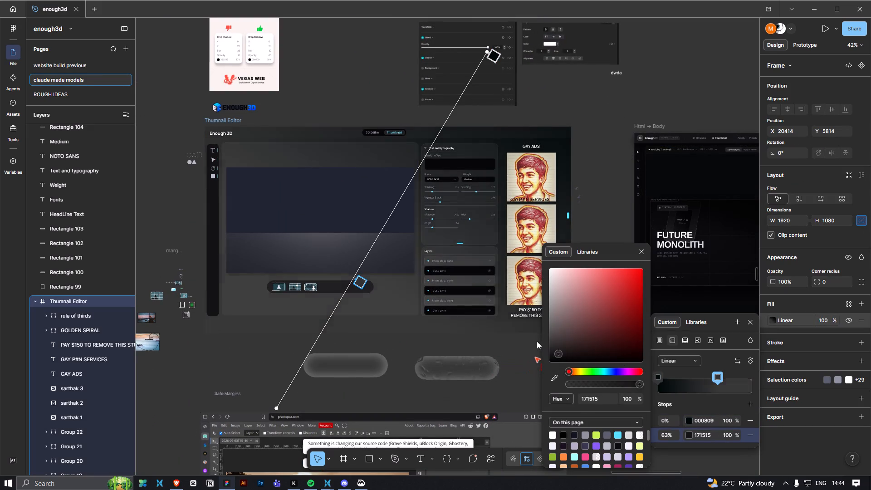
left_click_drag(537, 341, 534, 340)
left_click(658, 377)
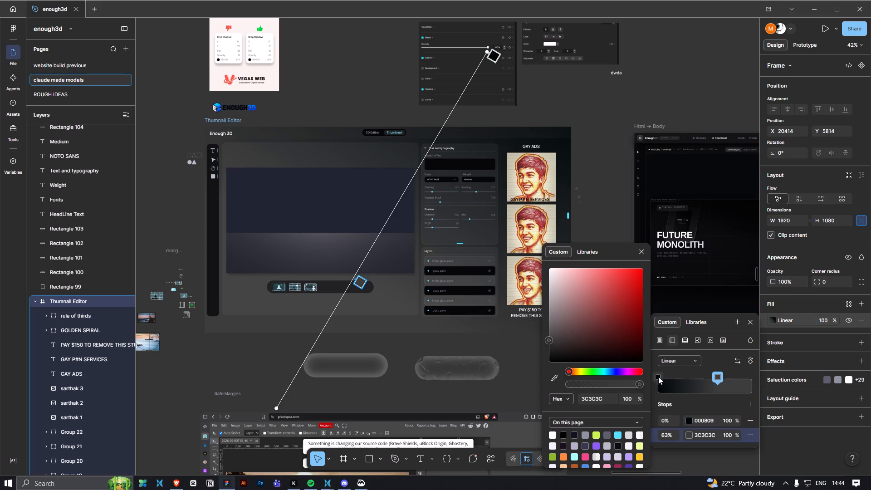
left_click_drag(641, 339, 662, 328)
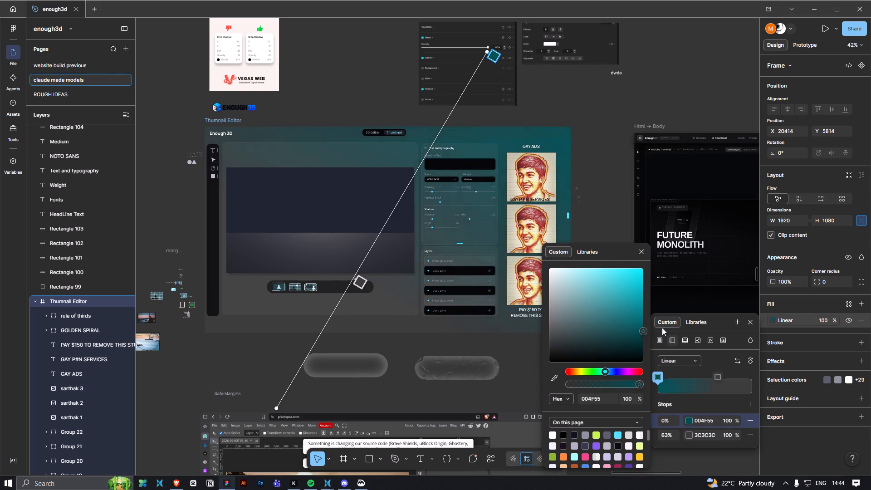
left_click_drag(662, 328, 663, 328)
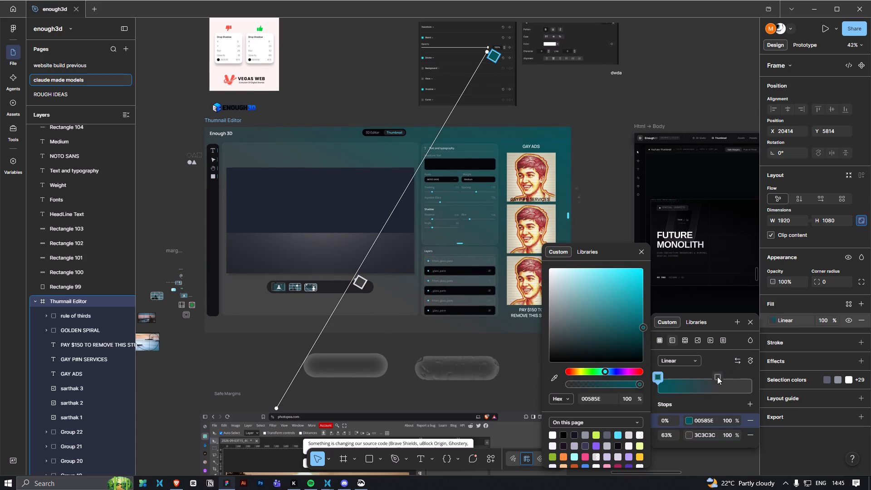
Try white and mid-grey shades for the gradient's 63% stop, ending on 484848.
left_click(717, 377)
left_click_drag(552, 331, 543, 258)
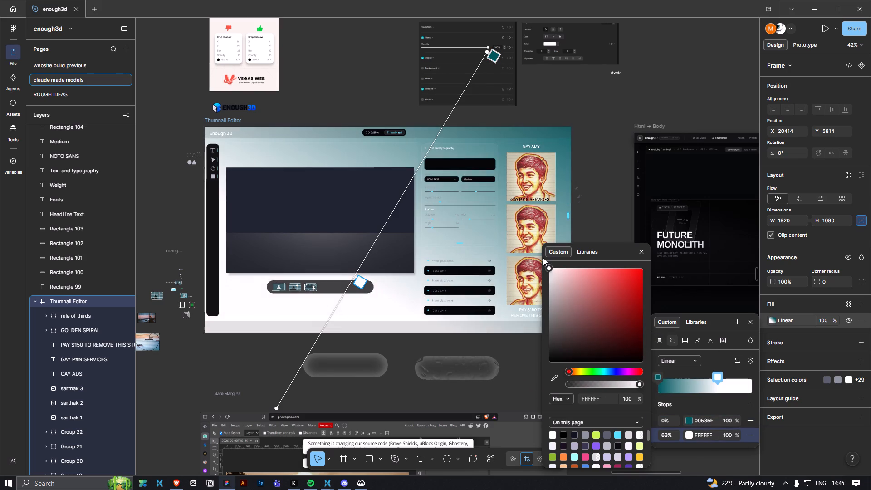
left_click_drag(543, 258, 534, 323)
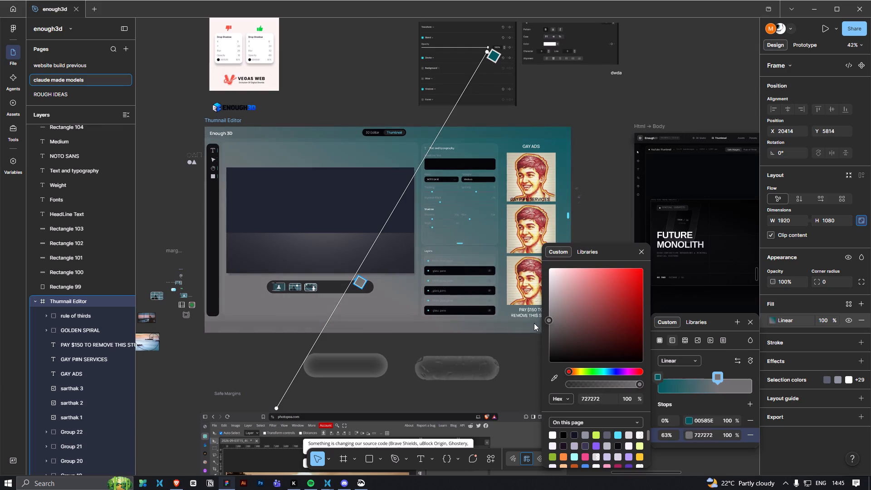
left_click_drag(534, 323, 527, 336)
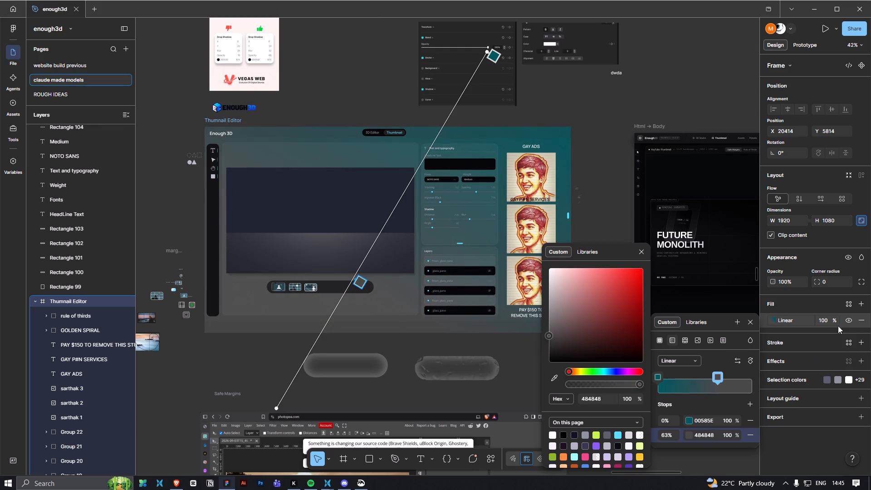
Add a solid black 000000 fill beneath the frame's linear gradient and set its opacity to 100%.
left_click(863, 304)
left_click_drag(767, 321, 764, 342)
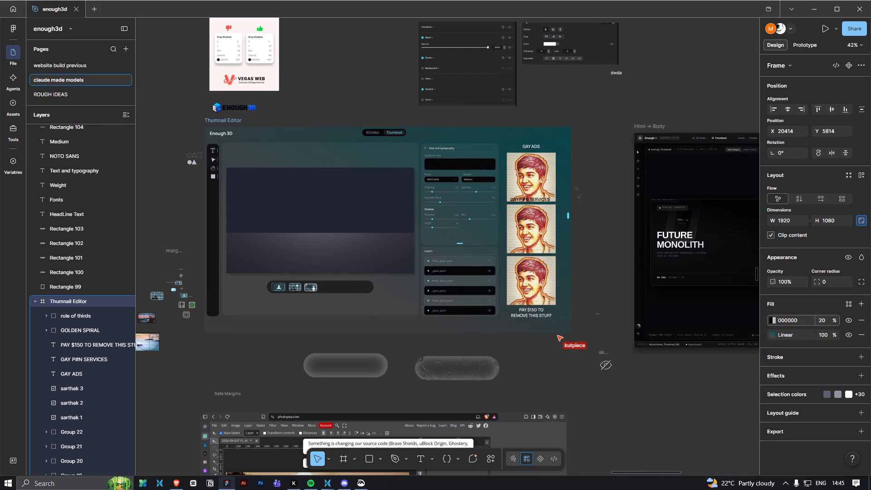
left_click_drag(764, 342, 765, 347)
left_click(769, 334)
left_click(774, 338)
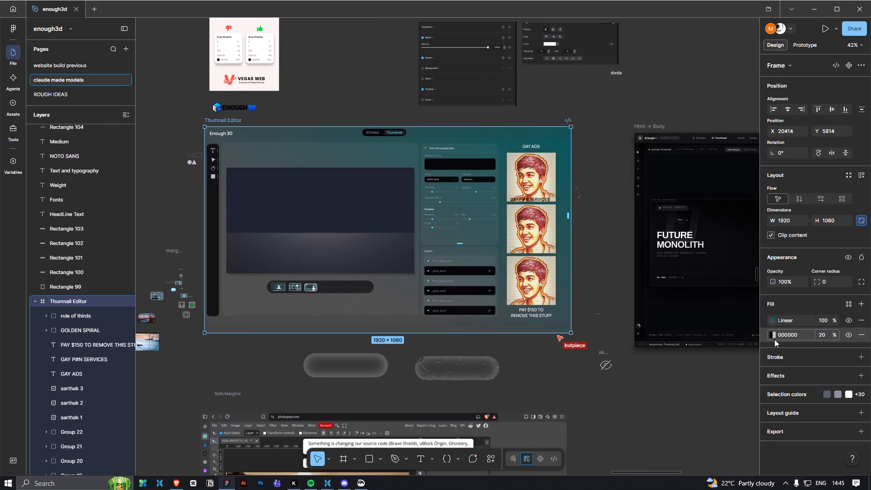
left_click(774, 336)
left_click_drag(838, 337, 677, 248)
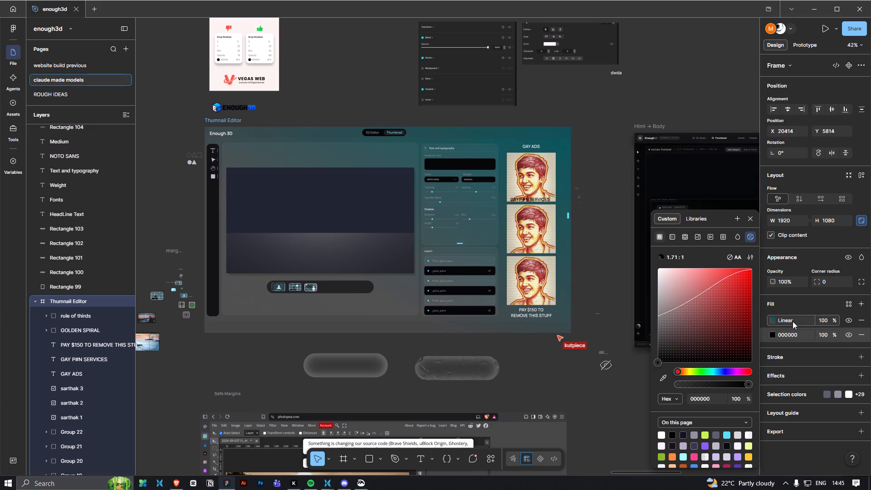
Recolour the gradient's 0% stop to cyan 00EEFF and its 63% stop to black 000000, placing the black stop at 70%.
left_click(773, 319)
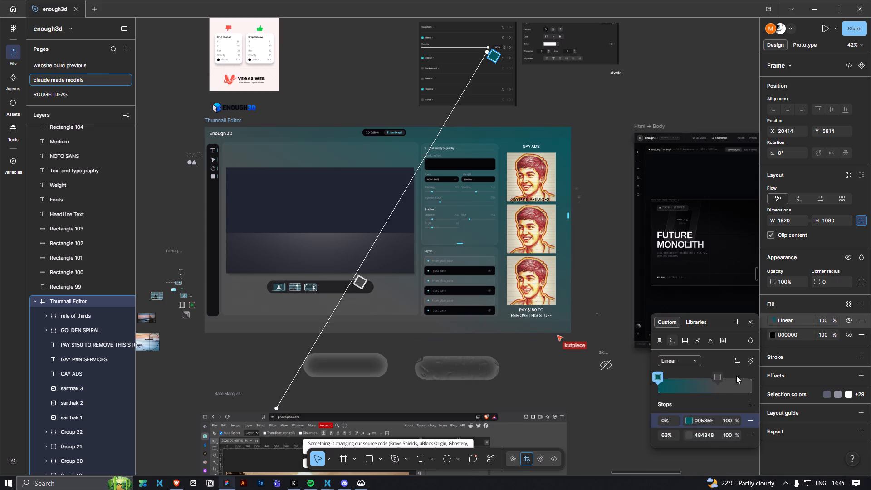
left_click(661, 379)
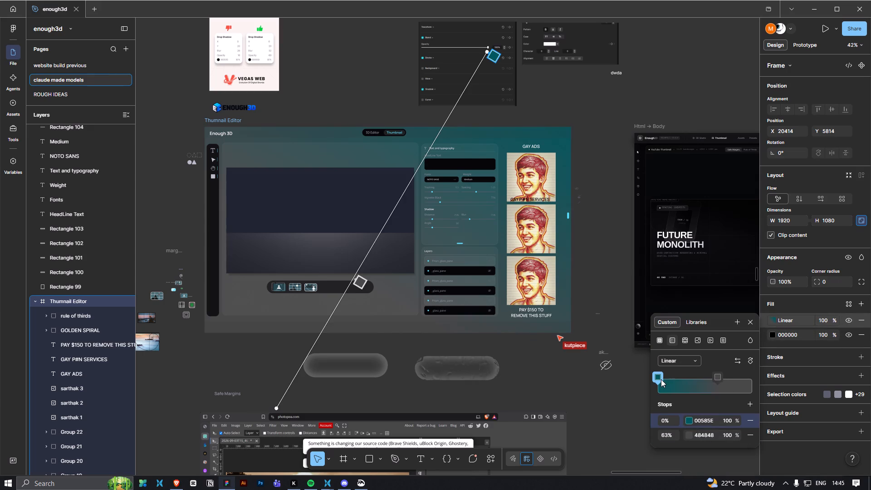
left_click(658, 374)
left_click(658, 374)
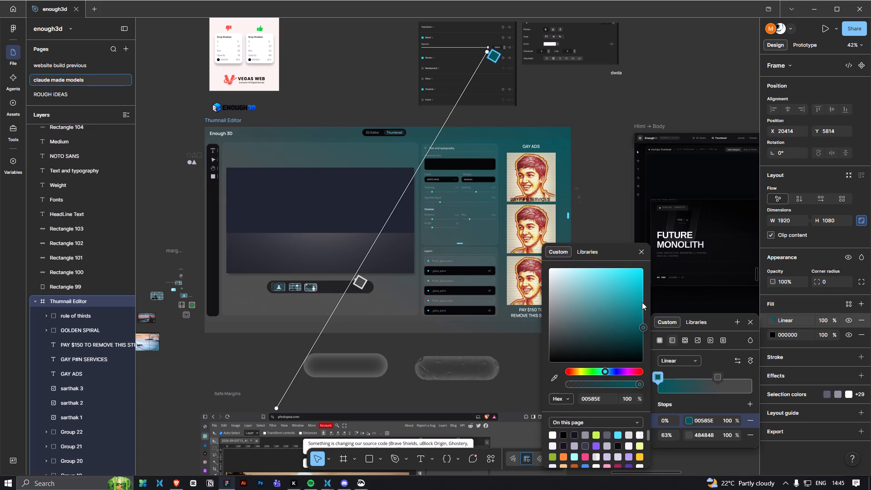
left_click_drag(642, 299, 668, 246)
left_click(717, 376)
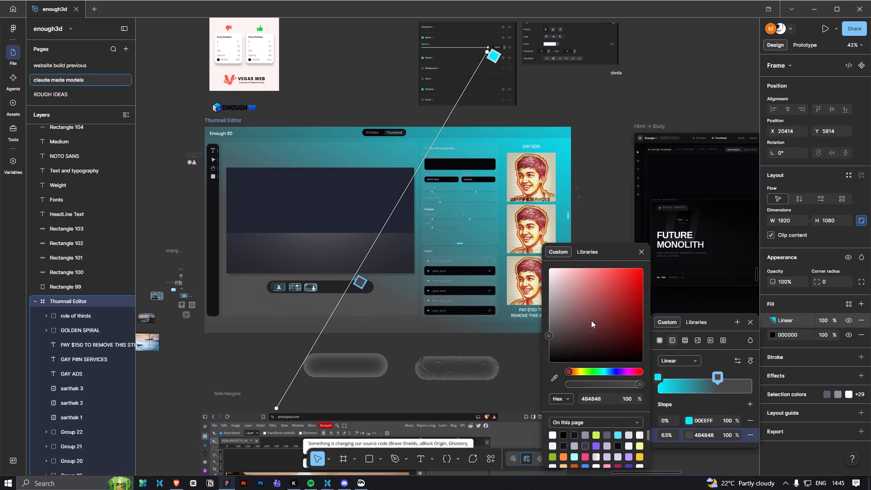
left_click_drag(580, 328, 491, 371)
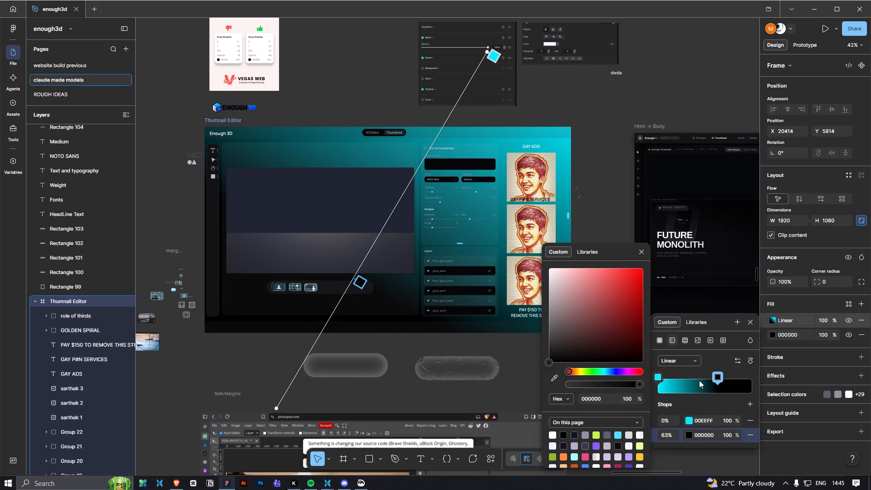
left_click_drag(719, 376, 717, 398)
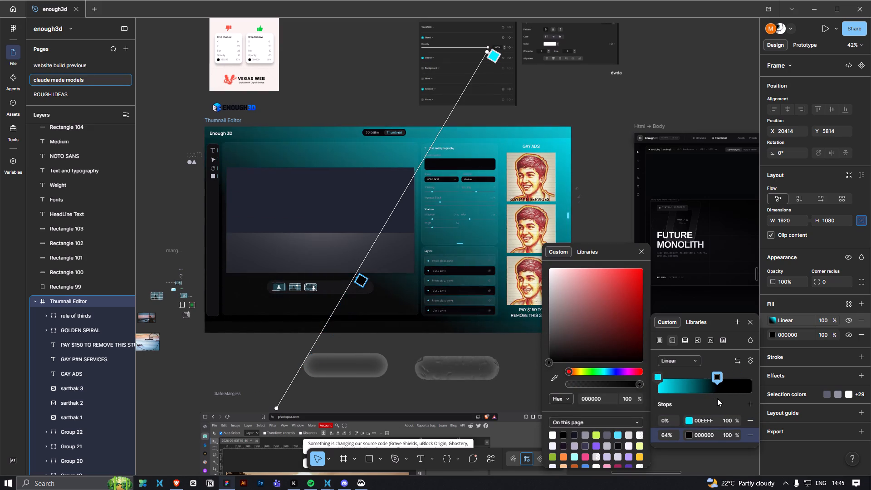
left_click_drag(717, 398, 724, 403)
Add a white FFFFFF stop at 42% between the gradient's cyan and black stops.
left_click(695, 378)
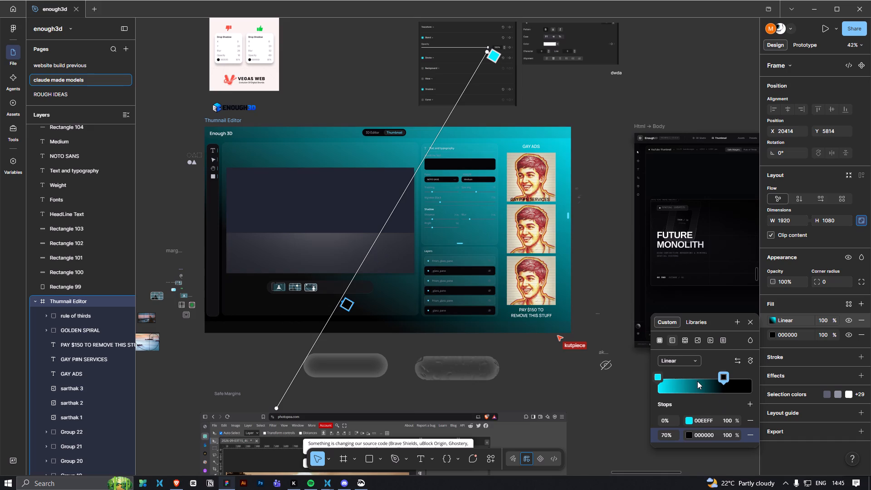
left_click(697, 385)
left_click(690, 434)
left_click_drag(604, 294, 528, 243)
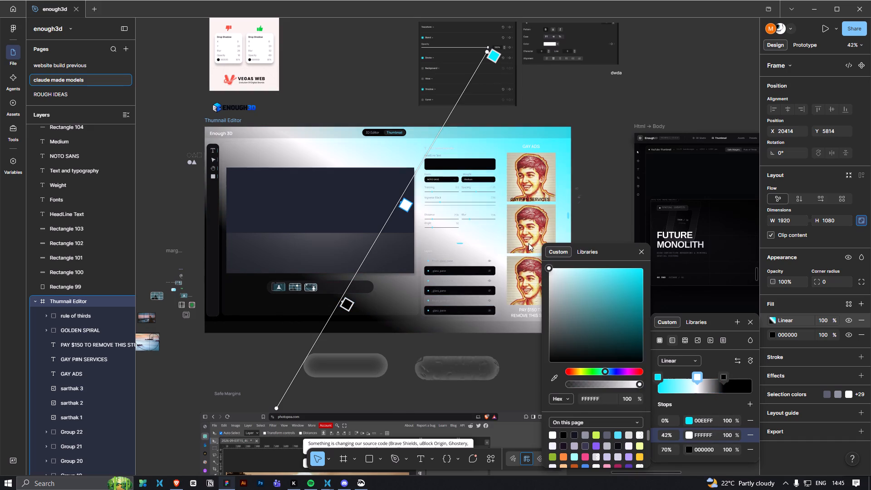
left_click_drag(528, 243, 528, 243)
Move the gradient's black stop to 100% and its white stop to 40%.
left_click(720, 366)
left_click_drag(724, 378, 775, 377)
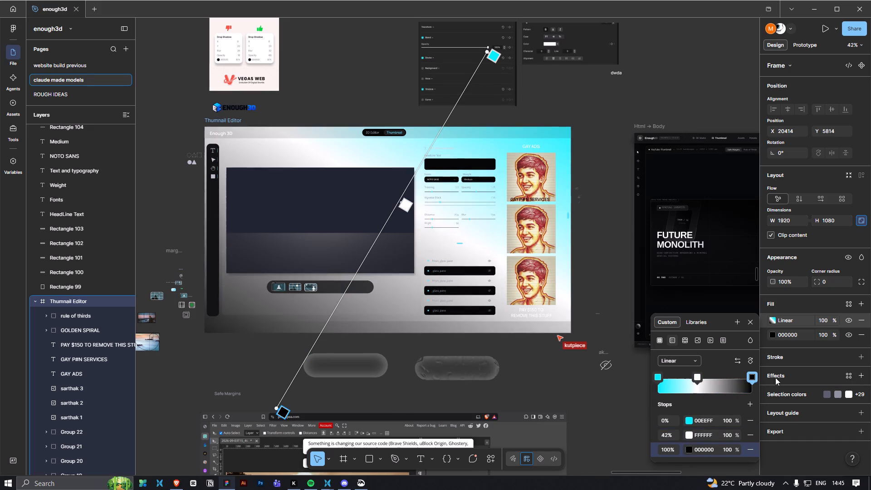
left_click_drag(702, 377, 708, 379)
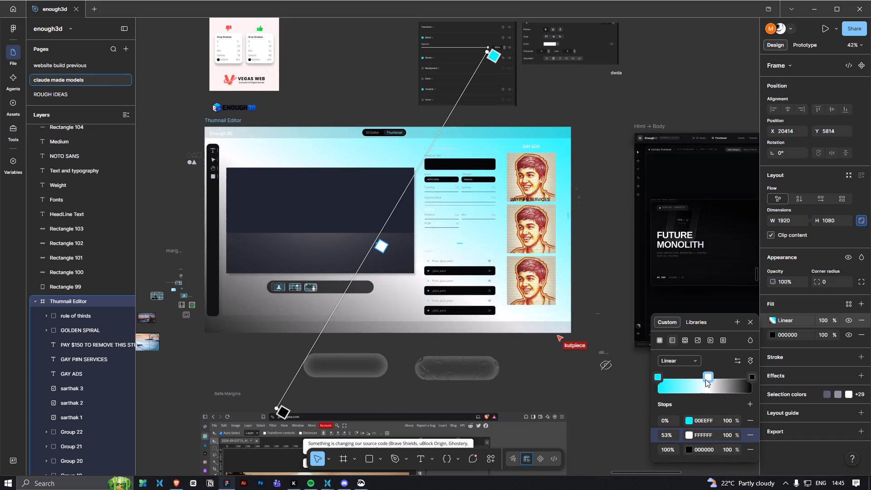
left_click_drag(705, 377, 695, 382)
left_click_drag(651, 377, 667, 377)
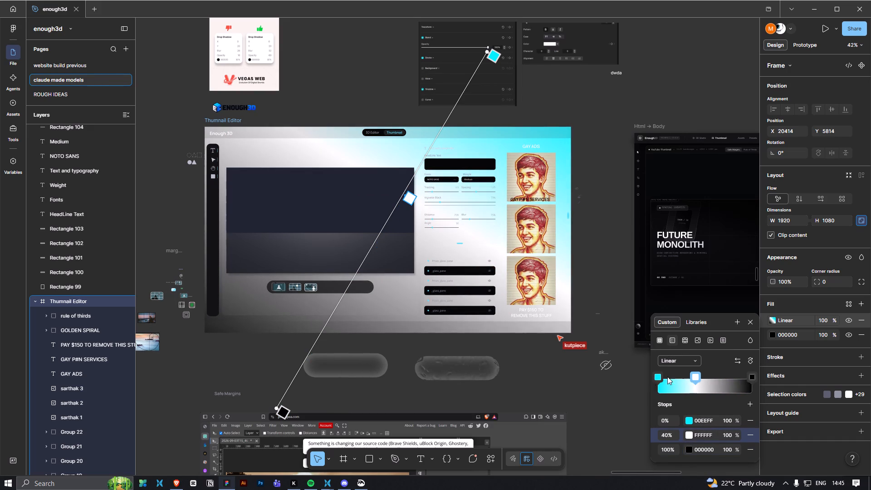
Reorder the frame's gradient stops to white at 3%, cyan at 24% and black at 79%.
left_click_drag(667, 377, 658, 380)
left_click_drag(662, 379, 712, 387)
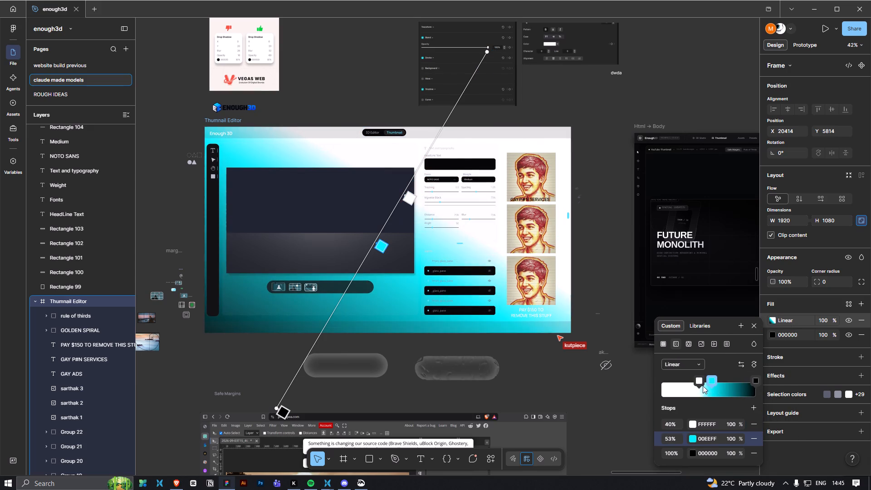
left_click_drag(699, 381, 634, 382)
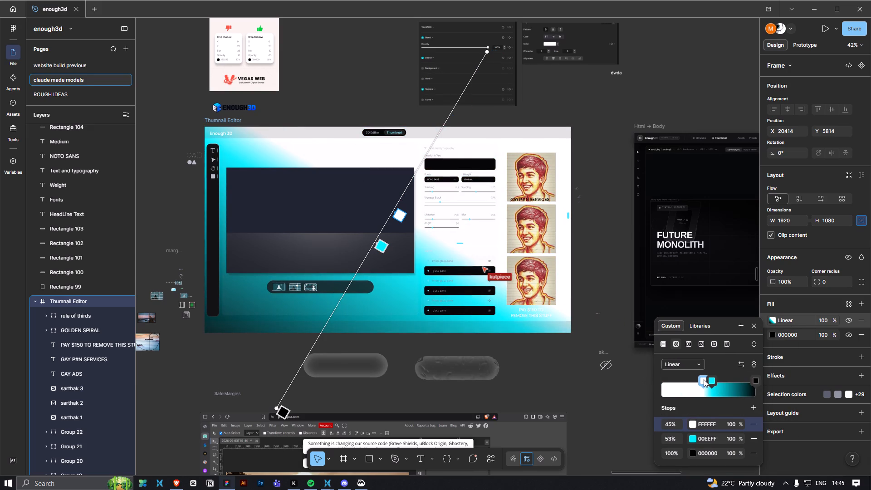
left_click_drag(702, 381, 654, 392)
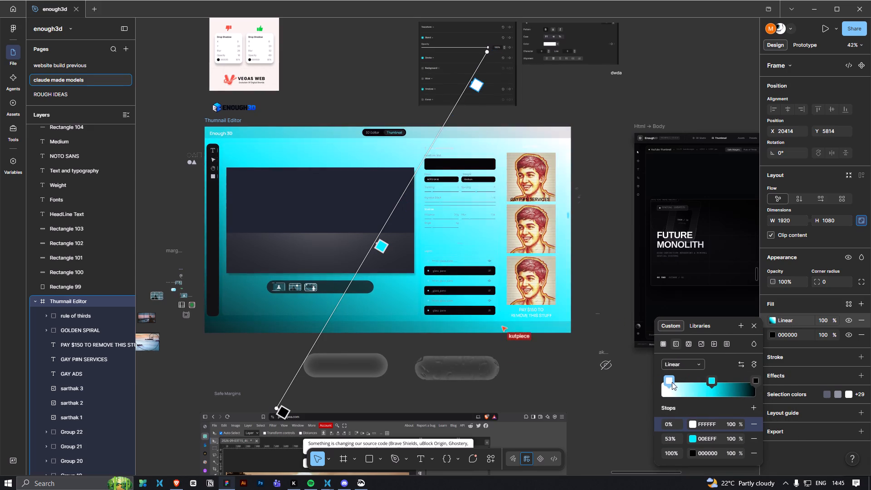
left_click(665, 379)
left_click_drag(713, 382, 704, 384)
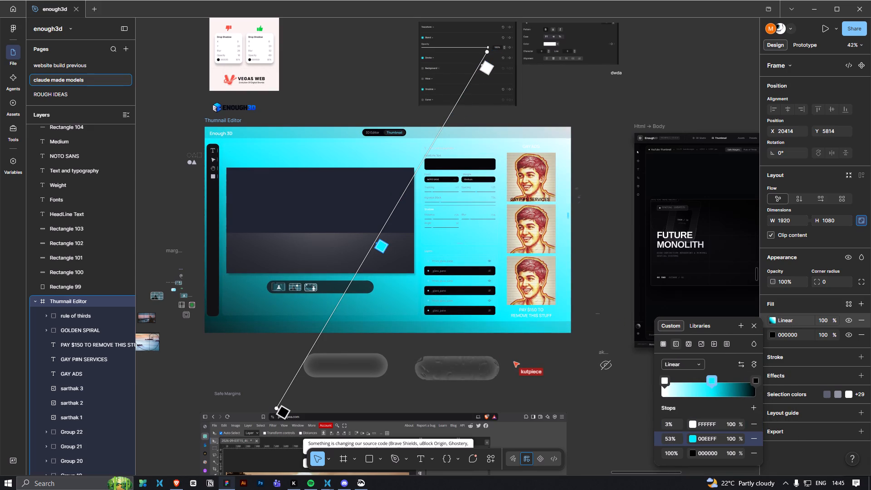
left_click_drag(704, 384, 705, 387)
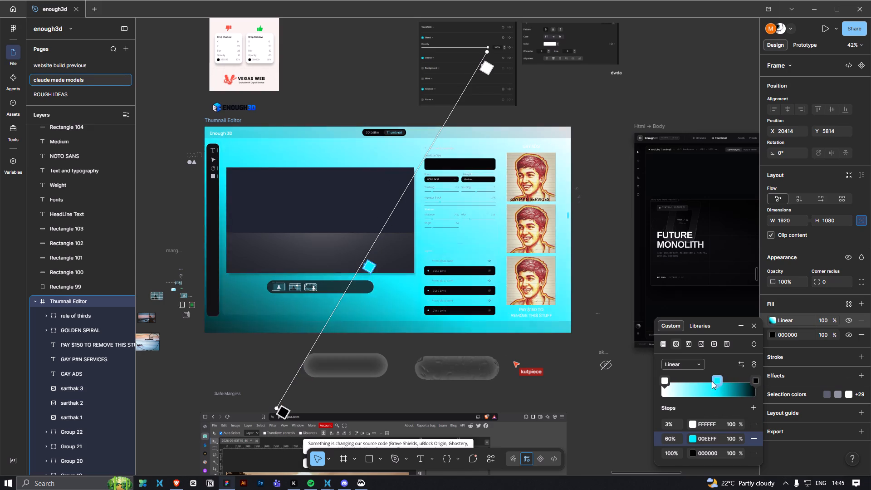
left_click(688, 379)
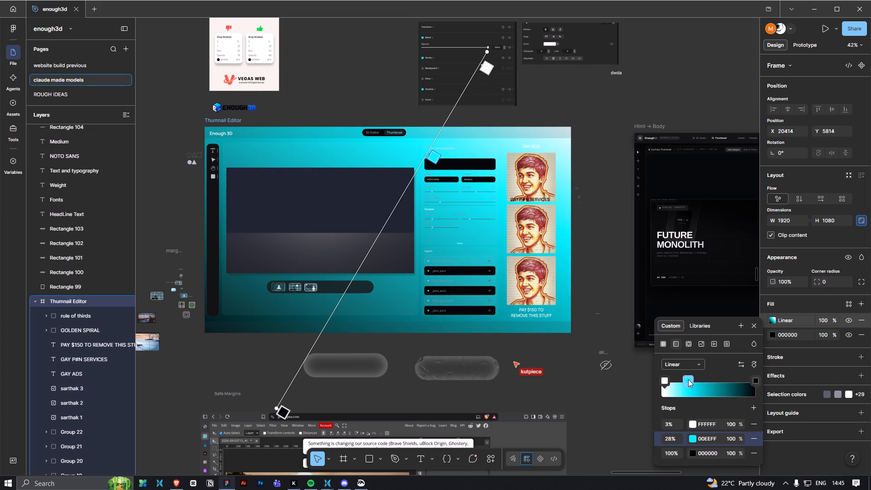
left_click(706, 377)
left_click_drag(754, 380, 739, 387)
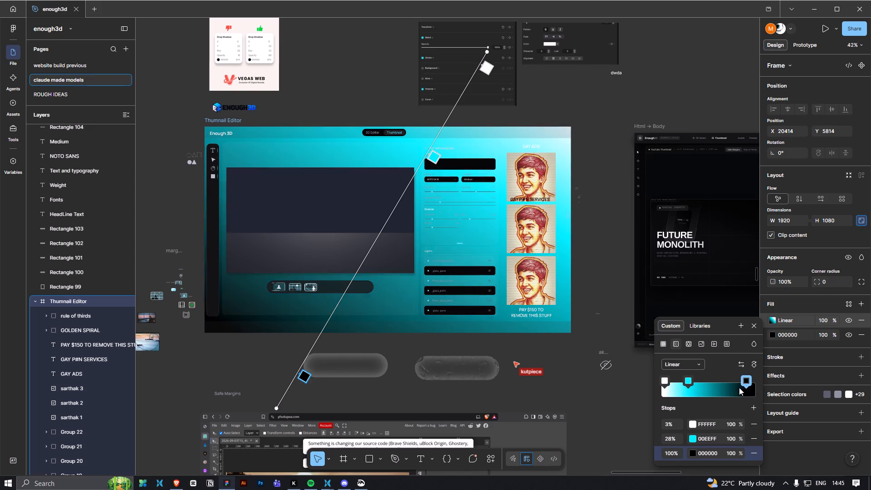
left_click_drag(739, 387, 736, 397)
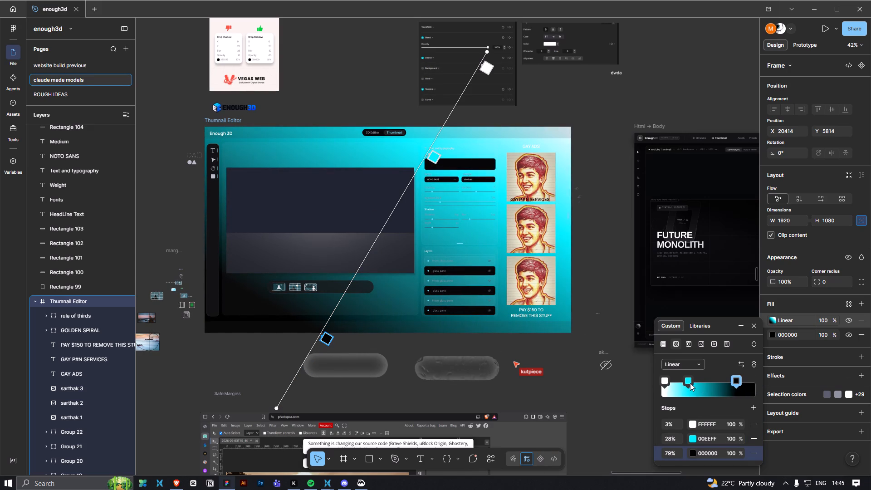
left_click_drag(690, 383, 684, 383)
Lower the opacity of the frame's linear gradient fill to 18%.
left_click_drag(834, 324, 434, 249)
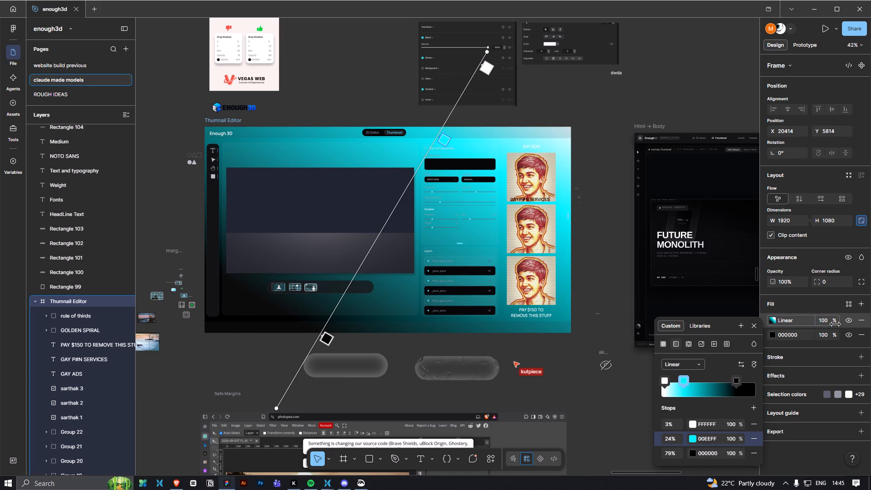
left_click_drag(434, 249, 342, 274)
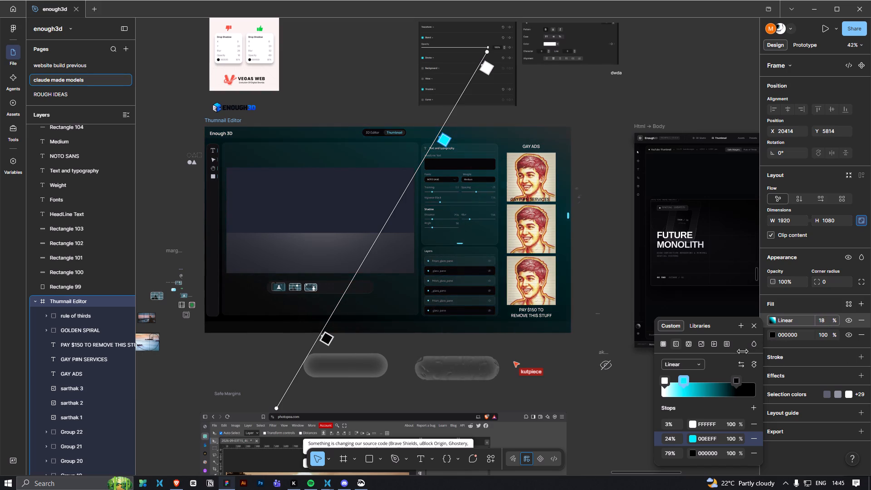
left_click_drag(342, 274, 342, 277)
left_click(814, 309)
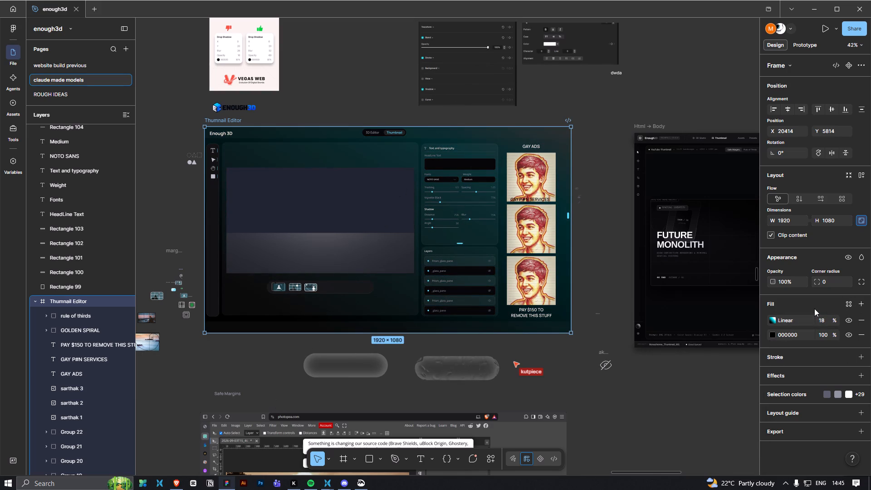
Reposition the gradient's white stop to 1%, its cyan stop to 30% and its black stop to 54%.
left_click(774, 321)
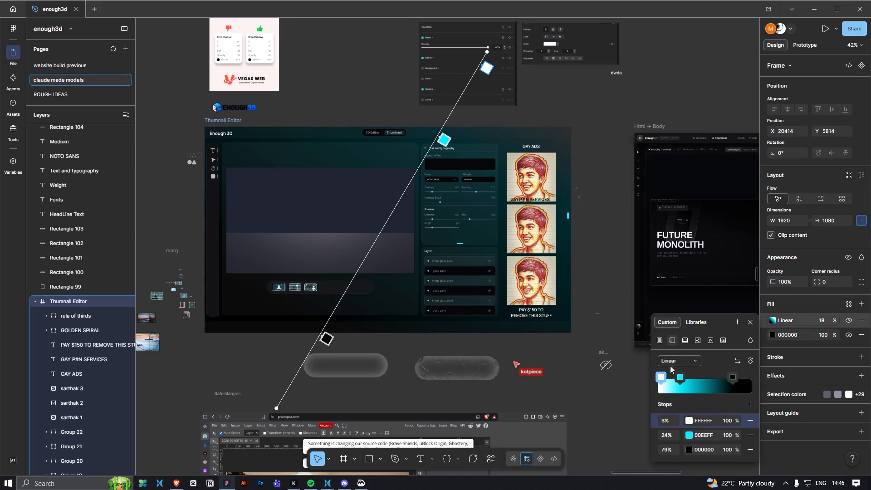
left_click_drag(681, 374, 689, 380)
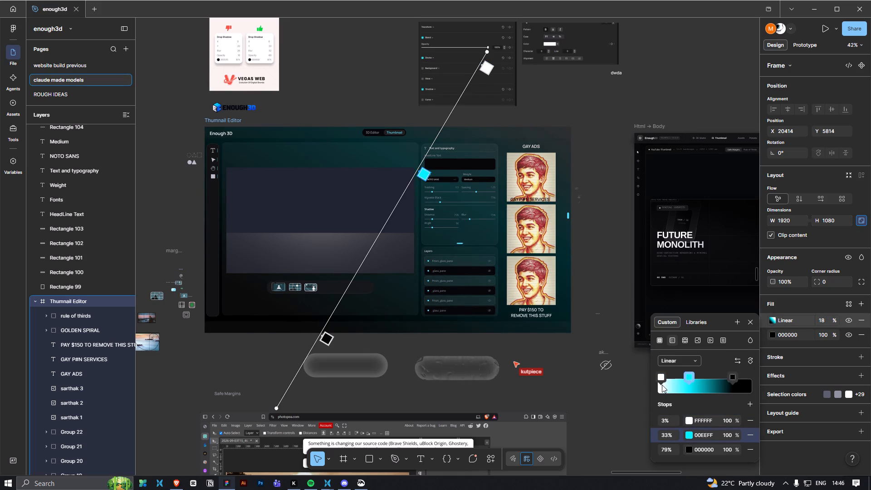
left_click_drag(662, 377, 629, 373)
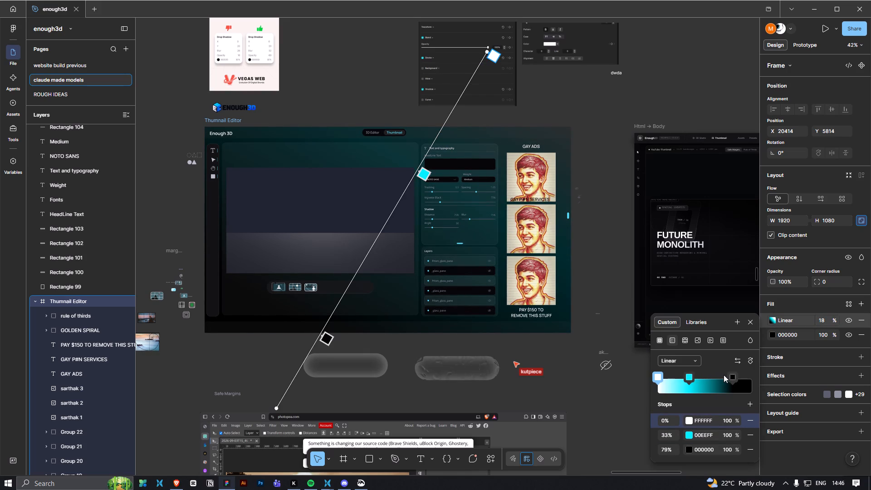
left_click_drag(730, 377, 766, 381)
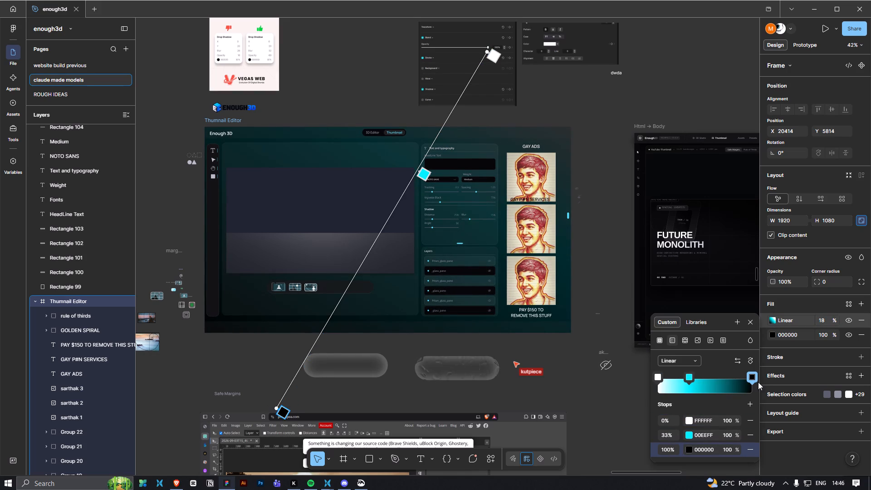
left_click_drag(688, 377, 693, 383)
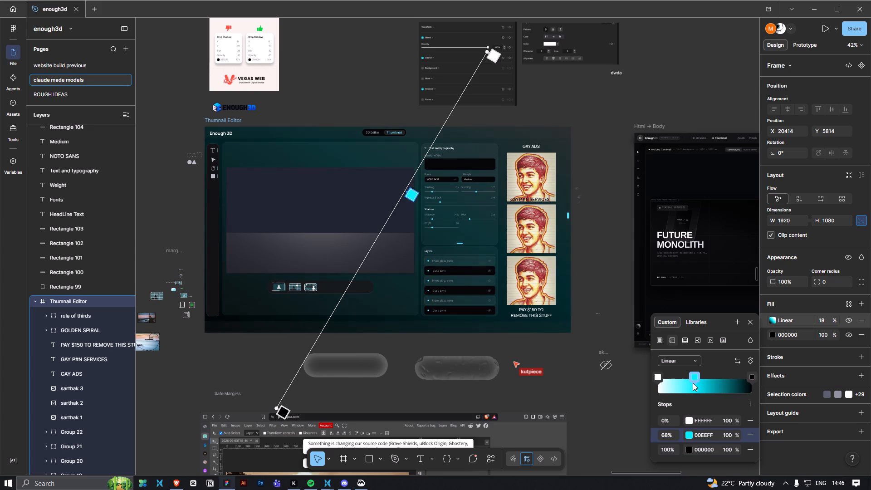
left_click_drag(693, 383, 675, 387)
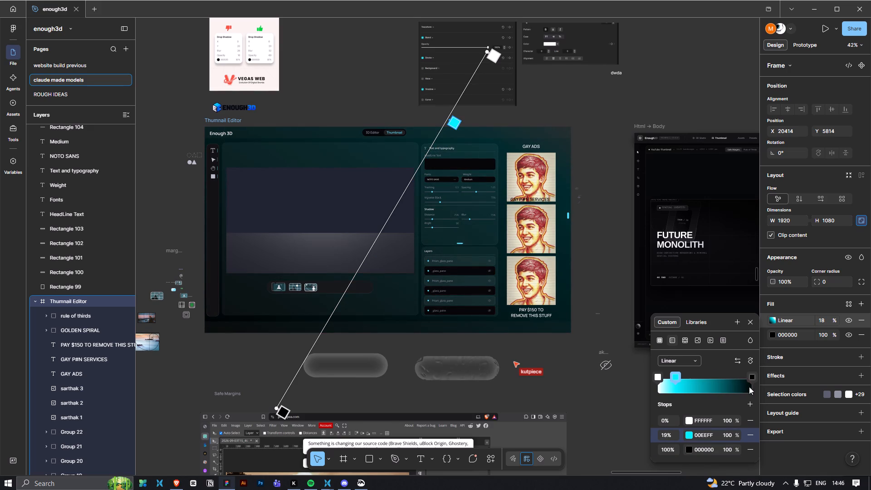
left_click_drag(750, 380, 709, 380)
left_click_drag(659, 377, 641, 377)
left_click_drag(656, 376, 685, 378)
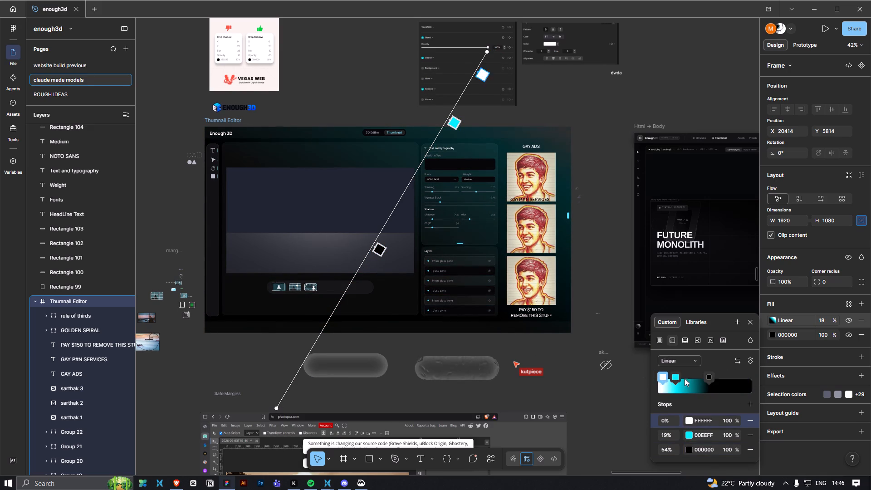
left_click_drag(685, 378, 656, 387)
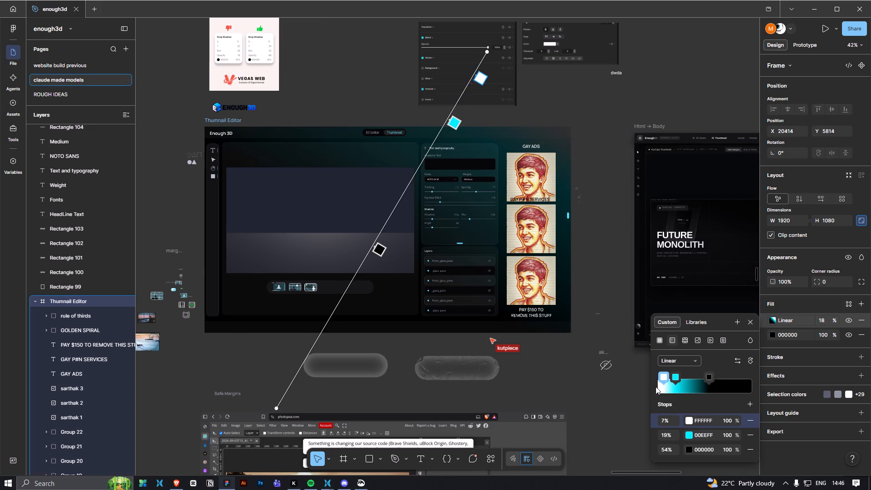
left_click_drag(656, 387, 659, 387)
left_click_drag(676, 377, 685, 377)
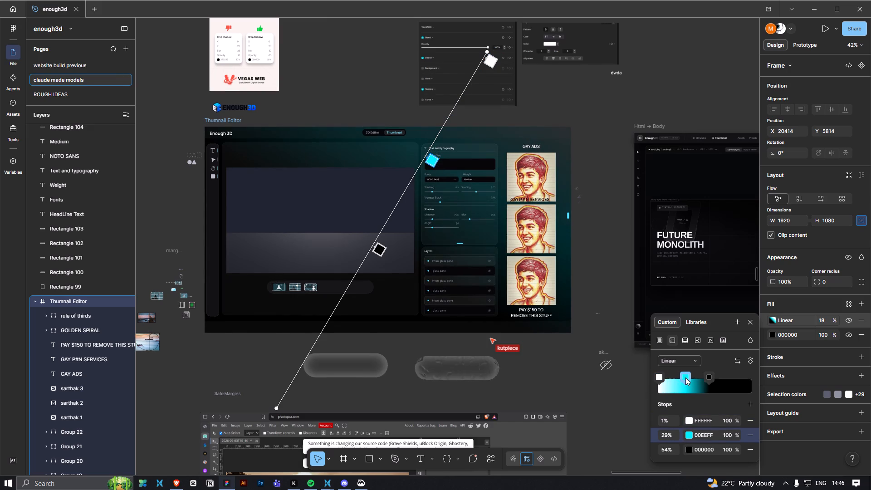
left_click_drag(685, 377, 686, 377)
Set the cyan stop's opacity to 29% and move the gradient's black stop to 74%.
left_click_drag(740, 435, 355, 242)
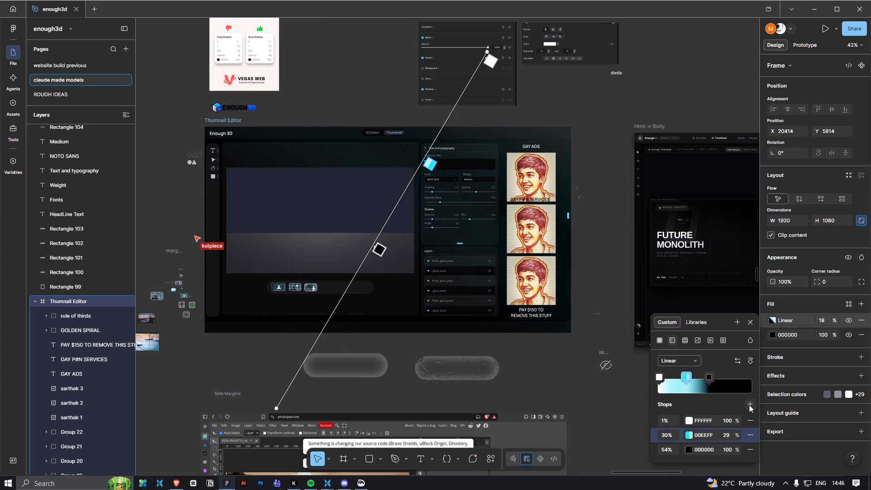
left_click_drag(713, 379, 727, 380)
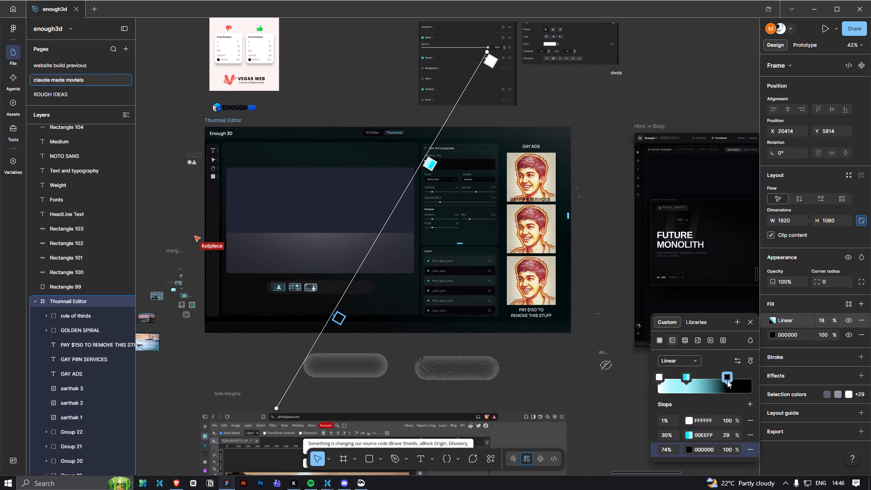
left_click(589, 378)
Examine the two landing page designs and the fills of the one with the pink headline as a background reference.
scroll(590, 390, "down", 11, "ctrl")
key("space")
key("space")
key("space")
key("space")
key("space")
key("space")
key("space")
key("space")
key("space")
key("space")
key("space")
key("space")
key("space")
key("space")
key("space")
key("space")
key("space")
key("space")
key("space")
key("space")
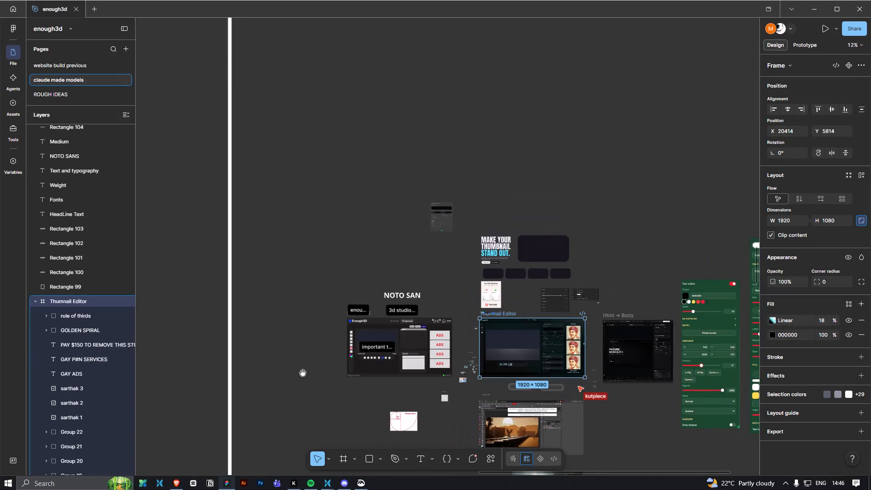
left_click_drag(303, 372, 579, 367)
left_click_drag(313, 359, 603, 369)
left_click_drag(342, 360, 544, 336)
scroll(467, 342, "up", 8, "ctrl")
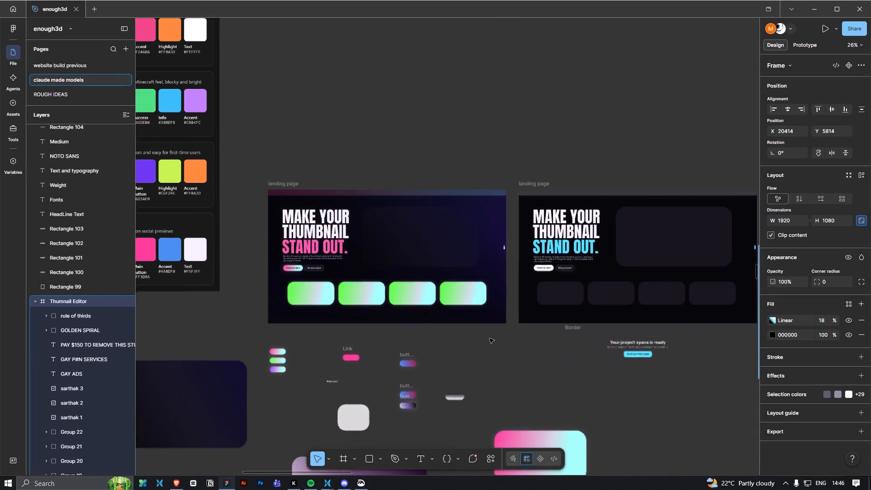
scroll(489, 338, "down", 8, "ctrl")
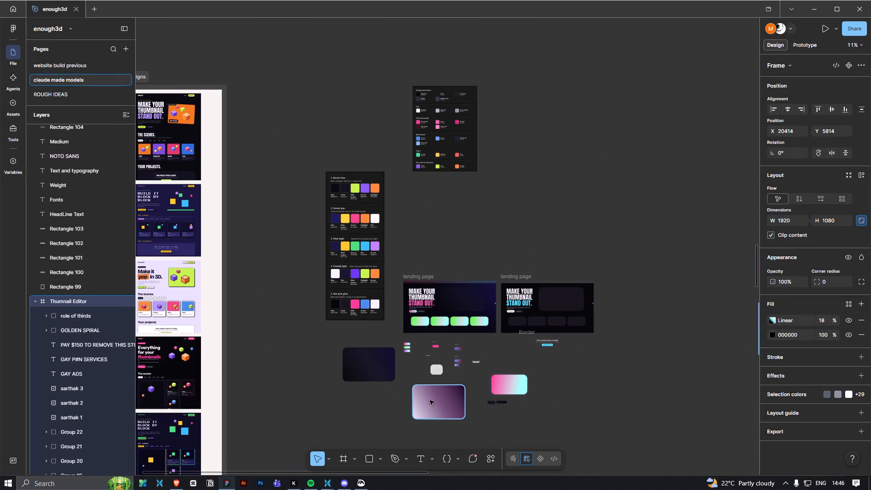
scroll(489, 357, "up", 3, "ctrl")
left_click(493, 301, "ctrl")
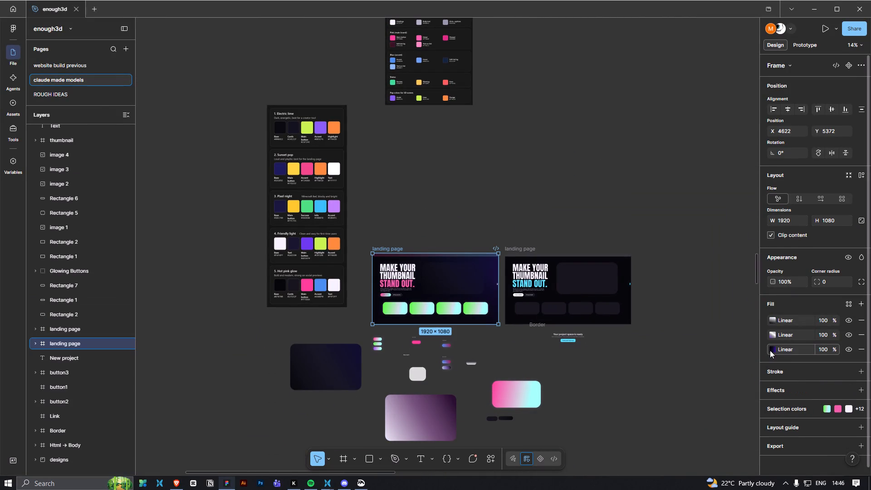
left_click(671, 315)
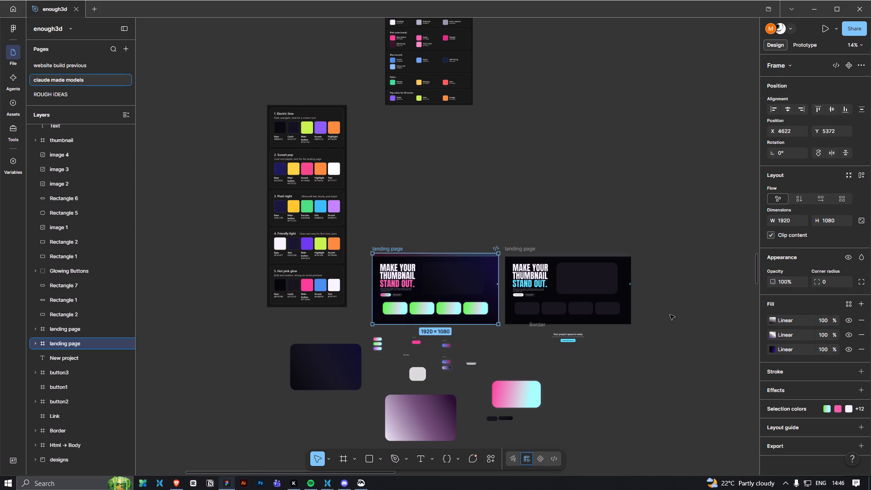
scroll(440, 307, "up", 7, "ctrl")
scroll(450, 323, "down", 11, "ctrl")
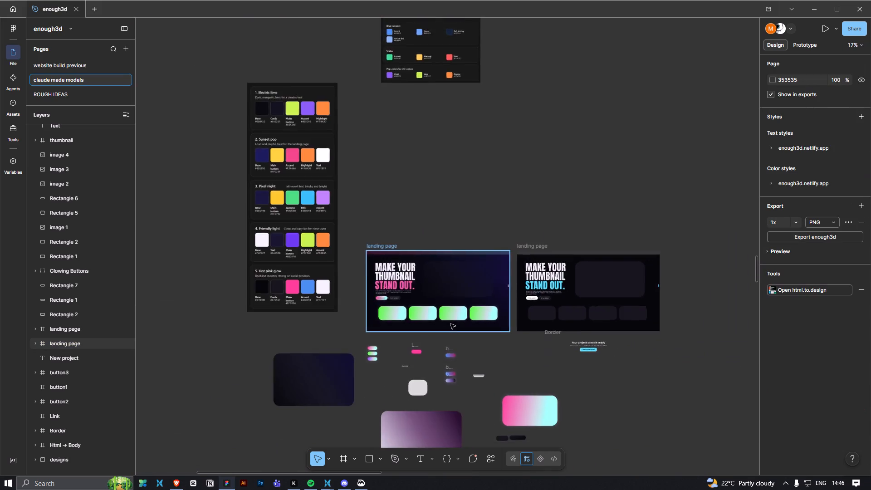
scroll(450, 324, "down", 5, "ctrl")
Hide the linear gradient fill of the Thumnail Editor frame.
key("space")
key("space")
key("space")
key("space")
key("space")
key("space")
key("space")
key("space")
key("space")
key("space")
key("space")
key("space")
key("space")
key("space")
key("space")
key("space")
key("space")
key("space")
key("space")
key("space")
left_click_drag(685, 348, 377, 338)
left_click_drag(615, 338, 340, 320)
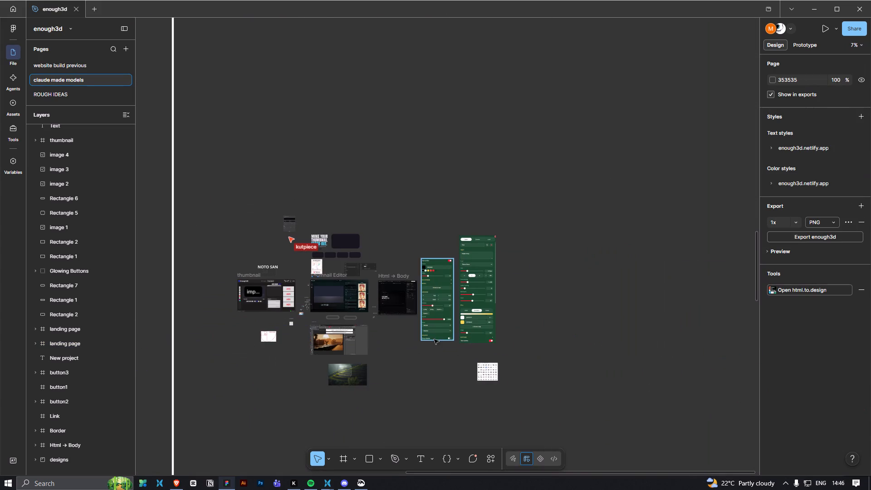
scroll(402, 319, "up", 10, "ctrl")
key("space")
left_click_drag(309, 323, 480, 355)
scroll(421, 349, "up", 2, "ctrl")
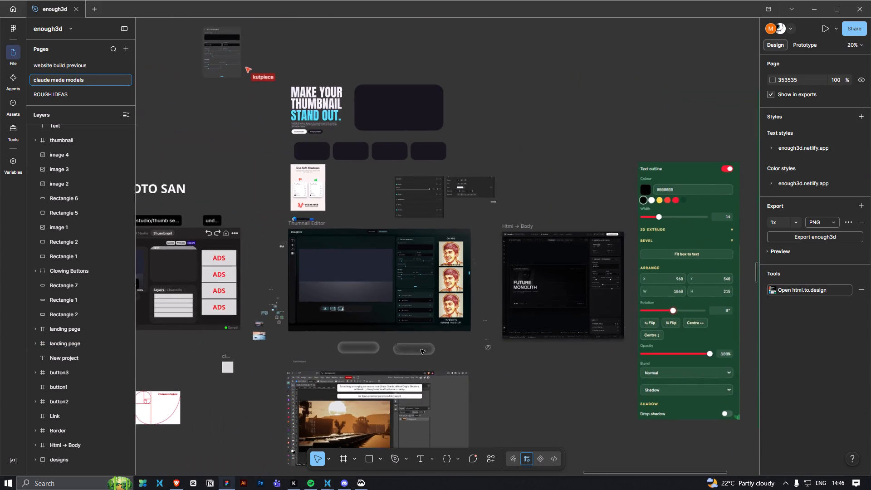
scroll(421, 349, "up", 2, "ctrl")
left_click(445, 317, "ctrl")
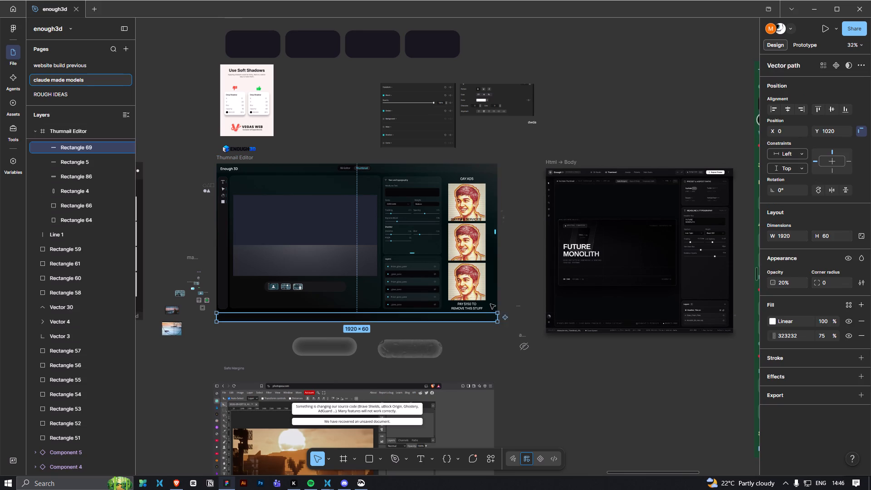
left_click(490, 299, "ctrl")
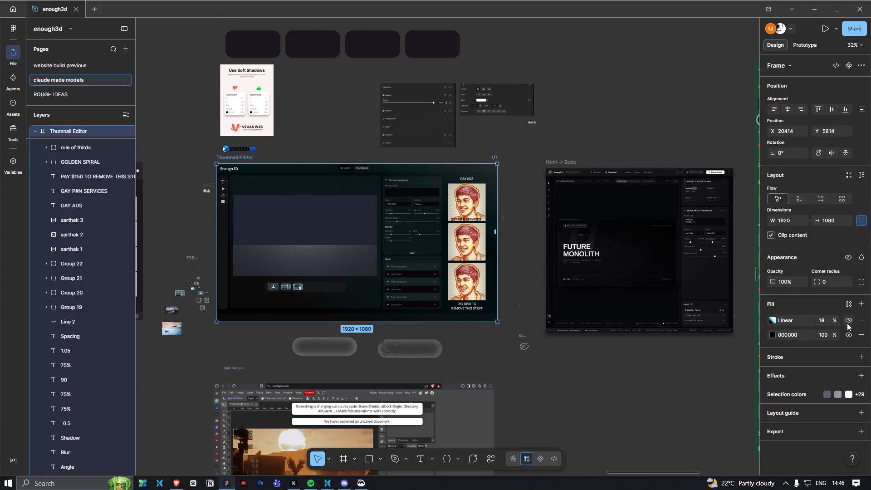
left_click(847, 323)
Recolour the Thumnail Editor frame's solid black fill to a near-black shade with a faint blue tint.
left_click(769, 333)
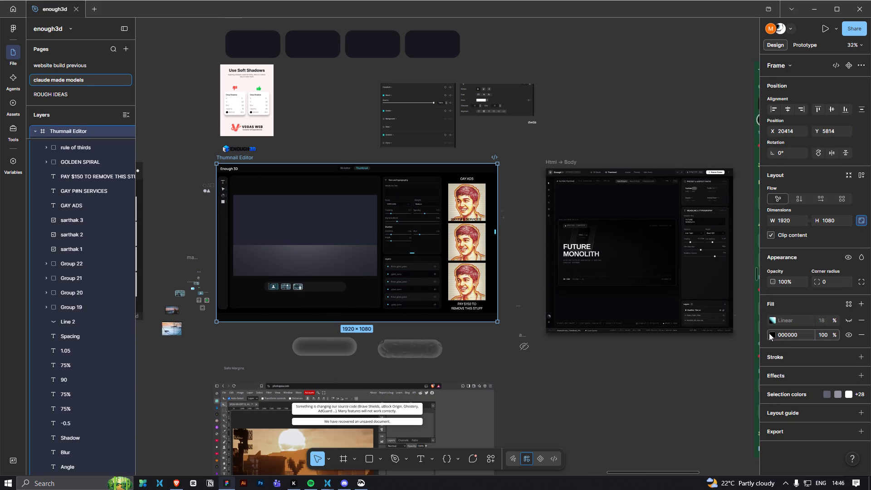
left_click(775, 337)
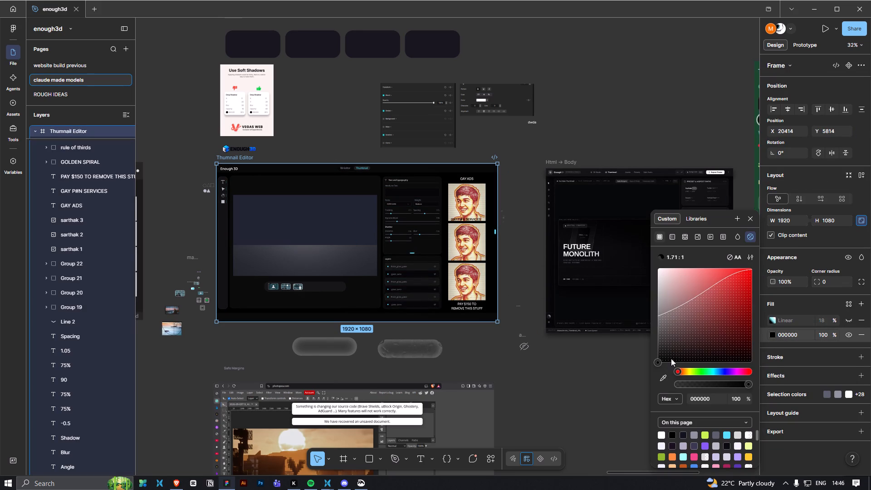
left_click_drag(671, 358, 654, 353)
left_click(718, 374)
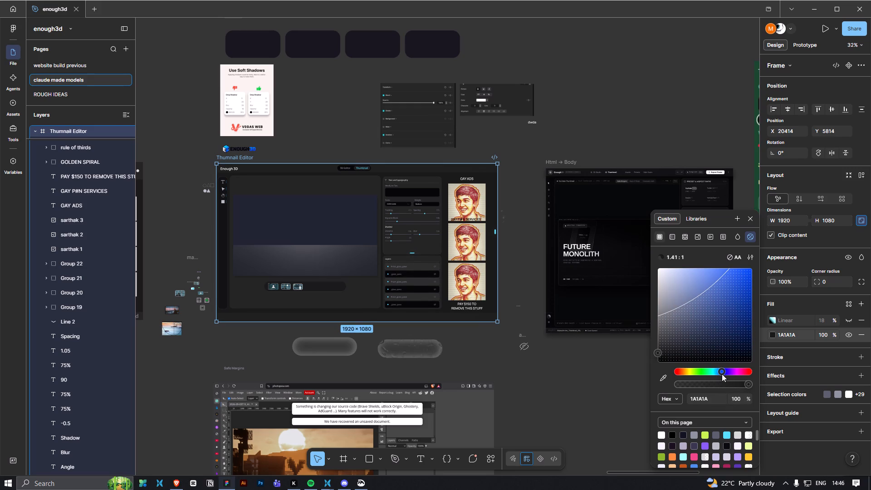
left_click(724, 372)
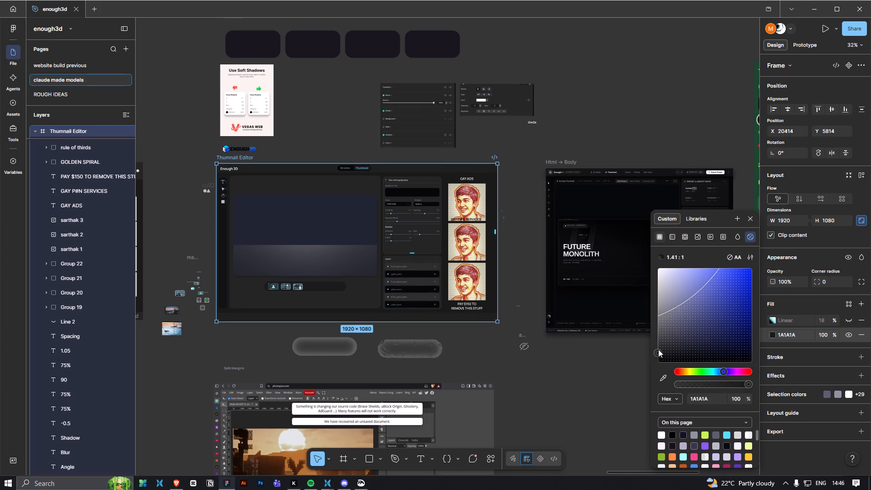
left_click_drag(660, 351, 687, 362)
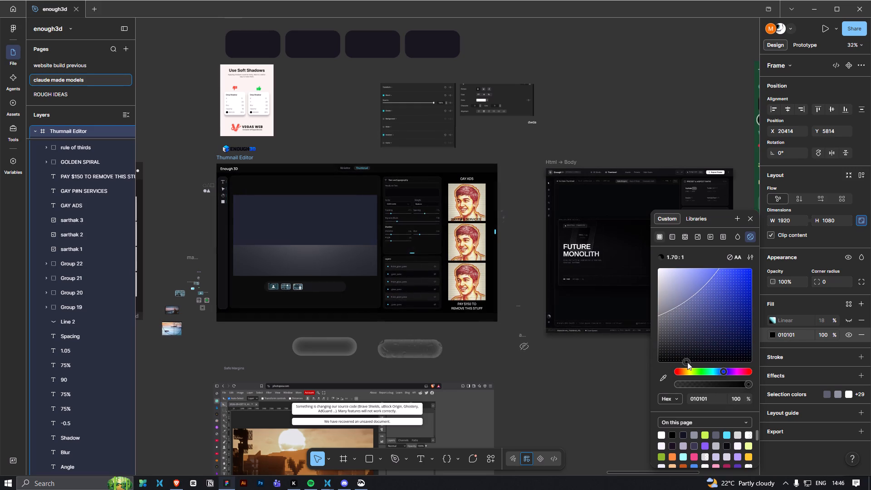
left_click_drag(687, 362, 742, 372)
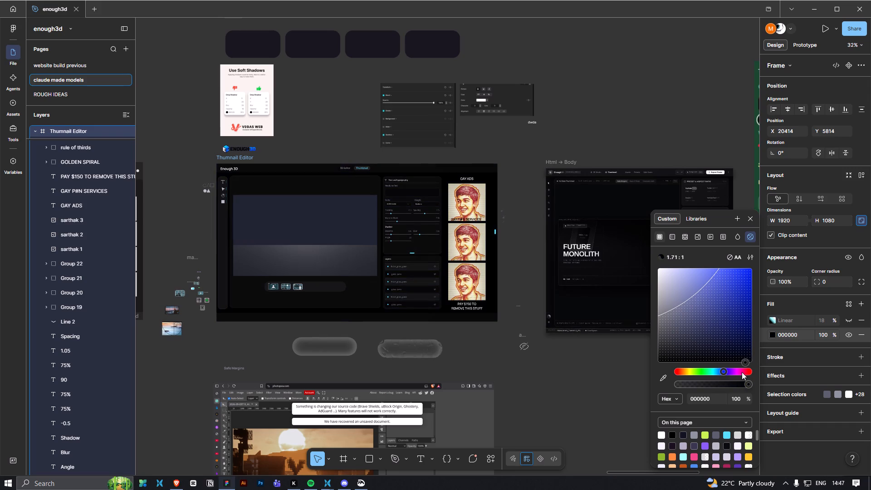
left_click_drag(742, 372, 713, 359)
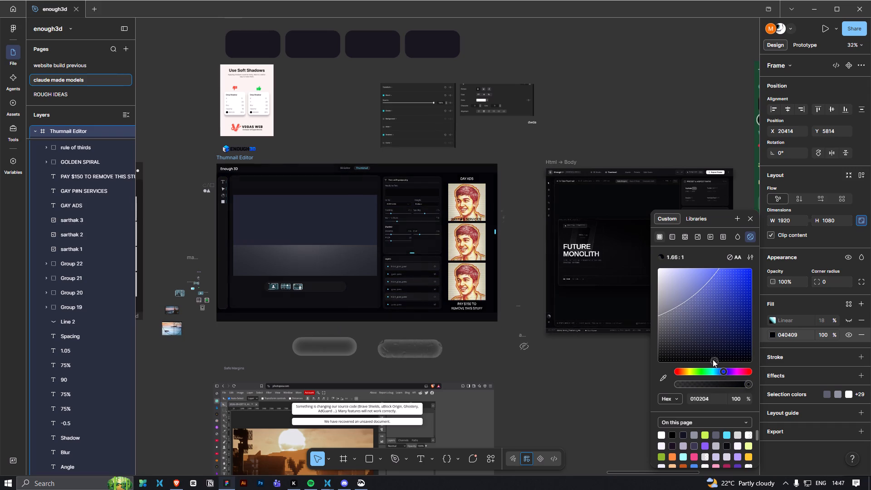
left_click_drag(713, 359, 689, 361)
left_click_drag(689, 361, 674, 359)
left_click(521, 353)
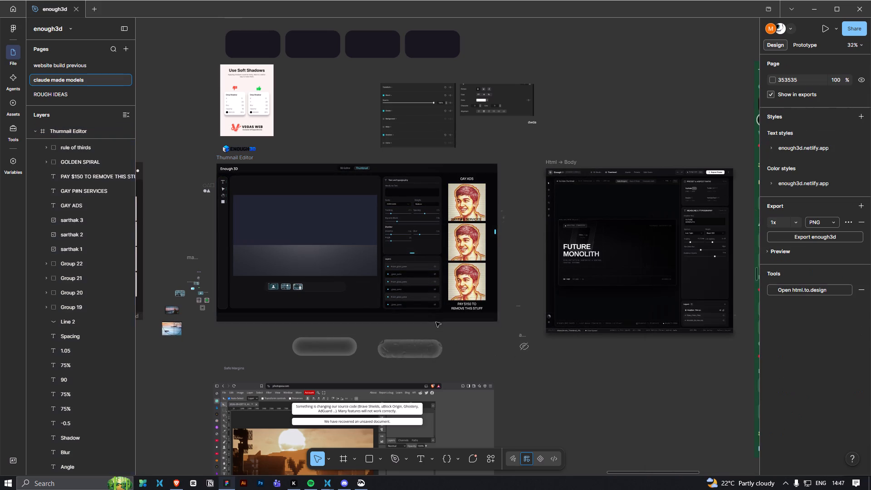
Examine the Thumnail Editor's recoloured background around the canvas, the typography panel and the ads column.
scroll(442, 344, "up", 9, "ctrl")
key("space")
key("space")
key("space")
key("space")
key("space")
key("space")
key("space")
key("space")
left_click_drag(383, 291, 528, 368)
scroll(528, 368, "down", 4, "ctrl")
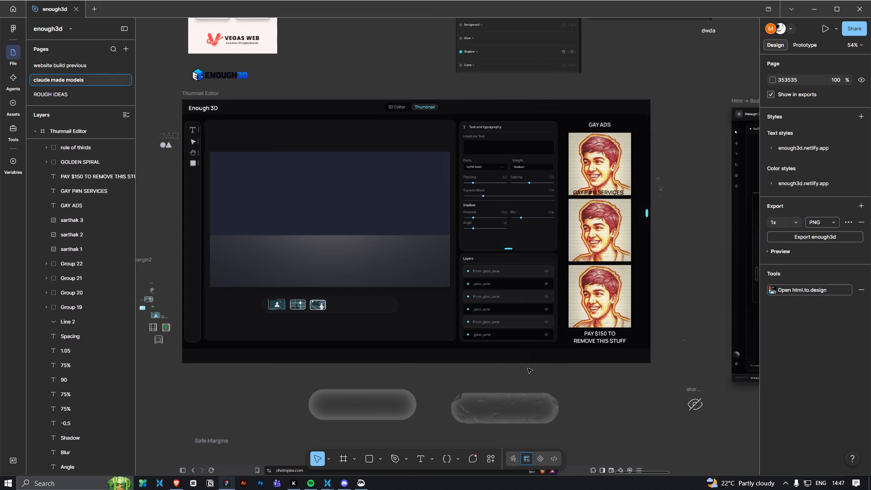
scroll(519, 370, "up", 3, "ctrl")
key("space")
key("space")
left_click_drag(714, 242, 654, 376)
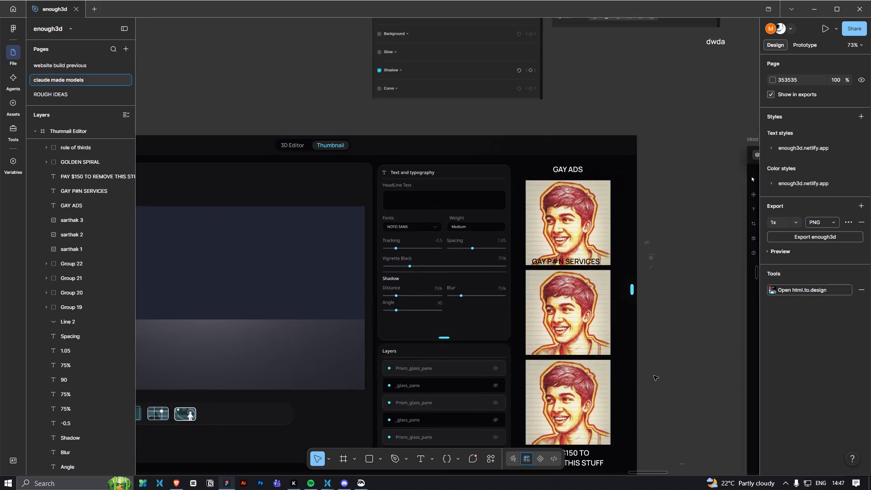
Move the Vignette Black and Shadow controls out of the standalone Text and typography panel, placing them on the empty canvas to its left.
scroll(654, 376, "down", 8, "ctrl")
scroll(459, 235, "down", 4, "ctrl")
key("space")
key("space")
key("space")
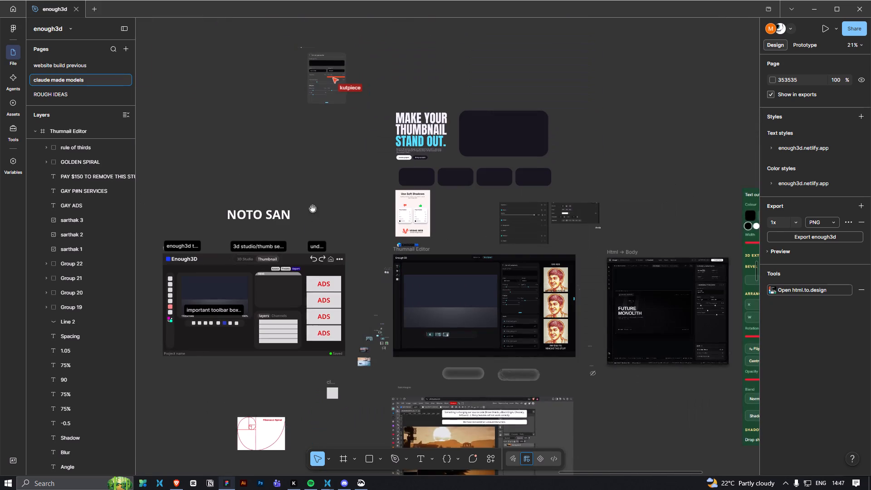
left_click_drag(316, 203, 343, 301)
scroll(322, 217, "up", 10, "ctrl")
key("space")
left_click_drag(338, 164, 328, 289)
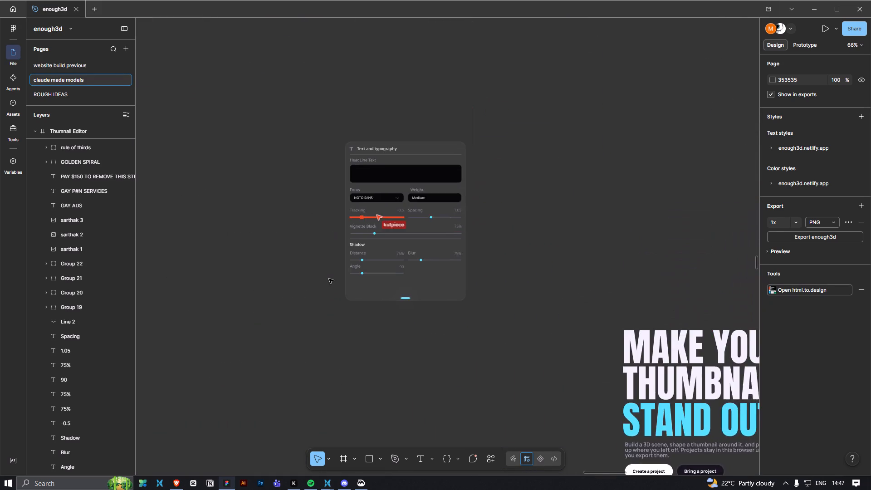
scroll(330, 277, "up", 8, "ctrl")
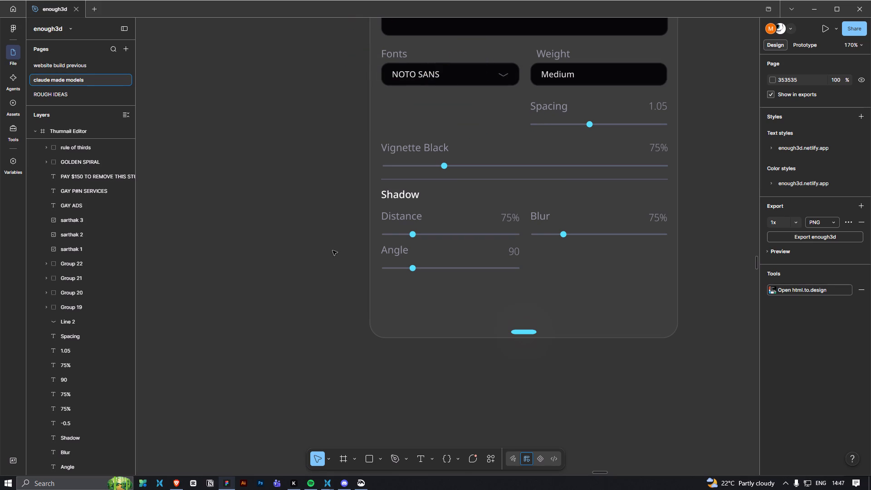
scroll(325, 224, "down", 9, "ctrl")
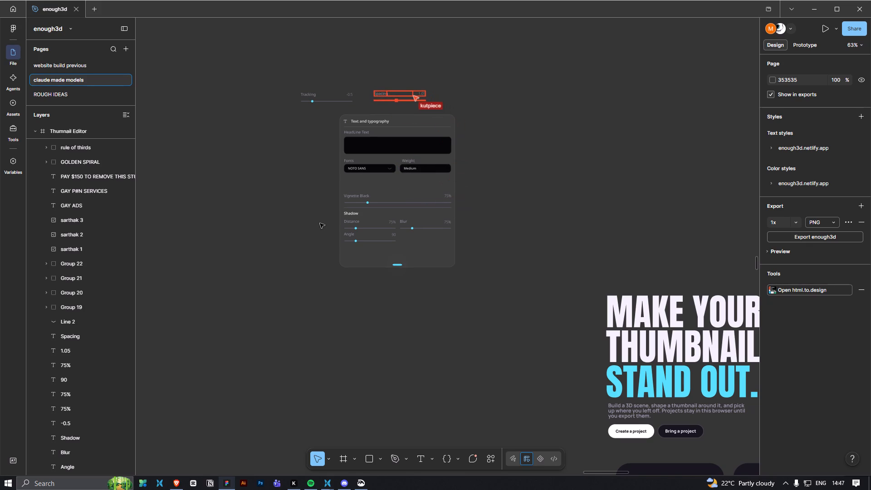
left_click_drag(343, 187, 460, 251, "ctrl")
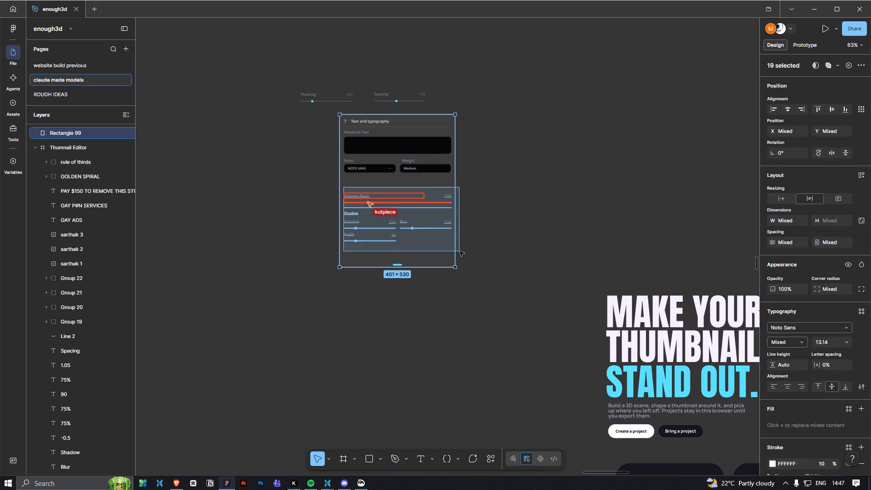
left_click_drag(460, 251, 455, 251, "ctrl")
left_click_drag(435, 221, 303, 185)
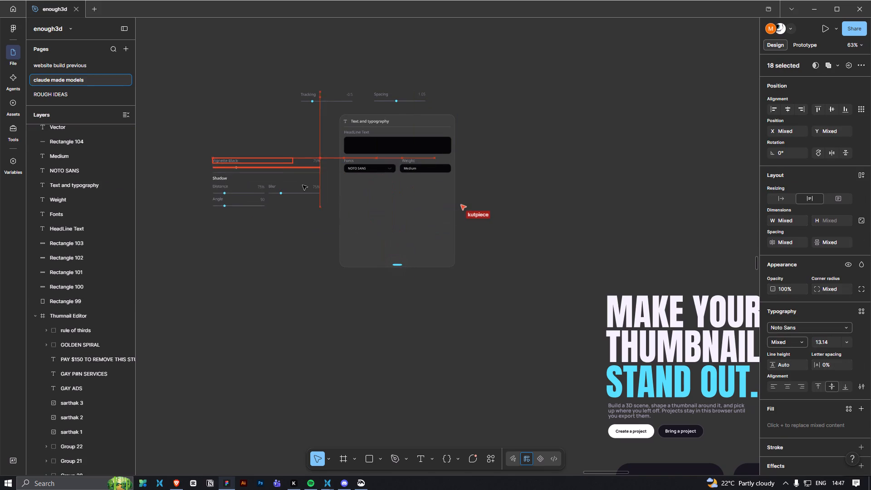
left_click_drag(303, 185, 297, 185)
left_click(316, 248)
left_click(506, 264)
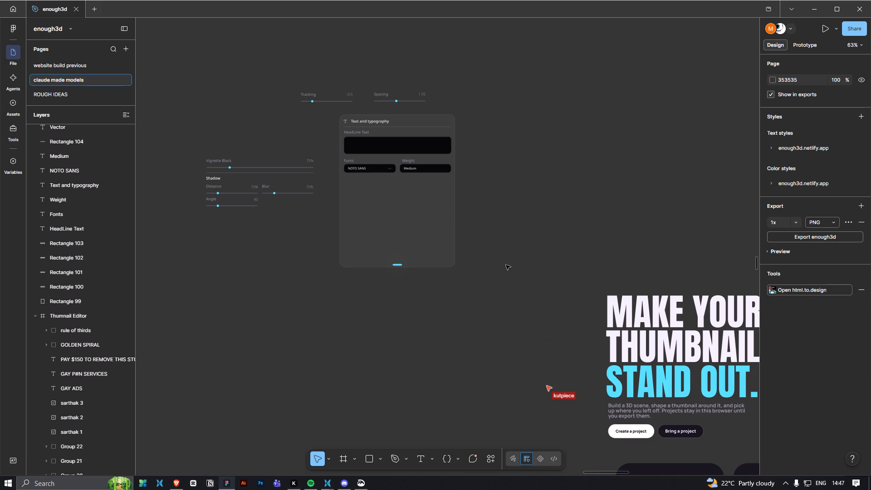
Return to the Thumnail Editor frame and examine its Text and typography panel, Layers panel and ads column.
scroll(506, 265, "down", 6, "ctrl")
key("space")
key("space")
key("space")
key("space")
key("space")
key("space")
key("space")
key("space")
key("space")
key("space")
key("space")
key("space")
key("space")
key("space")
key("space")
key("space")
key("space")
key("space")
key("space")
key("space")
left_click_drag(568, 346, 357, 242)
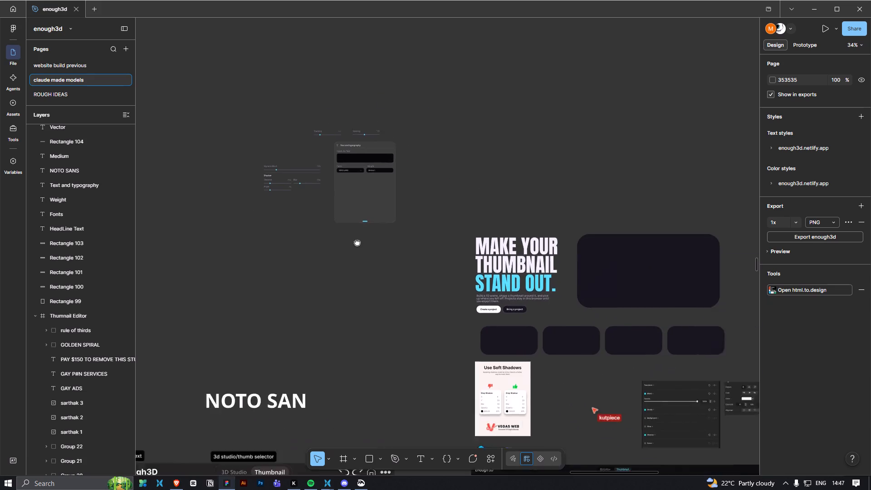
left_click_drag(357, 242, 339, 230)
left_click_drag(459, 345, 413, 260)
scroll(619, 367, "up", 4, "ctrl")
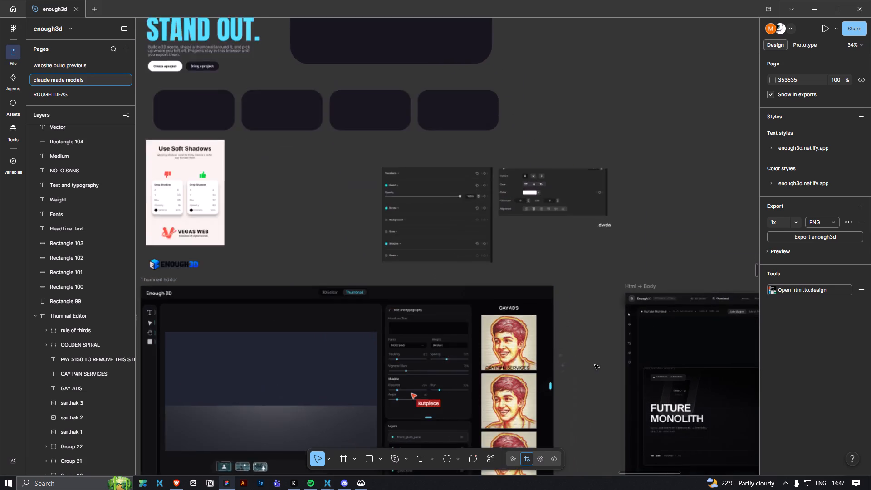
scroll(595, 365, "up", 4, "ctrl")
key("space")
key("space")
key("space")
key("space")
key("space")
key("space")
key("space")
key("space")
key("space")
key("space")
key("space")
key("space")
left_click_drag(592, 369, 695, 252)
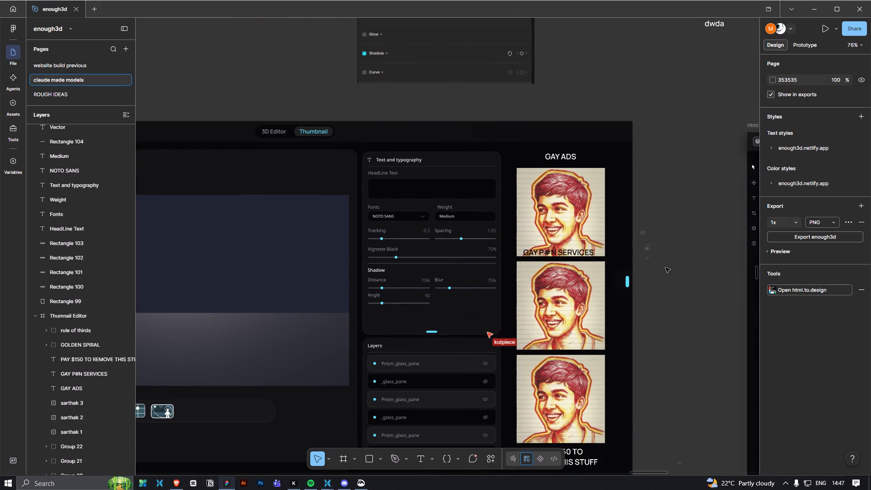
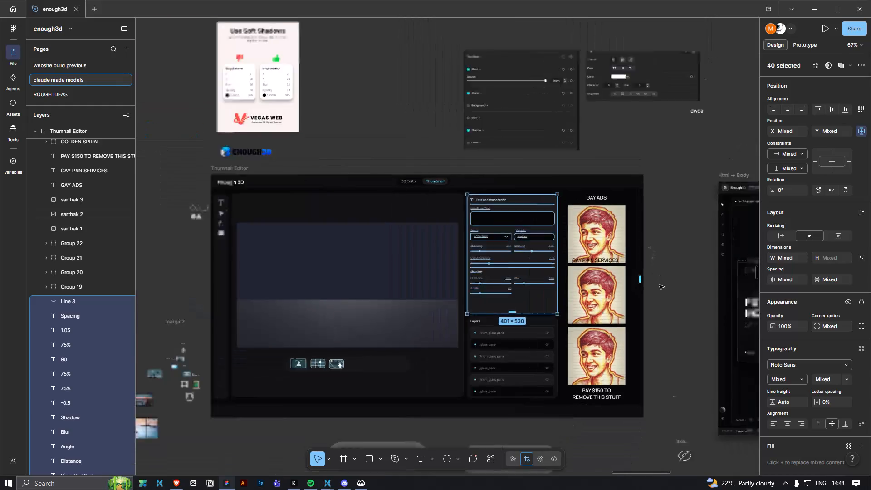
Paste the shapes, blur effect and final design reference image, shrink it to about 496 × 371, and place it above the Thumnail Editor frame.
left_click(664, 297, "ctrl")
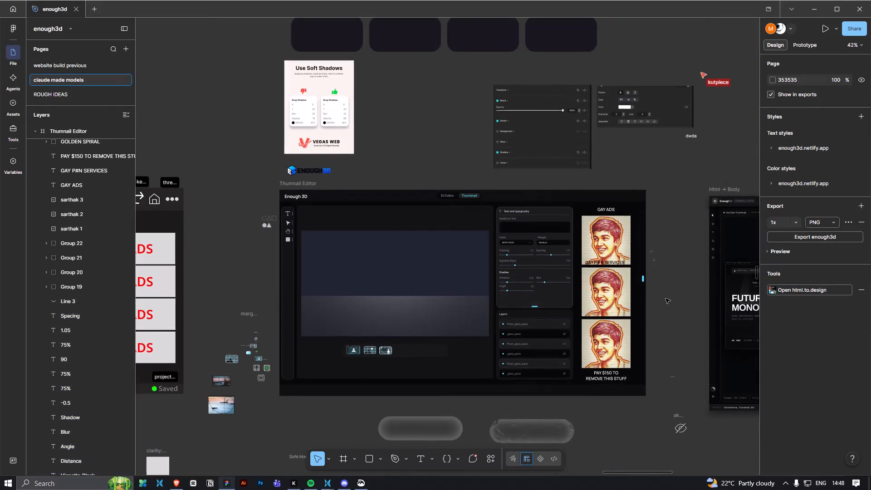
key("ctrl+v")
left_click_drag(478, 238, 469, 318)
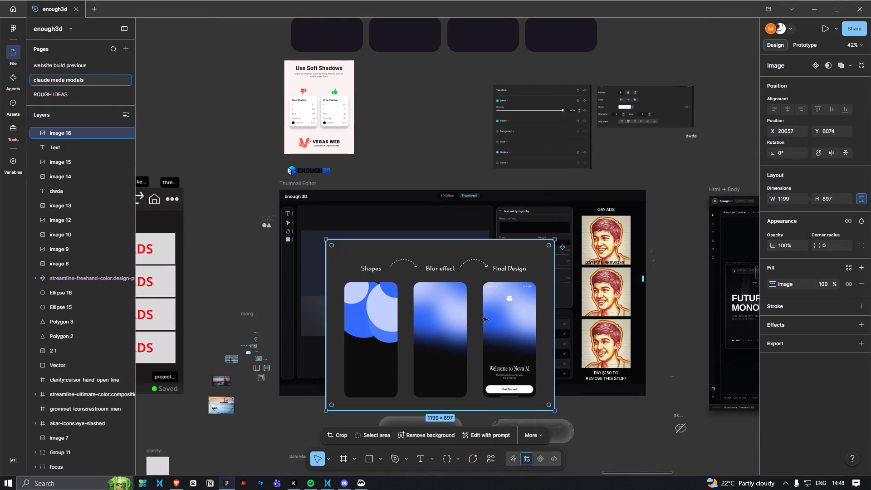
left_click_drag(556, 240, 428, 367)
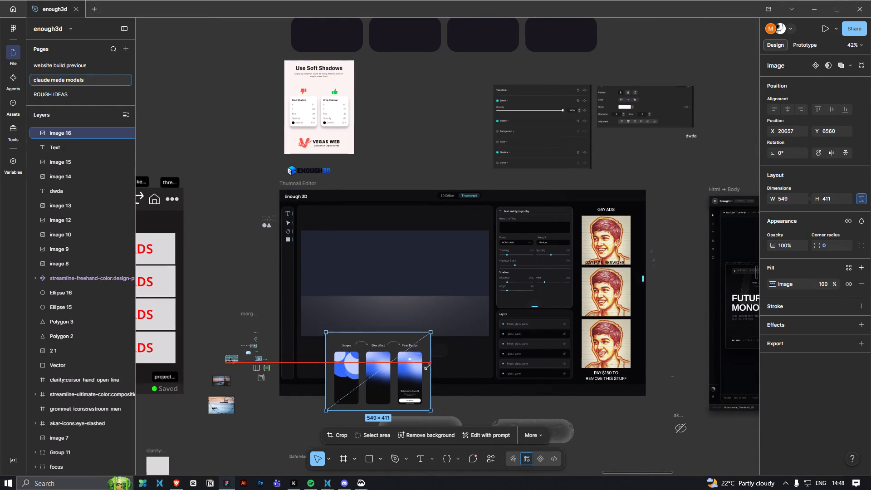
left_click_drag(428, 367, 422, 382)
left_click_drag(376, 385, 428, 161)
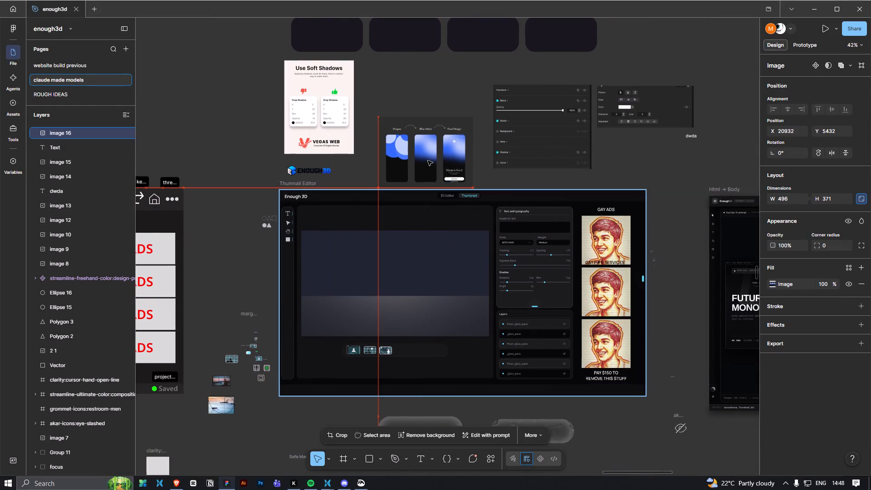
left_click_drag(428, 161, 428, 158)
left_click(489, 179)
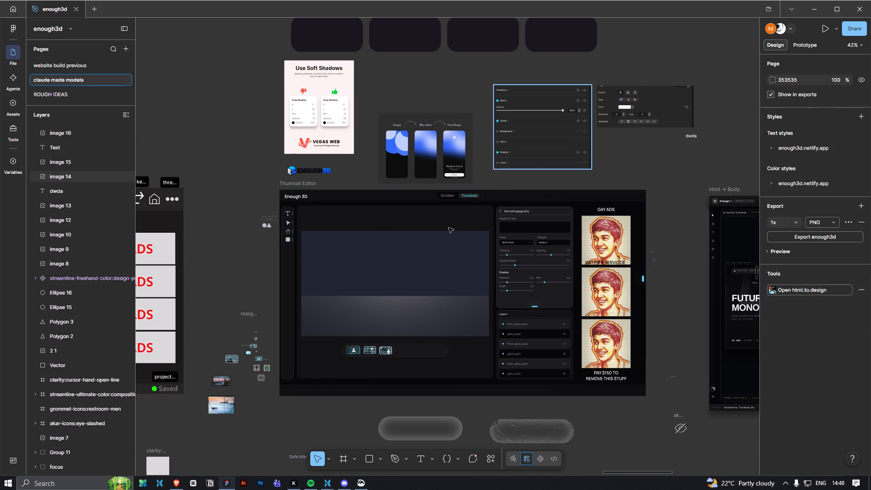
Draw a rectangle about 1325 × 786 on the empty canvas above the green Text outline panel.
scroll(396, 255, "up", 4, "ctrl")
scroll(188, 142, "down", 1, "ctrl")
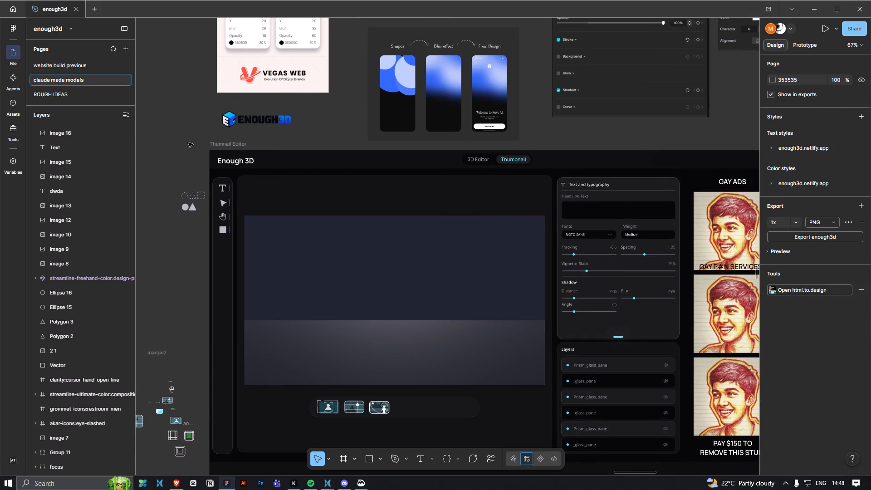
scroll(188, 142, "down", 3, "ctrl")
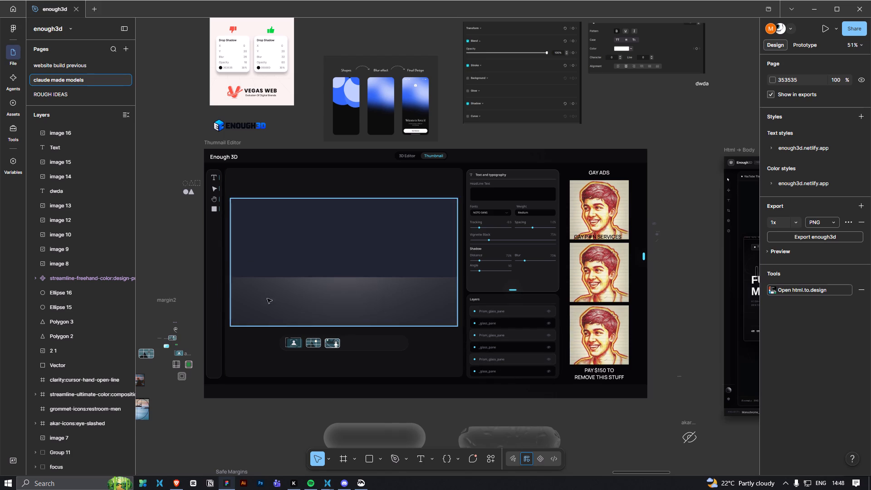
scroll(347, 416, "down", 5, "ctrl")
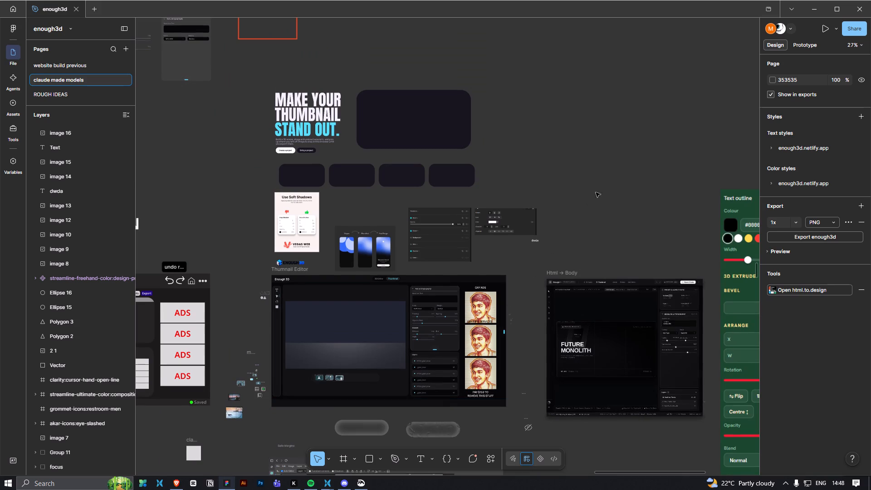
key("space")
key("space")
key("space")
key("space")
key("space")
key("space")
key("space")
key("space")
key("space")
key("space")
left_click_drag(606, 187, 420, 348)
scroll(475, 227, "up", 6, "ctrl")
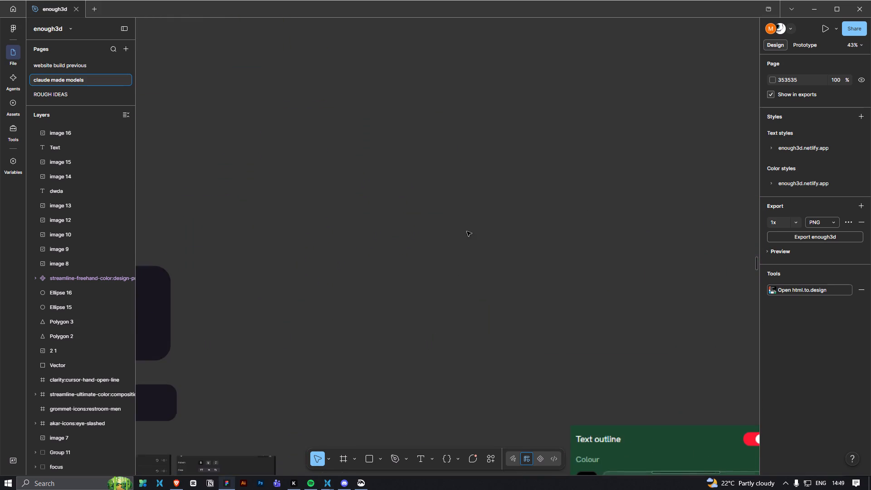
left_click(372, 461)
left_click_drag(296, 154, 568, 315)
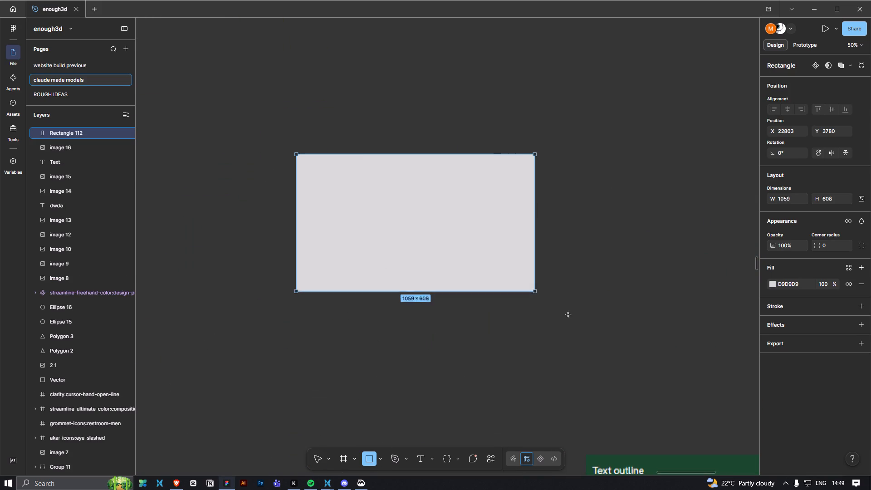
left_click_drag(568, 315, 595, 331)
Set the new rectangle's size to 1920 × 1080.
left_click(792, 200)
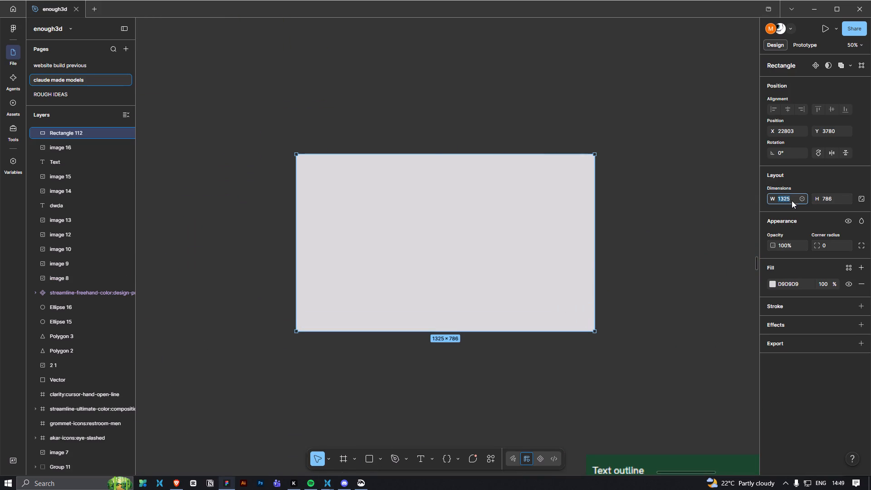
type("19220")
left_click(785, 196, "ctrl")
key("ctrl+a")
key("1")
type("920")
left_click(834, 201)
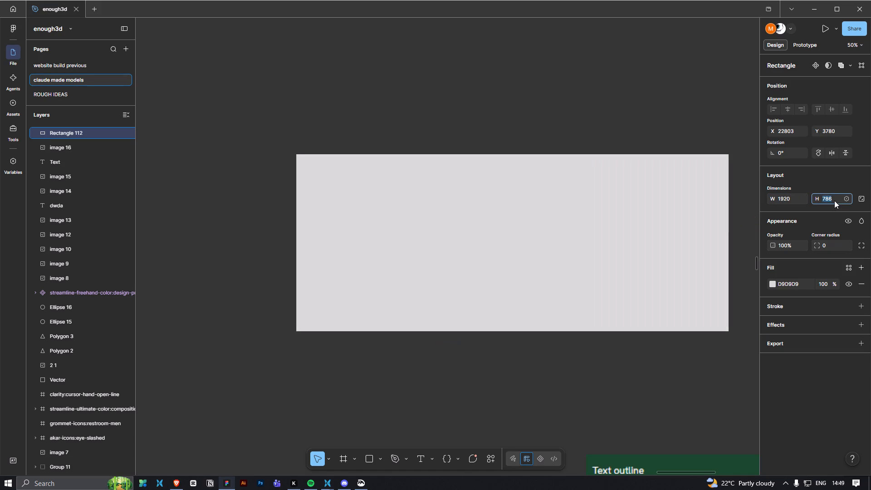
type("1080")
key("Return")
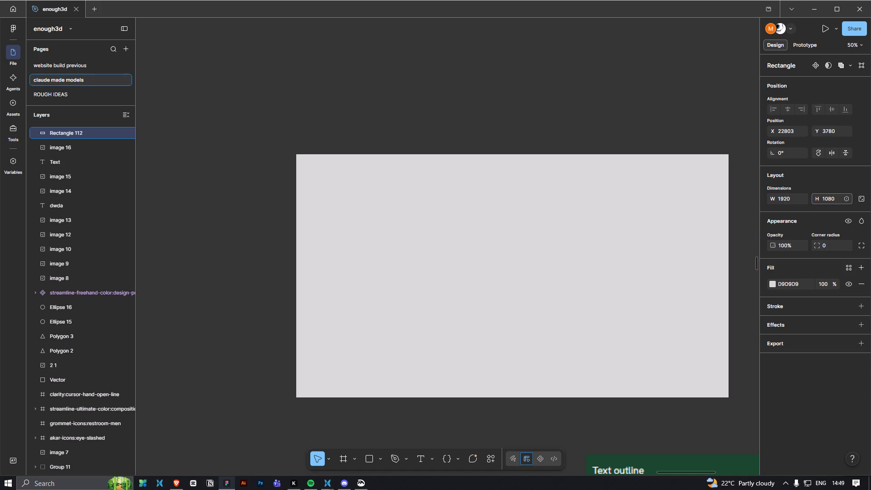
Change the 1920 × 1080 rectangle's fill to black.
scroll(357, 213, "down", 2, "ctrl")
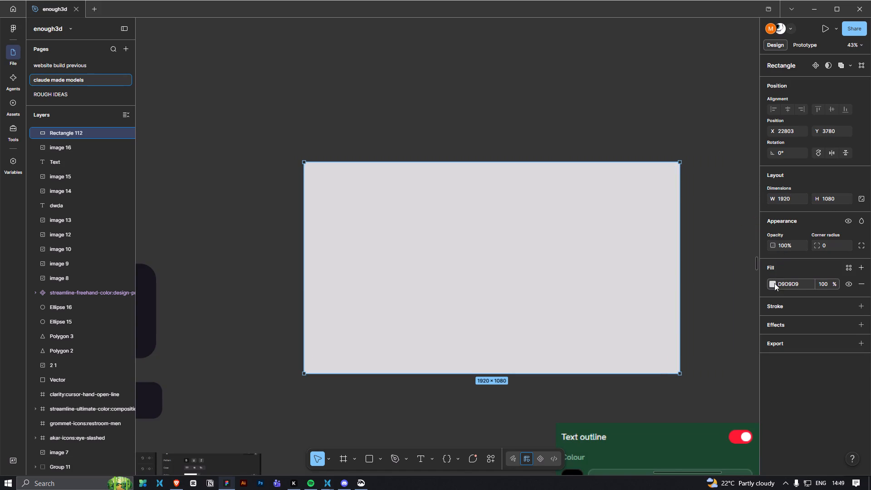
left_click(774, 283)
left_click_drag(690, 289, 619, 385)
left_click(522, 402)
Move the shapes and blur effect reference image from above the Thumnail Editor frame to just above the black rectangle.
scroll(508, 391, "down", 6, "ctrl")
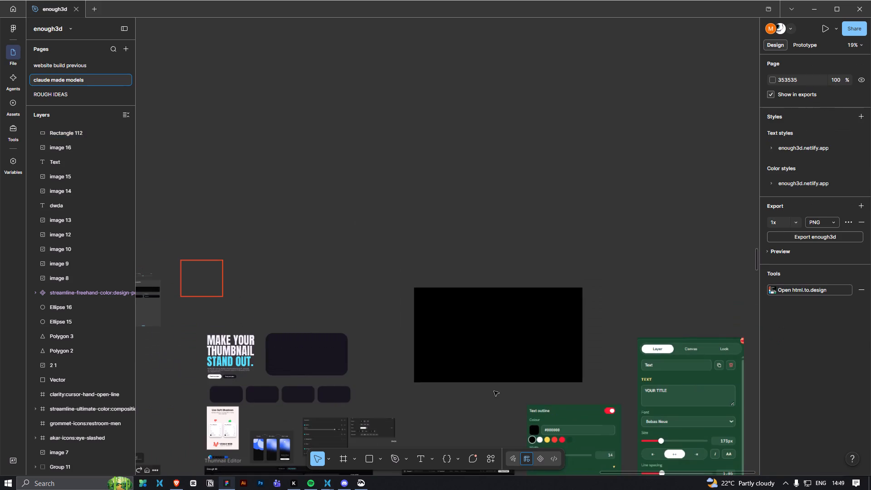
key("space")
key("space")
key("space")
key("space")
key("space")
key("space")
left_click_drag(462, 397, 483, 282)
left_click_drag(294, 323, 383, 253)
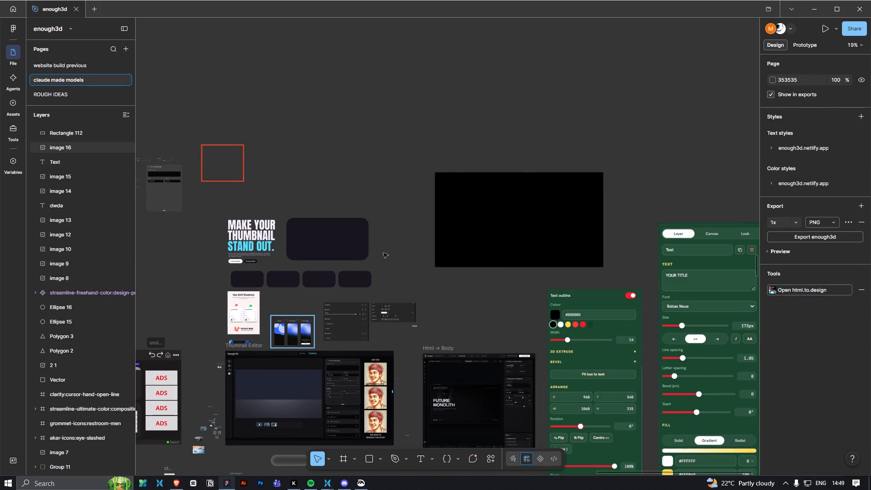
left_click_drag(383, 253, 493, 152)
scroll(511, 244, "up", 8, "ctrl")
key("space")
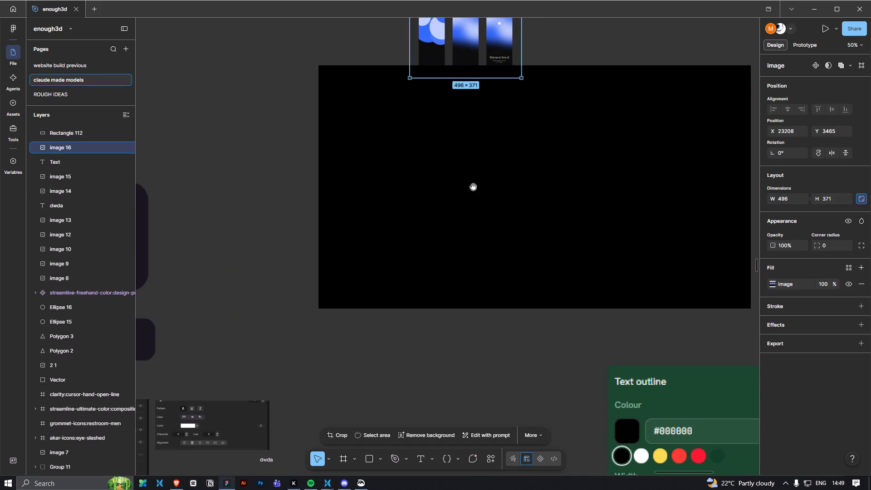
left_click_drag(471, 190, 421, 249)
left_click_drag(419, 100, 416, 82)
left_click_drag(511, 82, 516, 82)
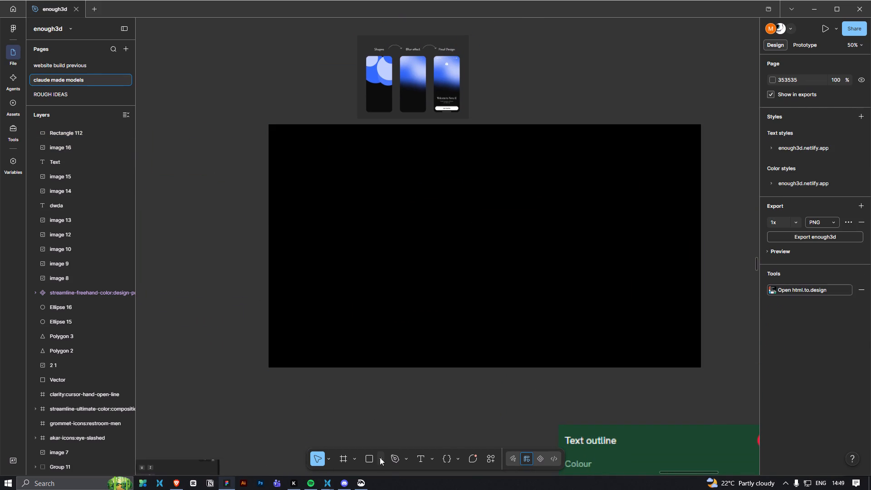
Draw a circle about 677 × 677 and place it overlapping the black rectangle's upper-right corner.
left_click(380, 460)
left_click(405, 409)
left_click_drag(421, 165, 505, 269, "shift")
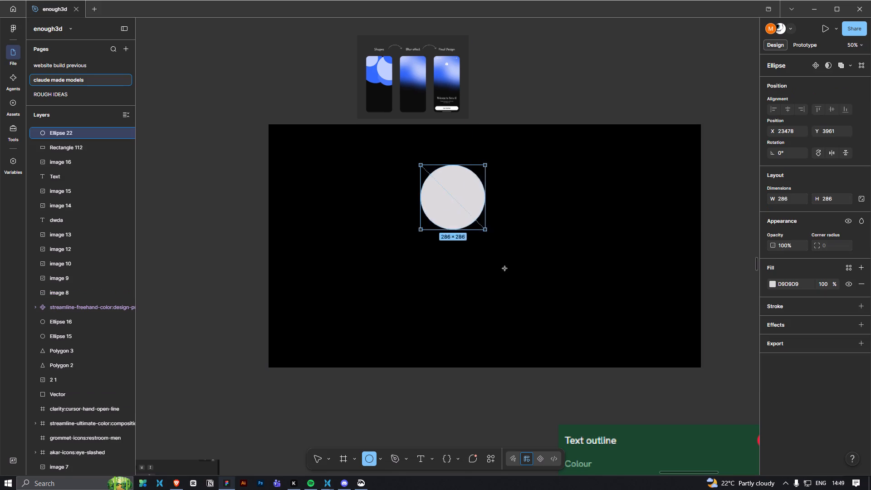
left_click_drag(505, 269, 527, 318, "shift")
left_click_drag(518, 284, 654, 230)
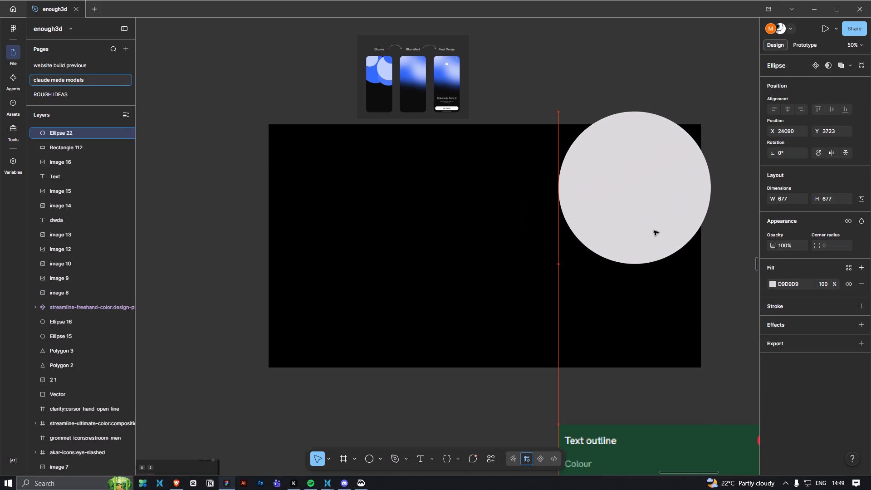
left_click_drag(654, 230, 654, 229)
left_click(732, 238)
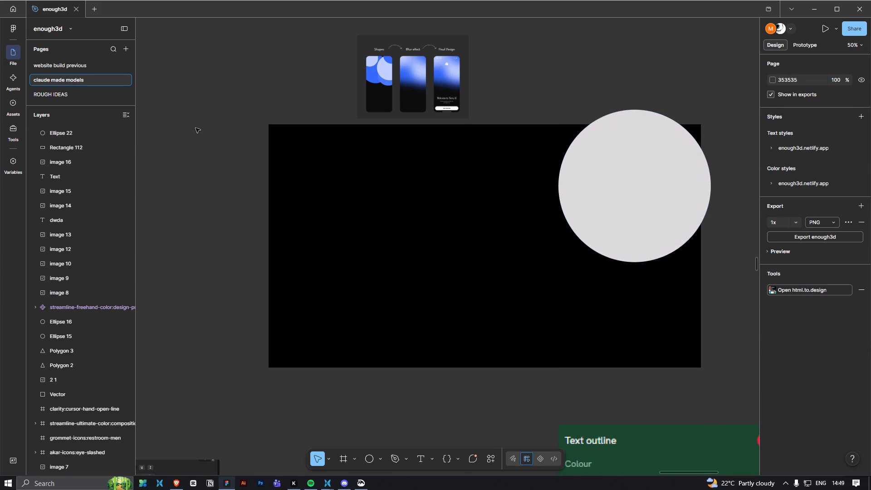
Recolour the circle to the saturated blue 326AFD sampled from the reference image's Shapes artwork.
left_click(625, 199)
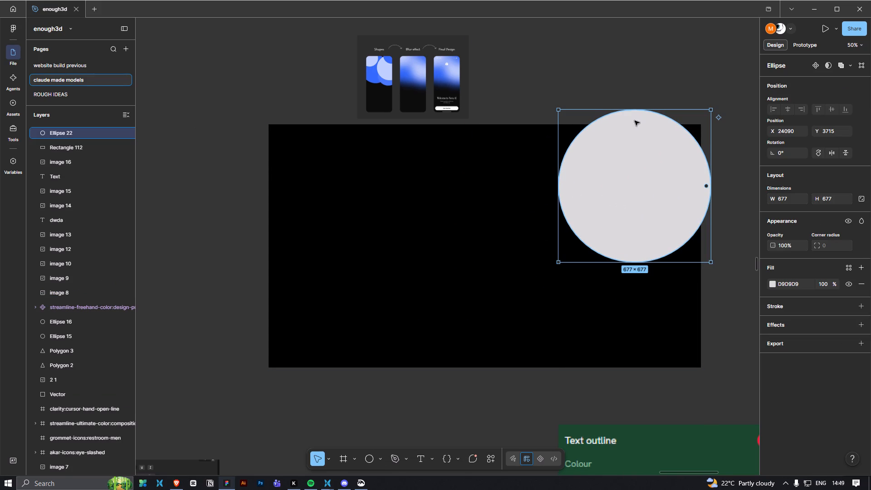
left_click(562, 94)
left_click(625, 150)
left_click(773, 283)
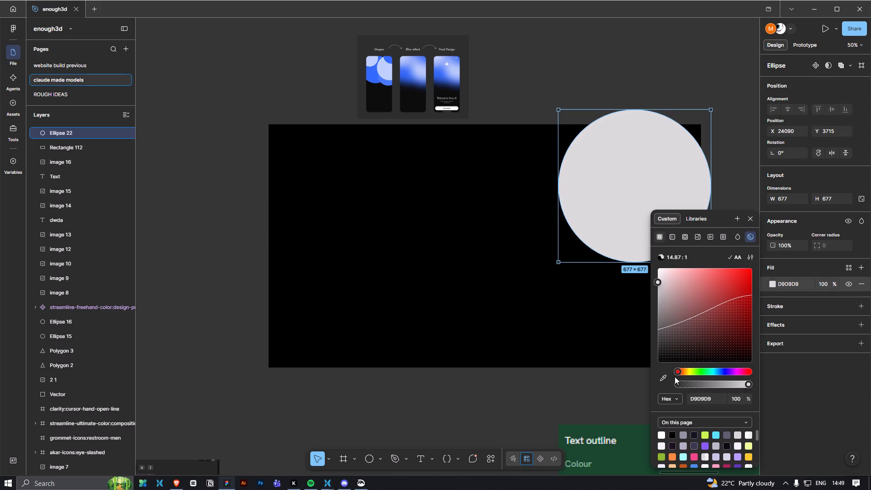
left_click(665, 377)
left_click(372, 71)
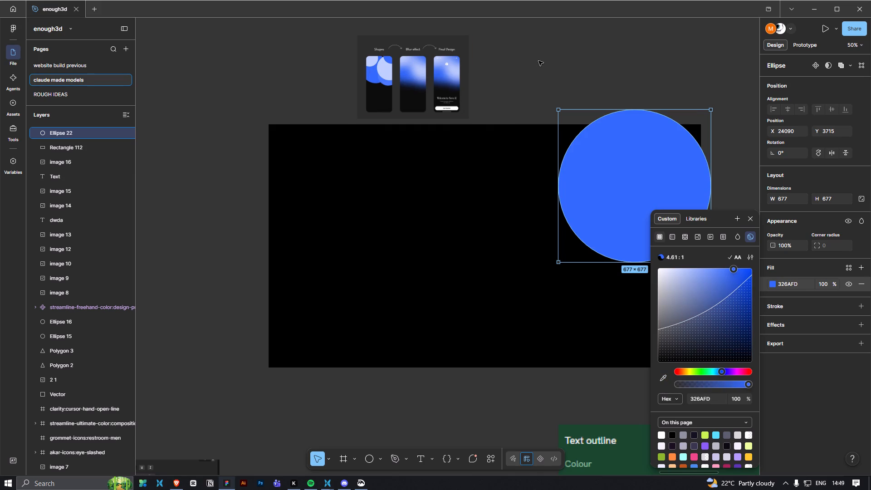
left_click(538, 61)
Duplicate the blue circle and place the copy below the original, overlapping its lower part.
left_click(661, 188)
left_click_drag(664, 202, 677, 320, "alt")
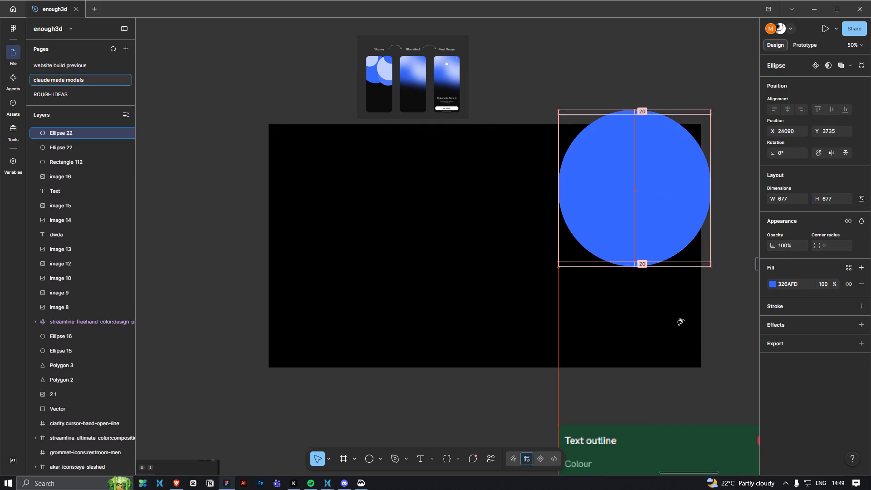
left_click_drag(677, 320, 677, 302, "alt")
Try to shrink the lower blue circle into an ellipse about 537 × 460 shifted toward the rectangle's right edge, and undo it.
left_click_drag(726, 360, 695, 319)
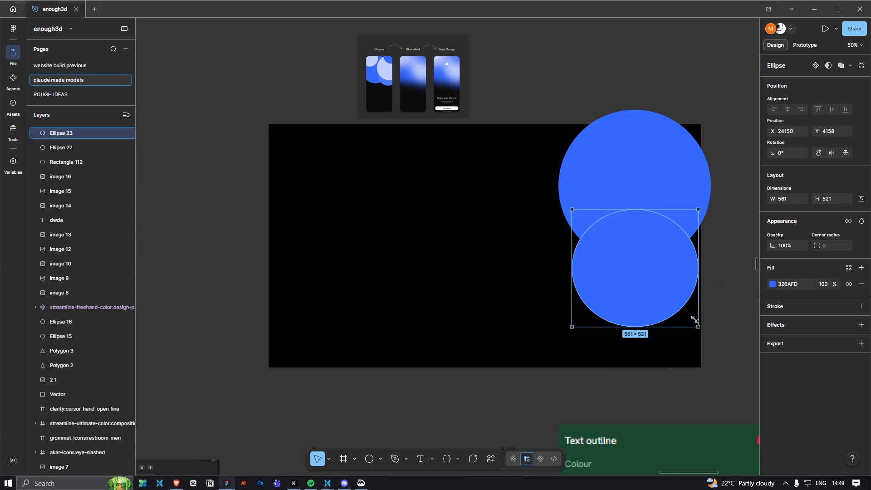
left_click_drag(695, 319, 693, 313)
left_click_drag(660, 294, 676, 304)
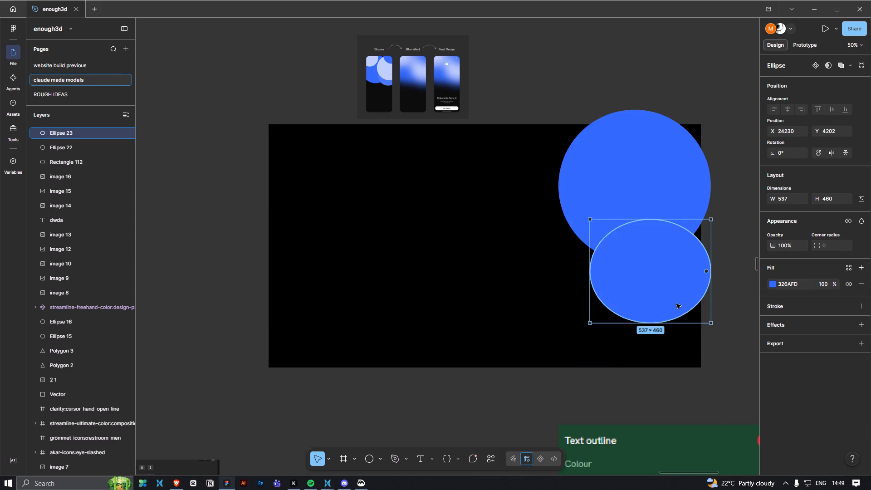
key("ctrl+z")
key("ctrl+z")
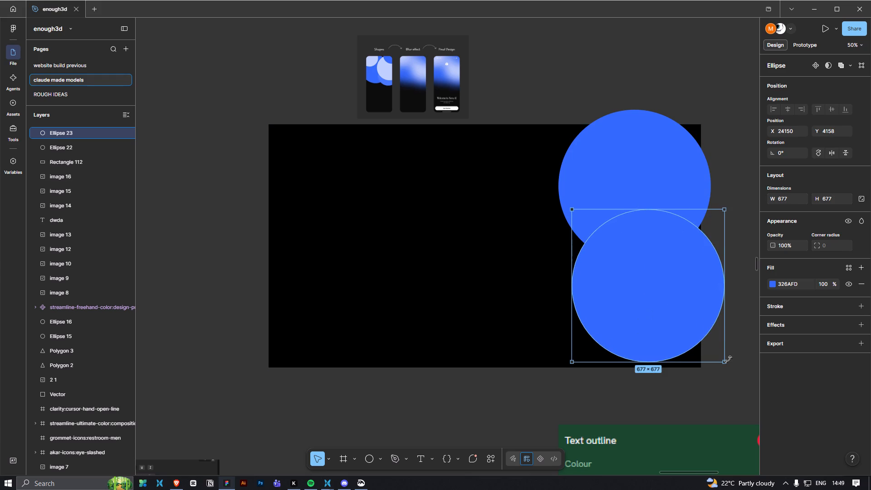
Shrink the lower blue circle proportionally to about 541 × 541 and shift it toward the black rectangle's right edge.
left_click_drag(725, 361, 694, 329, "shift")
left_click_drag(661, 304, 684, 302)
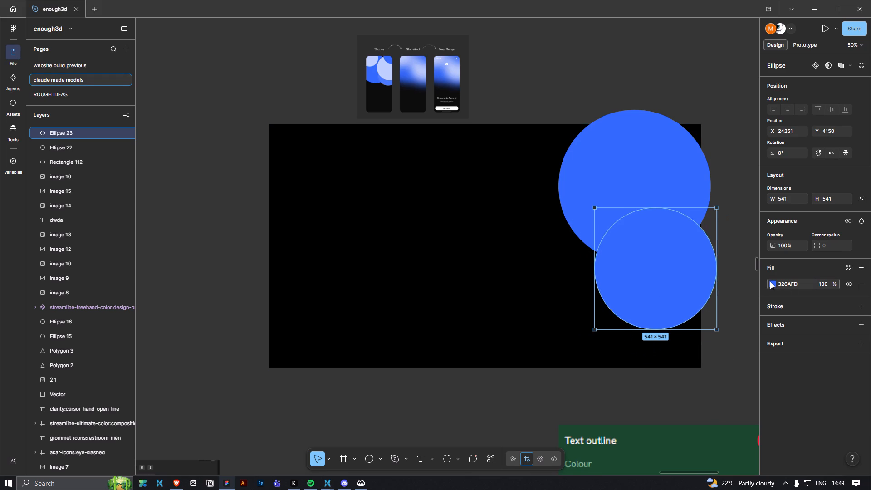
Recolour the lower circle to the pale blue BDCFFF sampled from the reference image's lighter shape.
left_click(771, 281)
left_click(656, 371)
left_click(665, 375)
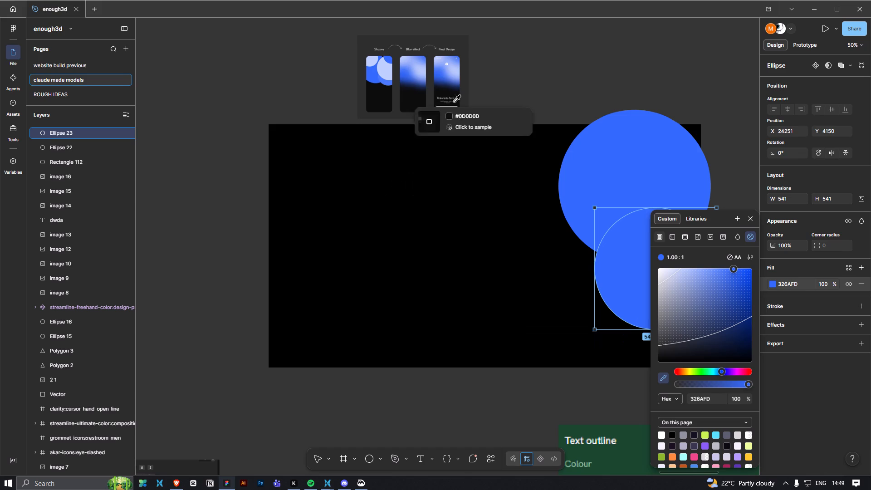
left_click(383, 67)
left_click(527, 84)
Duplicate the pale blue circle and place the copy below it, over the black rectangle's lower-right corner.
left_click(651, 284)
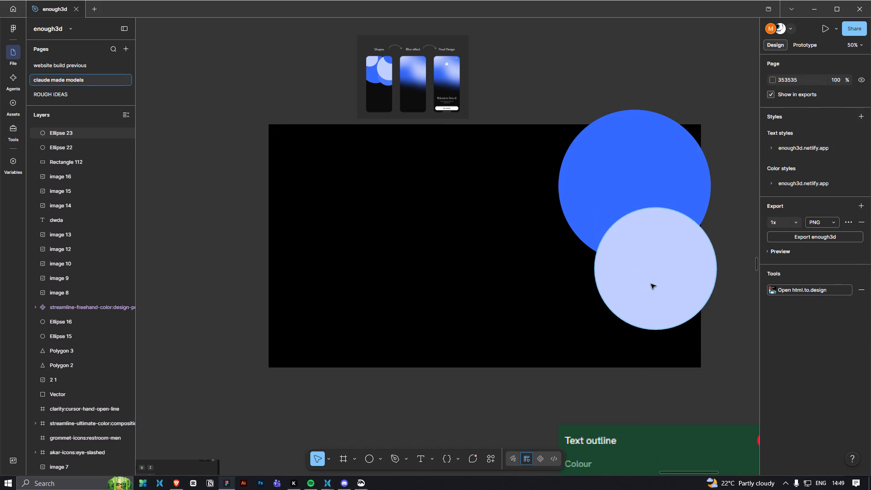
left_click_drag(651, 276, 666, 369, "alt")
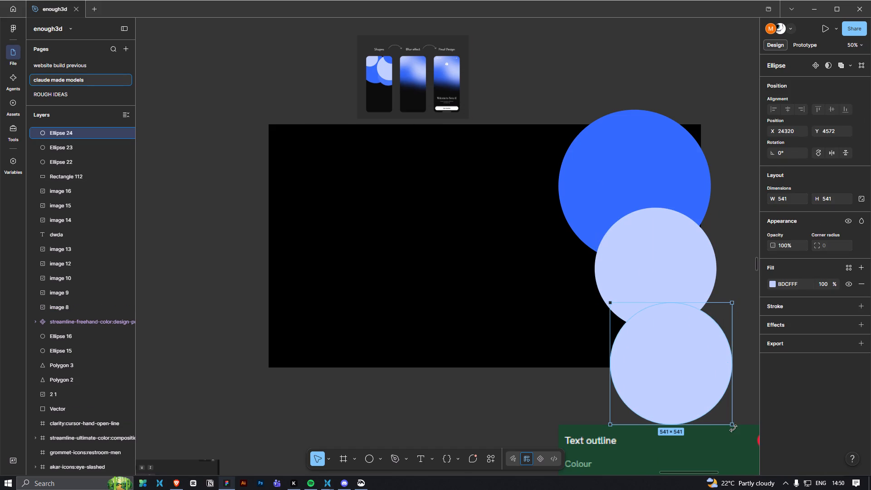
Rotate the lowest pale circle about 5.32°, shrink it to about 331 × 331 and place it over the rectangle's lower-right corner.
left_click_drag(734, 428, 726, 411)
left_click_drag(740, 417, 680, 374, "shift")
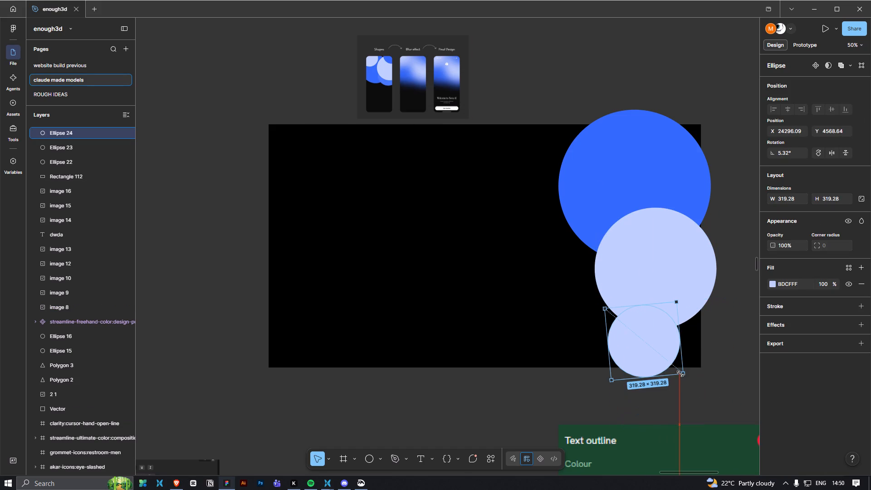
left_click_drag(680, 374, 680, 377, "shift")
left_click_drag(635, 344, 664, 358)
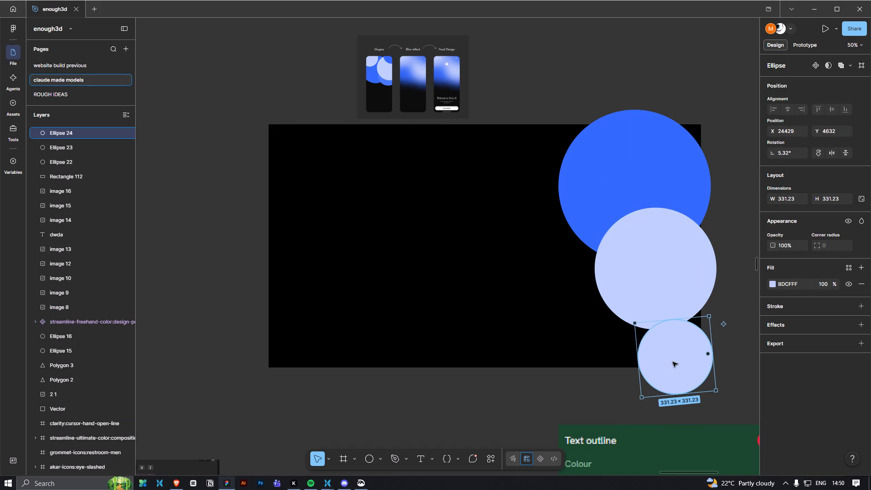
Duplicate the small tilted pale circle and enlarge the copy to about 618 × 618, overlapping the lower part of the 541 × 541 pale circle.
left_click_drag(673, 360, 612, 320, "alt+shift")
left_click_drag(650, 318, 706, 245, "shift")
left_click_drag(636, 294, 627, 289)
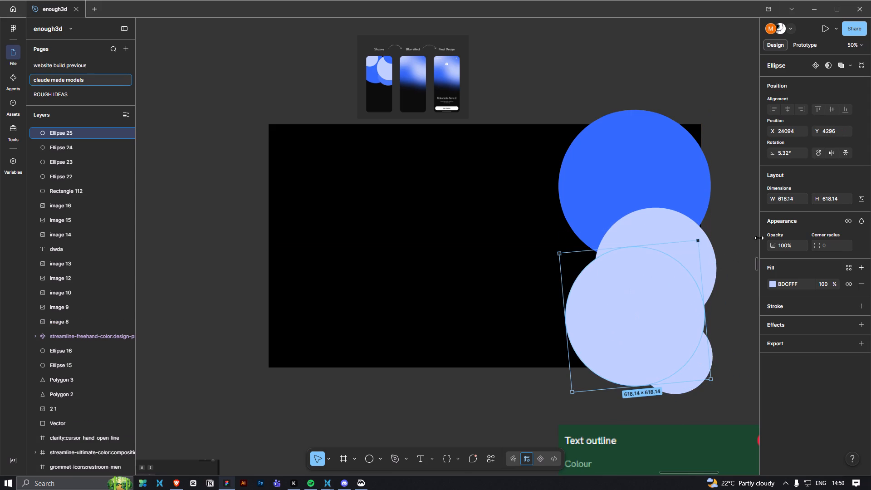
Recolour the new 618 × 618 circle to the blue 326AFD sampled from the top blue circle.
left_click(772, 284)
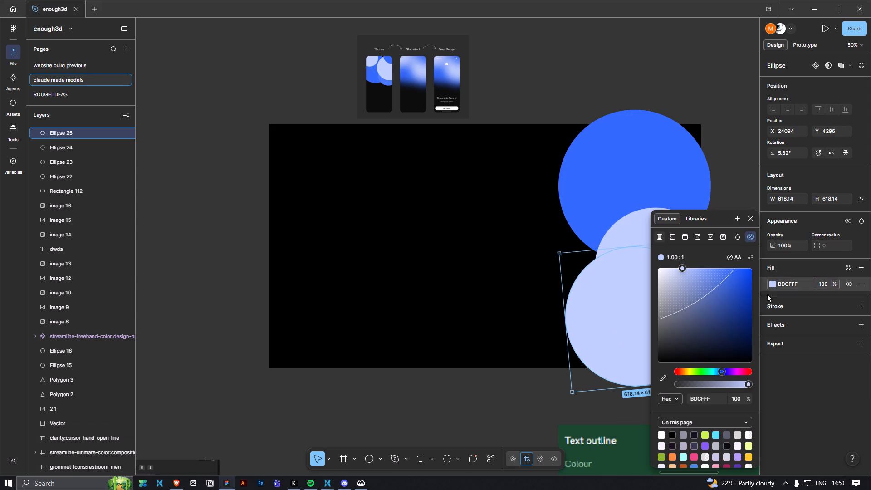
left_click(668, 380)
left_click(664, 170)
left_click(741, 174)
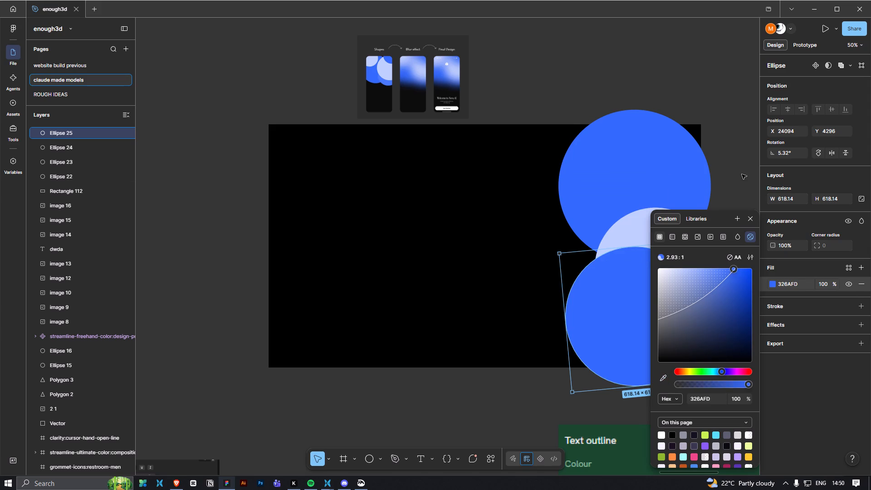
Bring the small pale circle at the rectangle's lower-right corner in front of the lower blue circle.
left_click(699, 377)
right_click(702, 377)
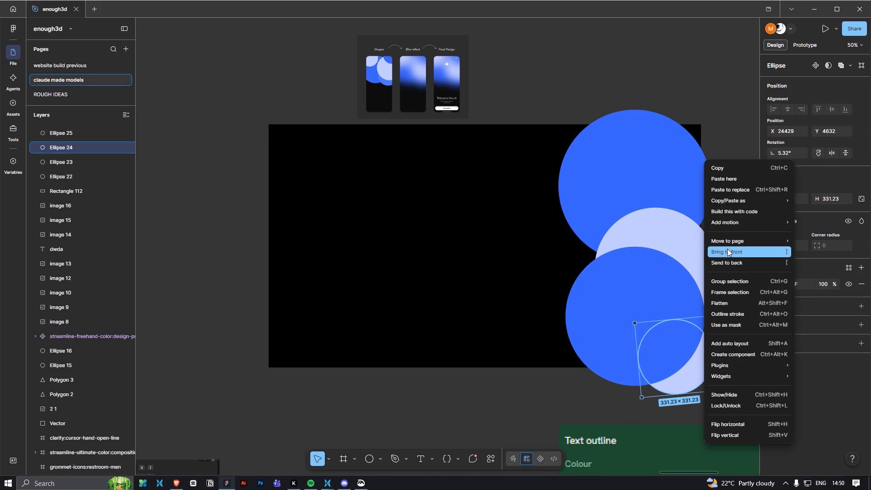
left_click(727, 249)
left_click(739, 220)
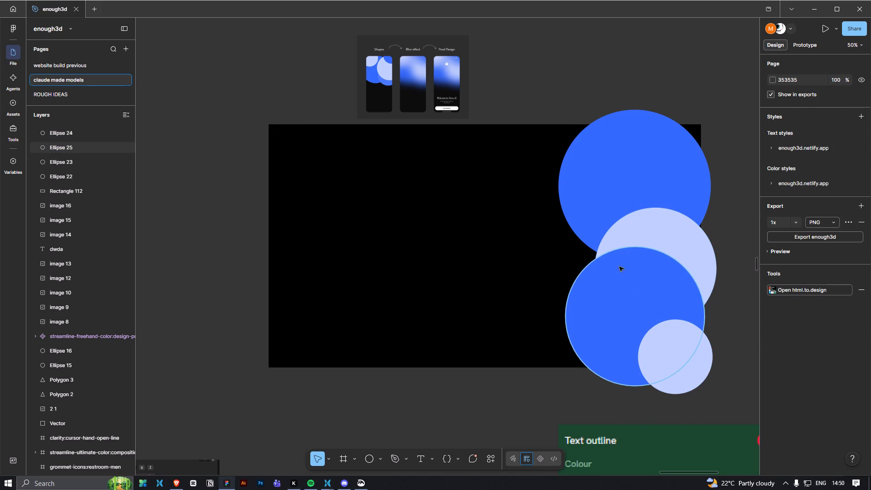
Duplicate the 541 × 541 pale circle, shrink the copy and tuck it behind the lower blue circle's left edge.
left_click(661, 247)
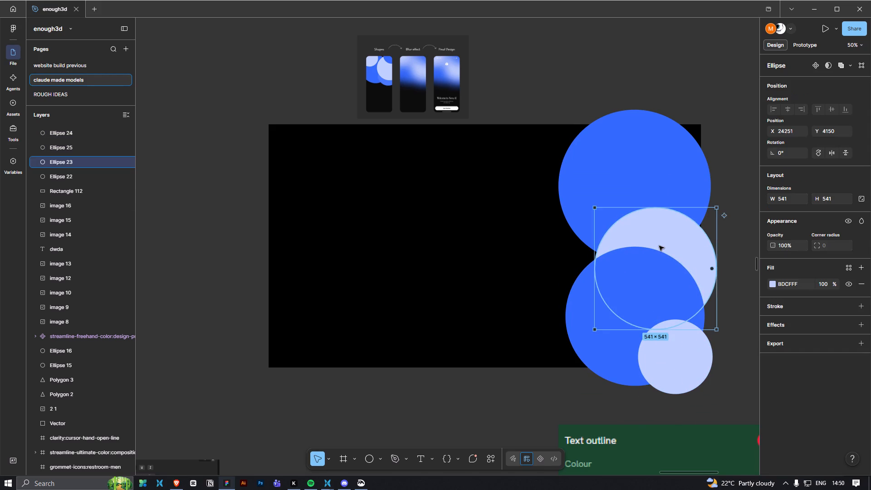
left_click_drag(657, 242, 626, 262, "shift")
key("ctrl+z")
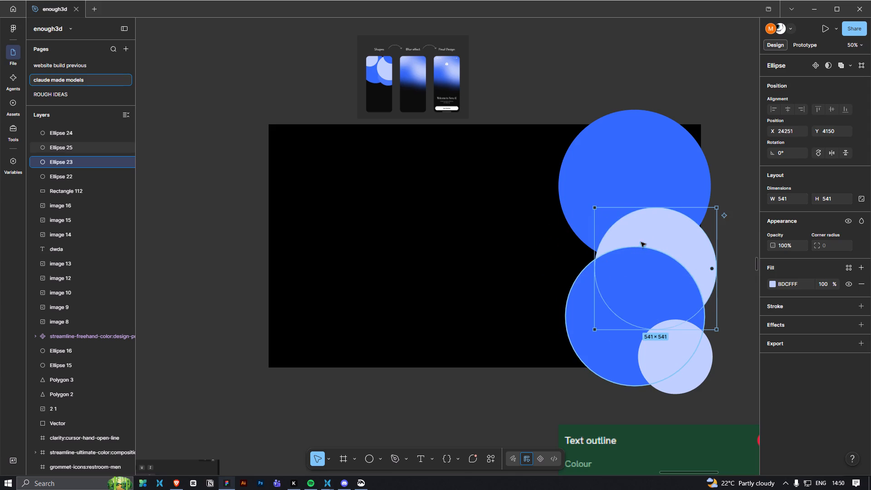
left_click_drag(642, 239, 575, 272, "alt")
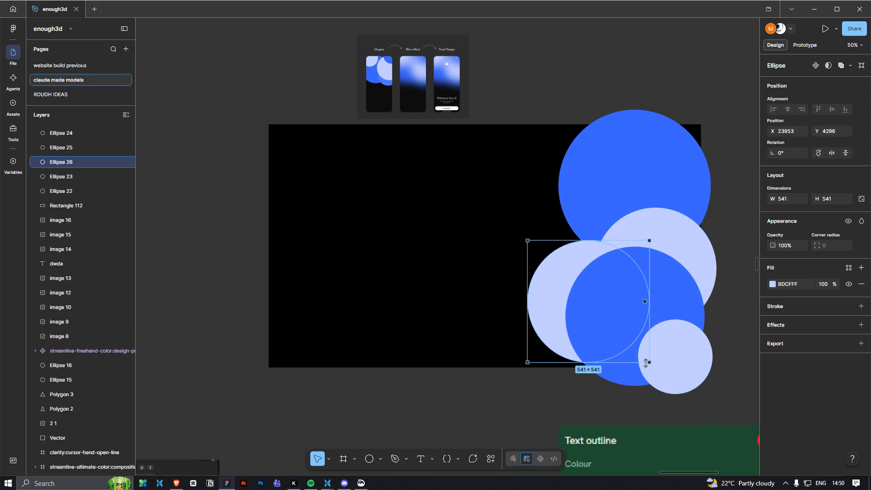
left_click_drag(647, 362, 604, 307, "shift")
left_click_drag(578, 276, 591, 292)
Duplicate the large top blue circle, shrink the copy to about 500 × 500 and place it left of the cluster, above the small left pale circle.
left_click(600, 220)
left_click_drag(600, 208, 568, 235, "shift")
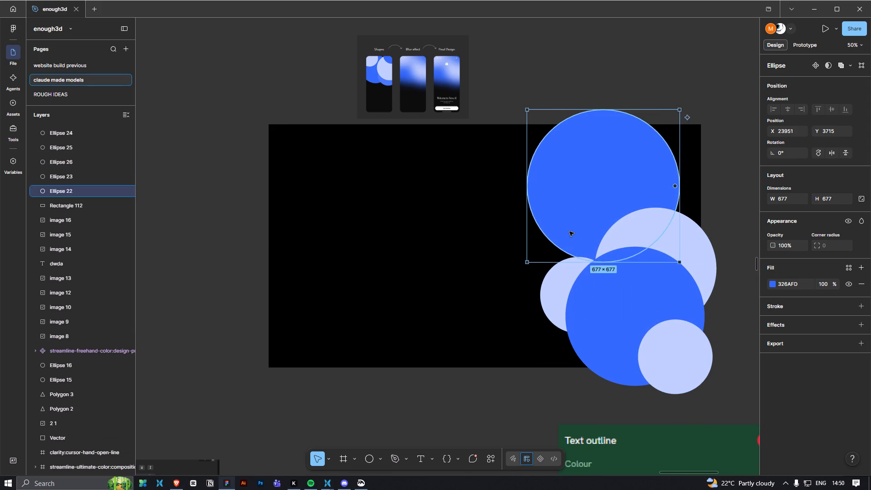
key("ctrl+z")
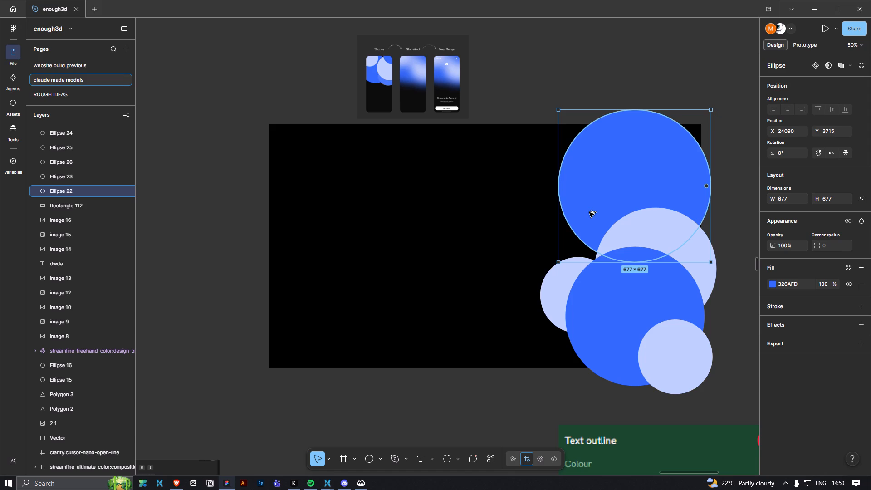
left_click_drag(589, 211, 527, 272, "alt")
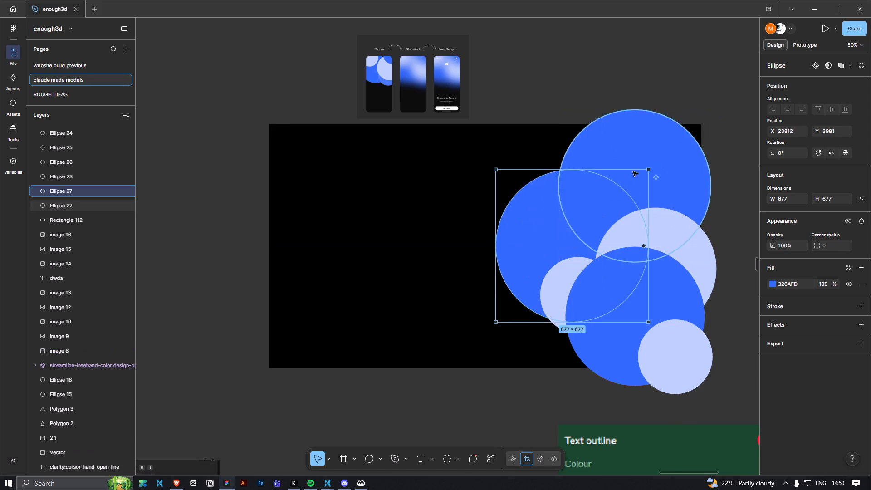
left_click_drag(649, 171, 608, 238, "shift")
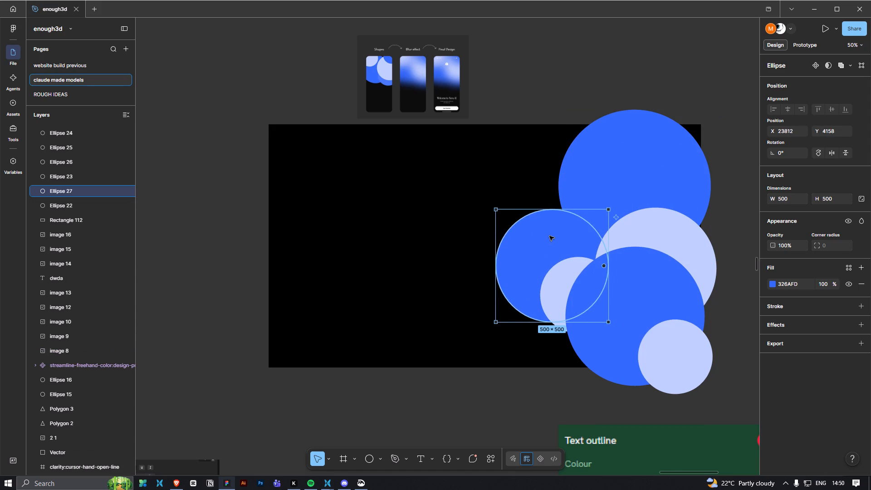
left_click_drag(545, 236, 541, 305)
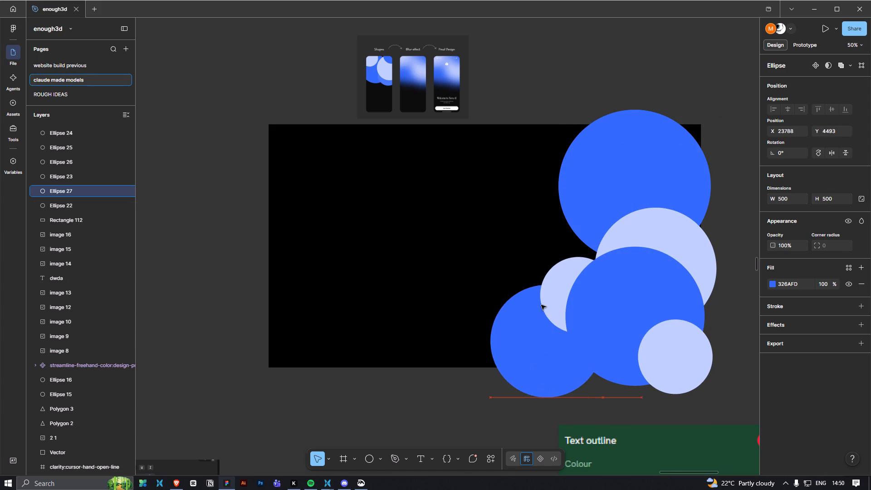
left_click_drag(541, 305, 562, 219)
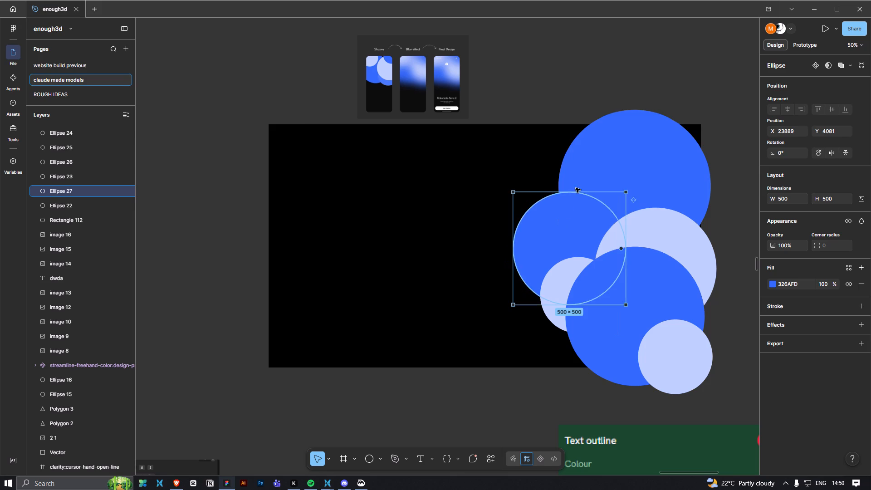
Duplicate the 541 × 541 pale circle, shrink the copy to about 377 × 377 and place it over the top blue circle's upper-left edge.
left_click(647, 243)
left_click_drag(658, 241, 660, 151, "alt")
left_click_drag(717, 118, 680, 171, "shift")
left_click_drag(636, 189, 596, 152)
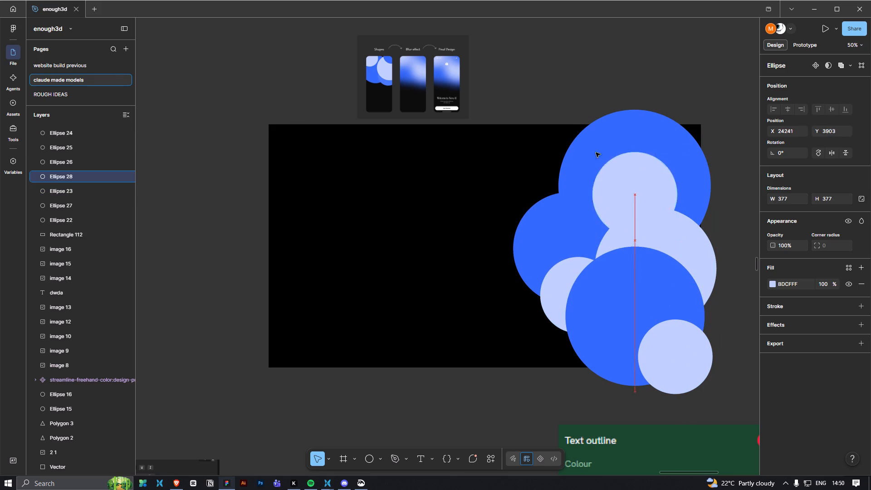
left_click_drag(596, 152, 661, 134)
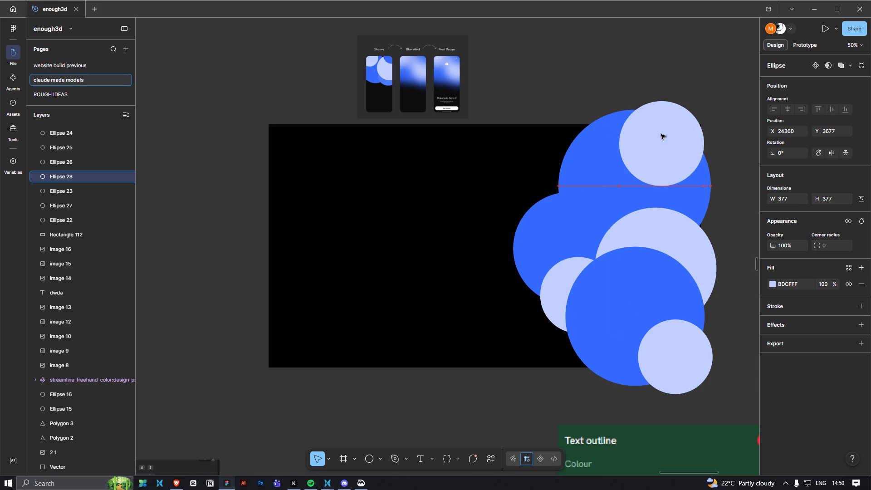
left_click_drag(661, 134, 579, 136)
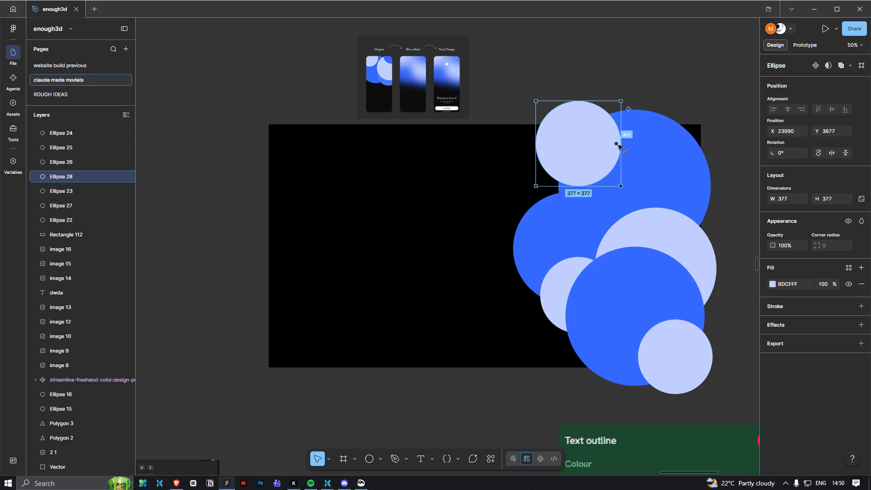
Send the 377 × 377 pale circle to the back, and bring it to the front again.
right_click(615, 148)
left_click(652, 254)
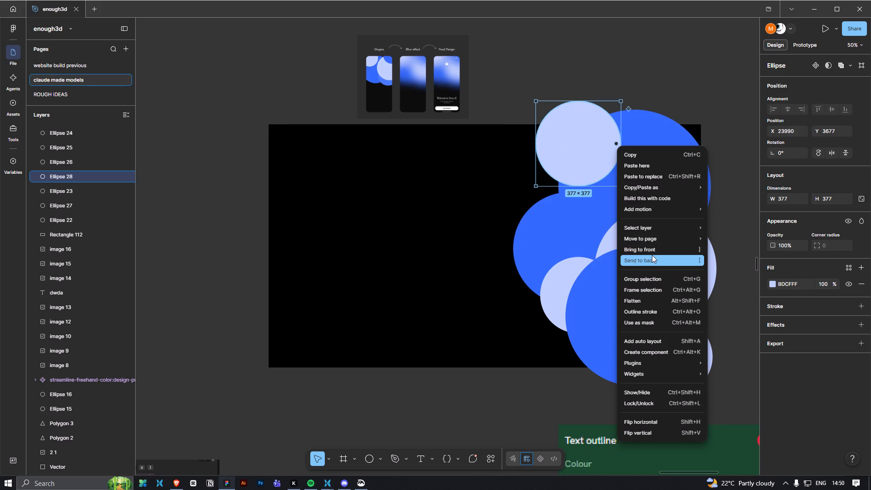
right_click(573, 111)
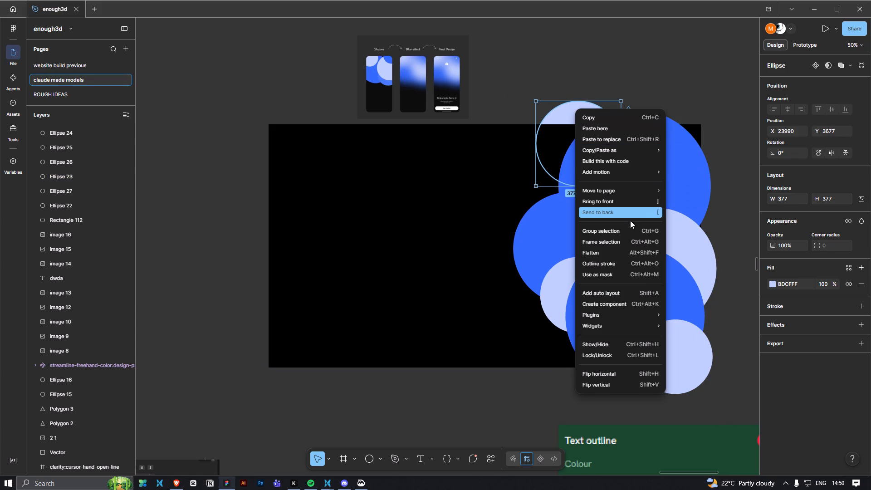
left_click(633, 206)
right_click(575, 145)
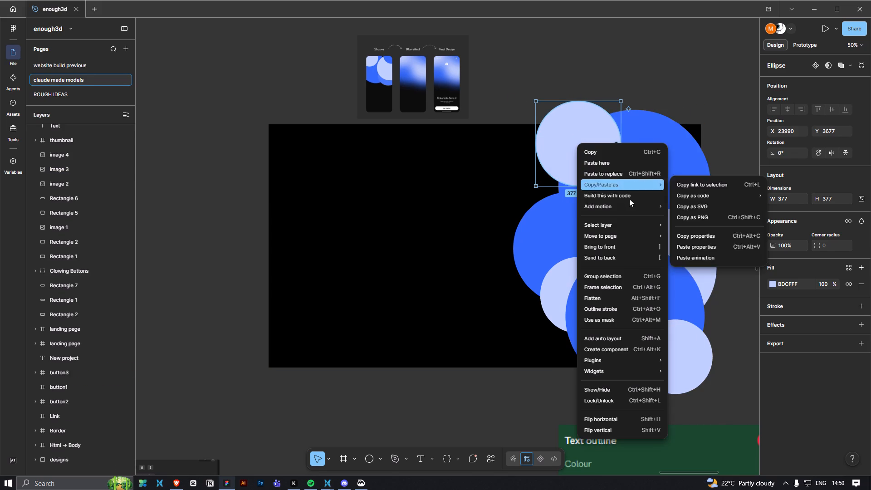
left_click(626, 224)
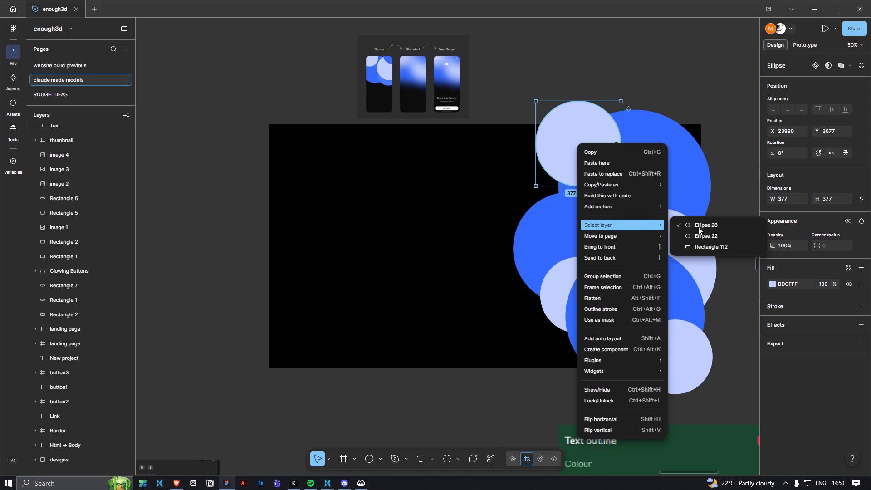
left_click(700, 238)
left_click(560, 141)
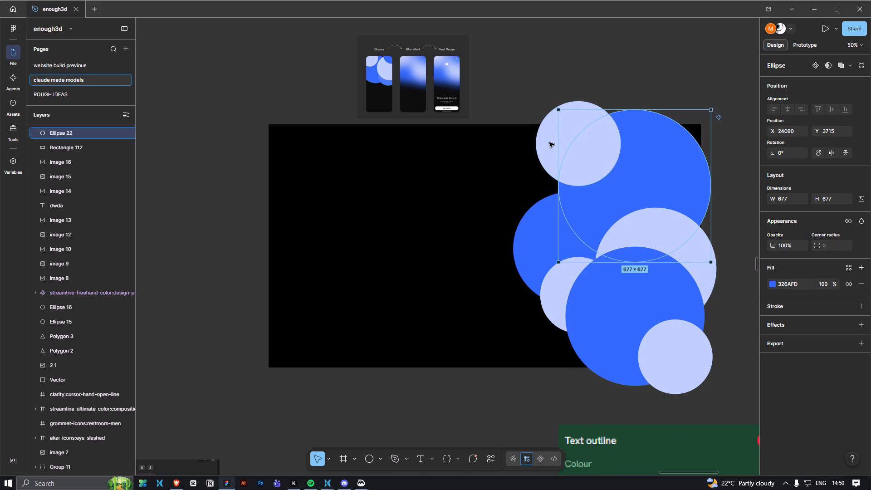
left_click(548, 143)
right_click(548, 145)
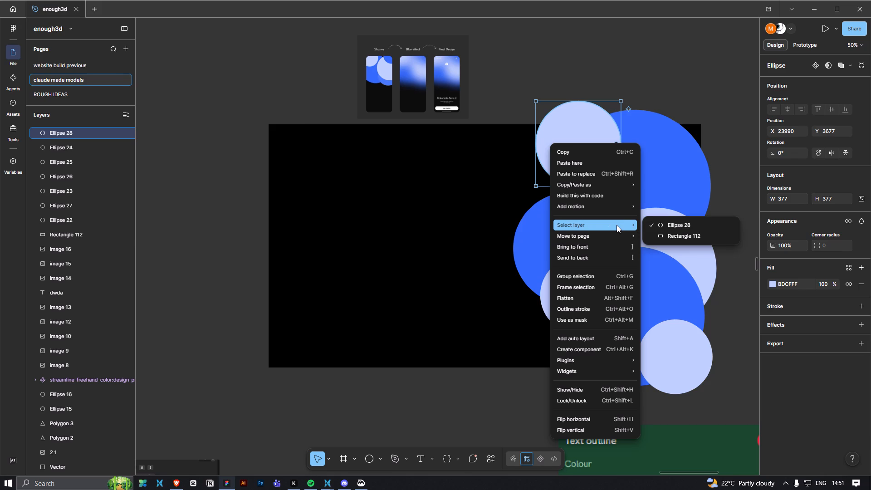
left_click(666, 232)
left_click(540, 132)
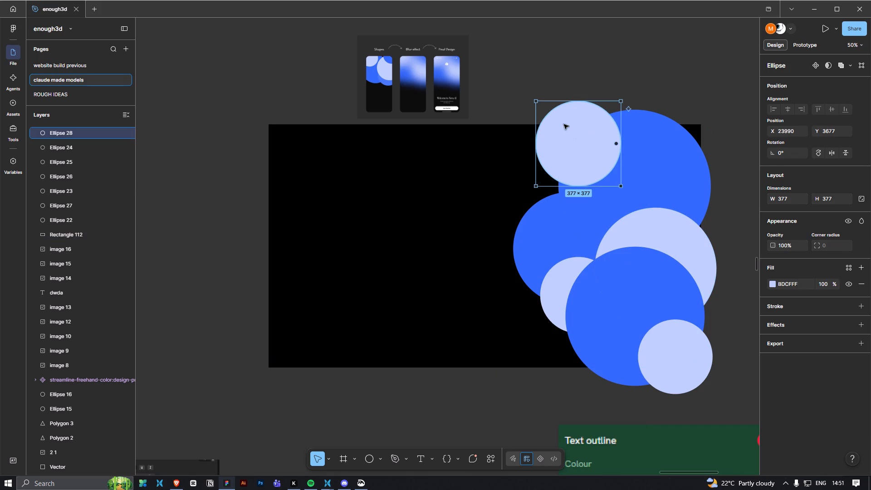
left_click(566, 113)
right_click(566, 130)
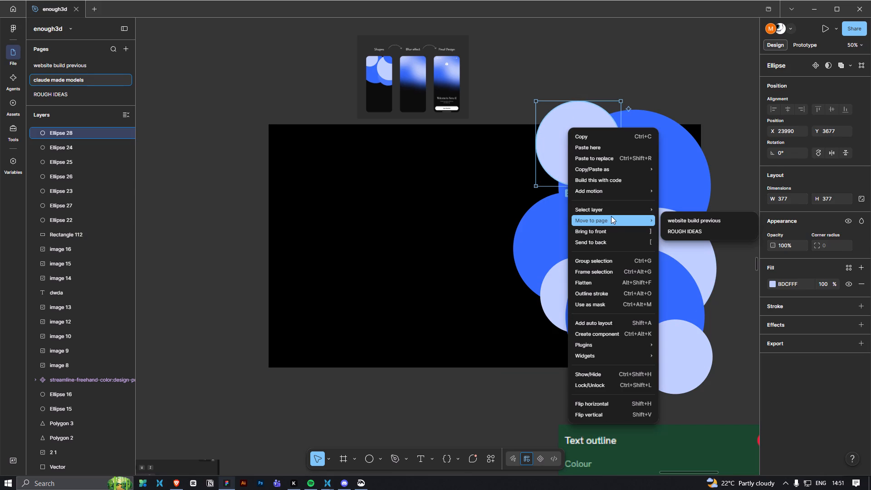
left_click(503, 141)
Bring the large top blue circle to the front, and the 541 × 541 pale circle in front of it.
left_click(675, 141)
right_click(675, 141)
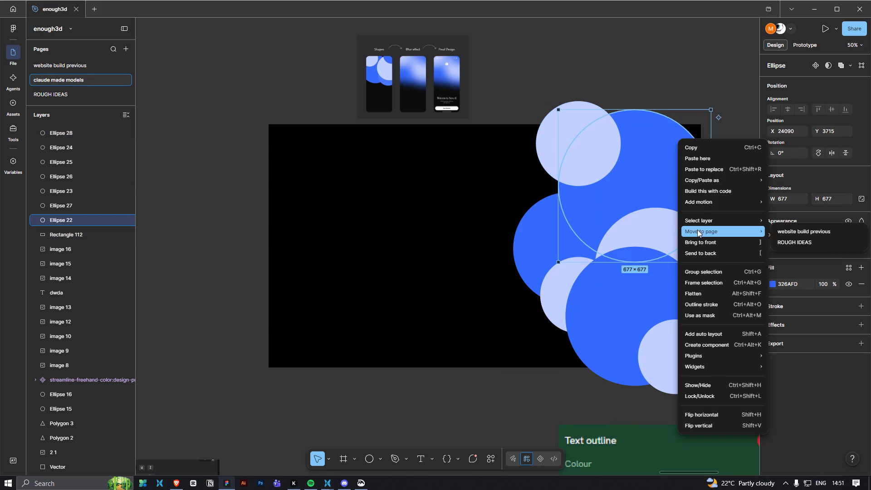
left_click(705, 239)
left_click(703, 254)
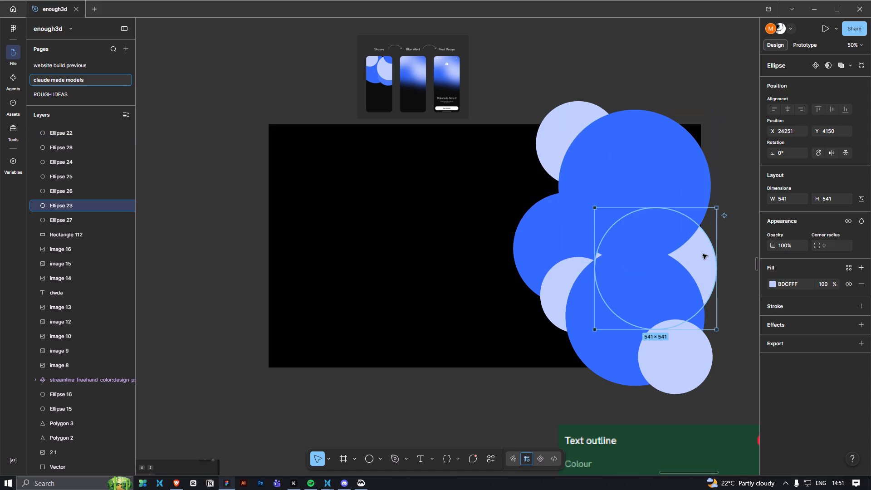
right_click(703, 254)
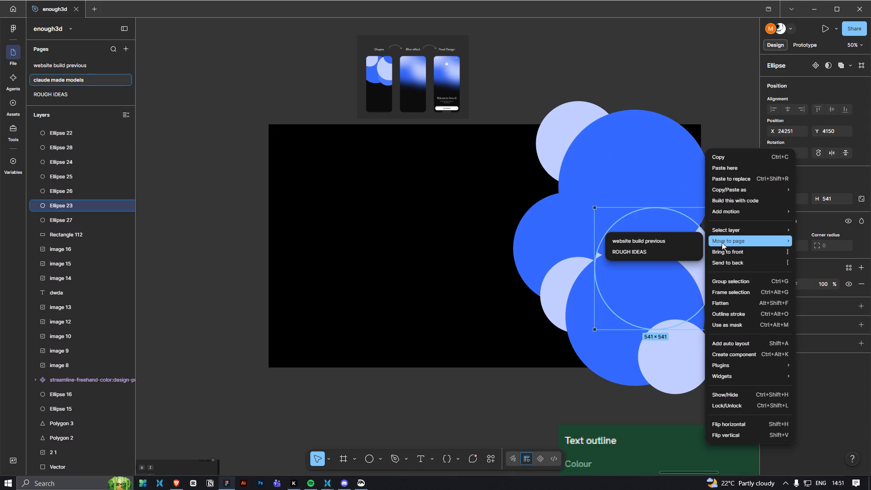
left_click(723, 253)
Bring the lower blue circle to the front, and the small lower-right pale circle in front of it.
left_click(582, 341)
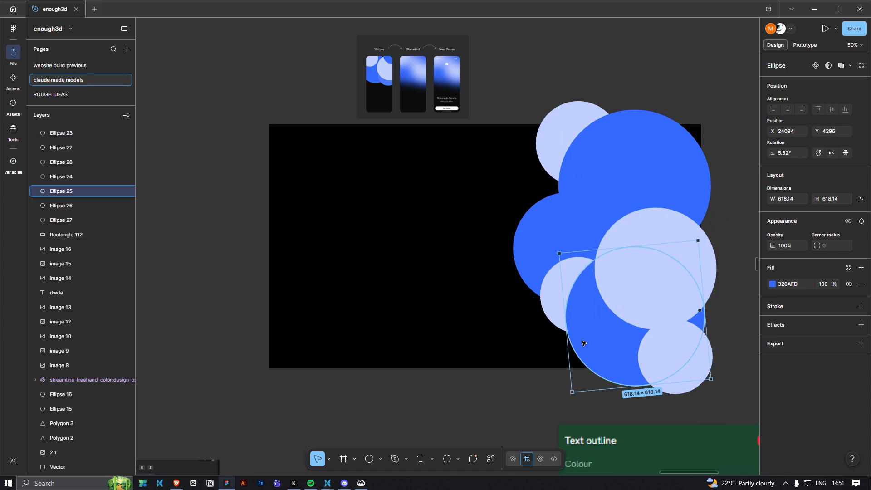
right_click(582, 341)
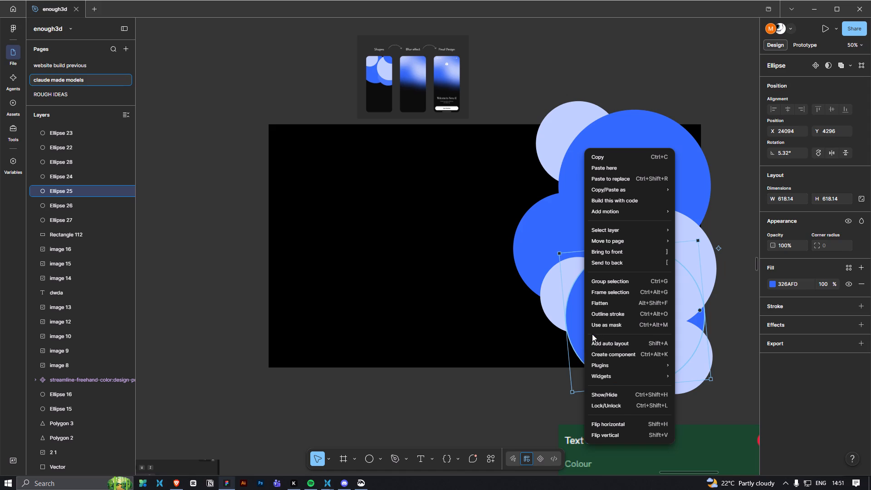
left_click(639, 248)
left_click(690, 376)
right_click(690, 376)
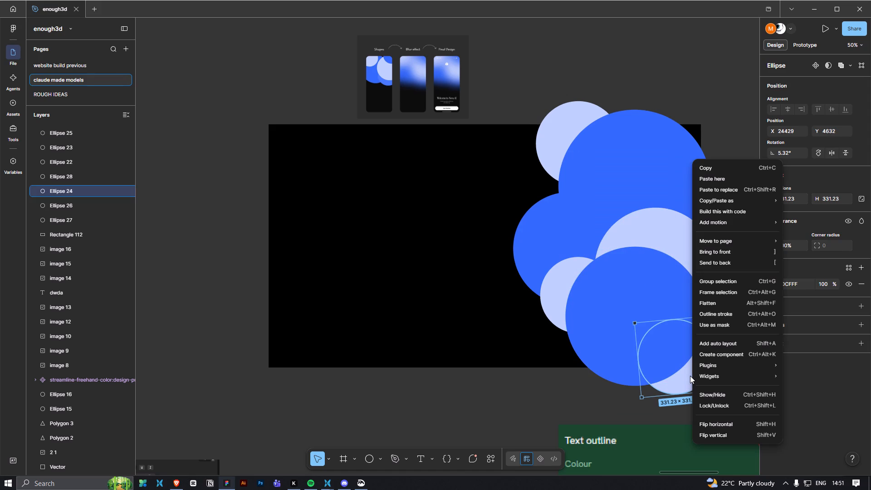
left_click(728, 249)
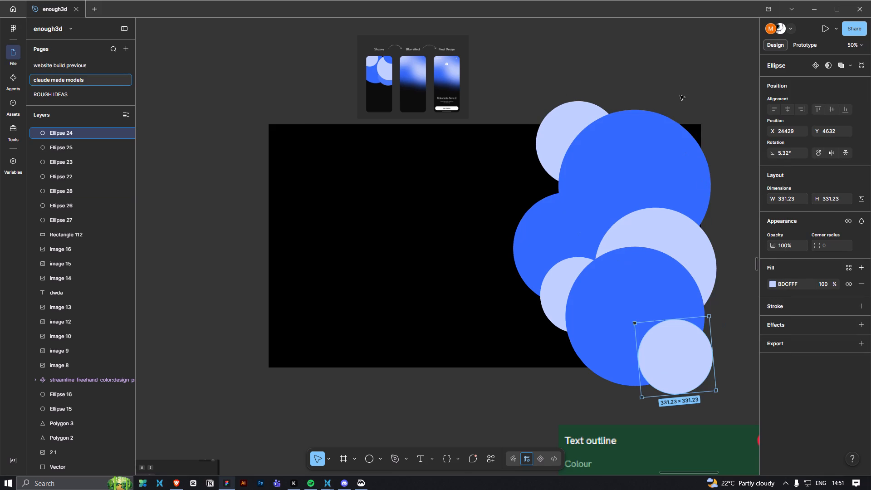
left_click(680, 95)
scroll(677, 290, "down", 3, "ctrl")
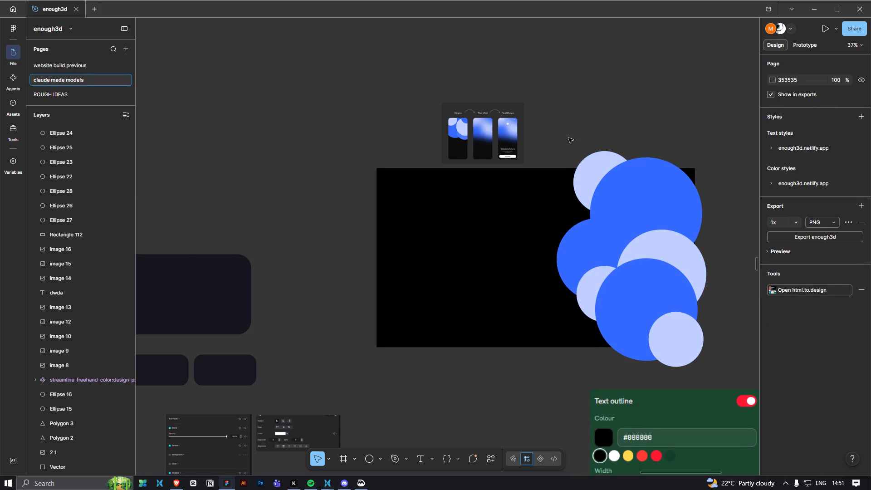
Group the seven overlapping blue and pale circles on the black background.
left_click_drag(569, 138, 695, 361, "ctrl")
left_click(499, 297, "shift")
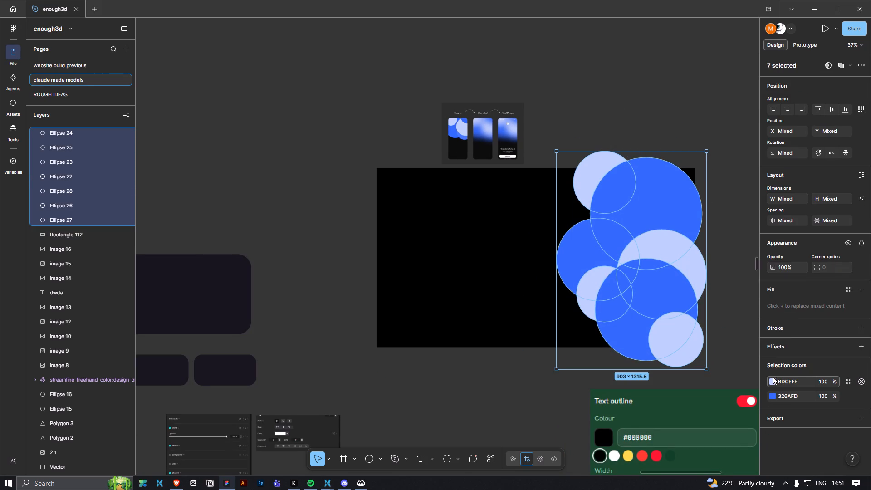
scroll(416, 140, "up", 10, "ctrl")
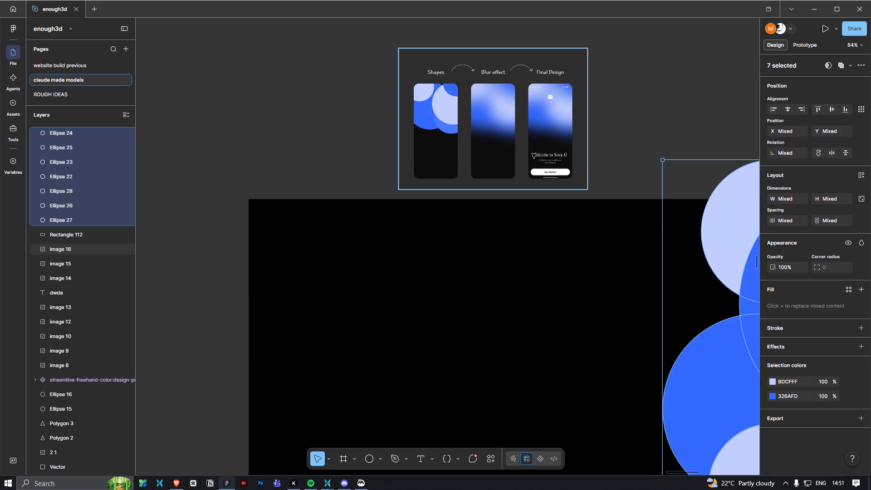
key("space")
key("space")
key("space")
key("space")
key("space")
key("space")
key("space")
key("space")
key("space")
left_click_drag(593, 180, 457, 99)
scroll(457, 102, "down", 7, "ctrl")
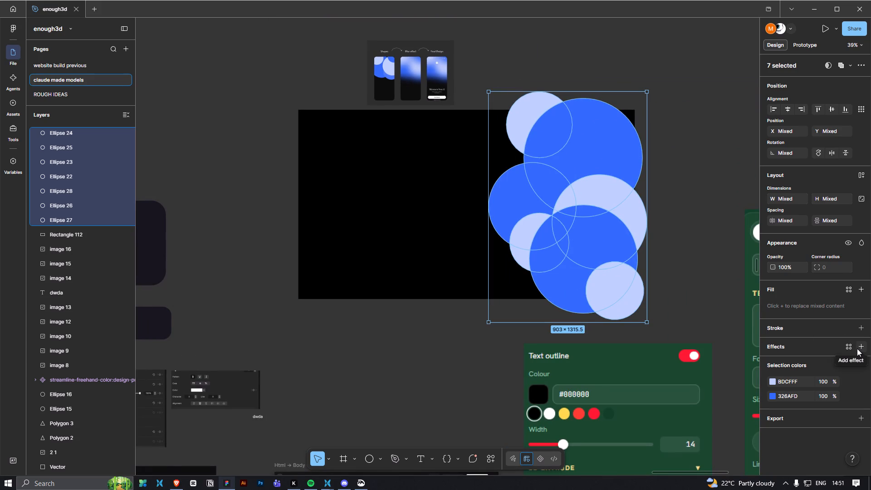
key("ctrl+g")
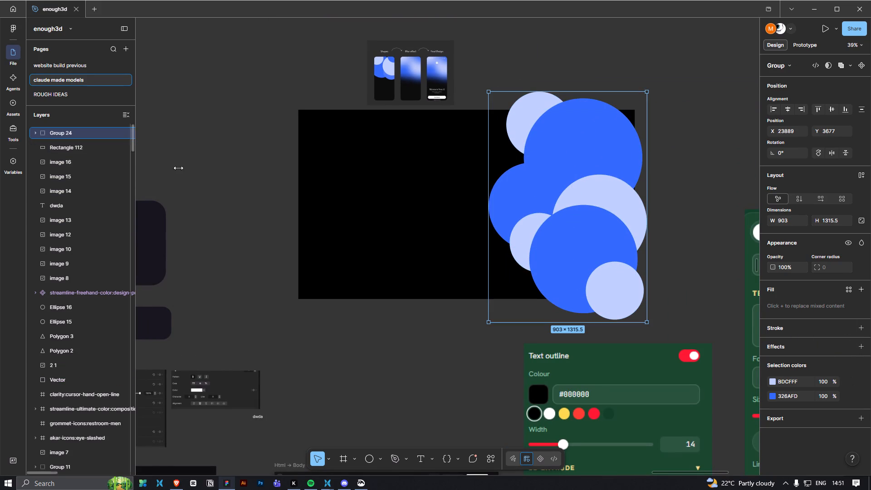
Add a uniform layer blur to the circle group and set the blur to about 206.6.
left_click(859, 342)
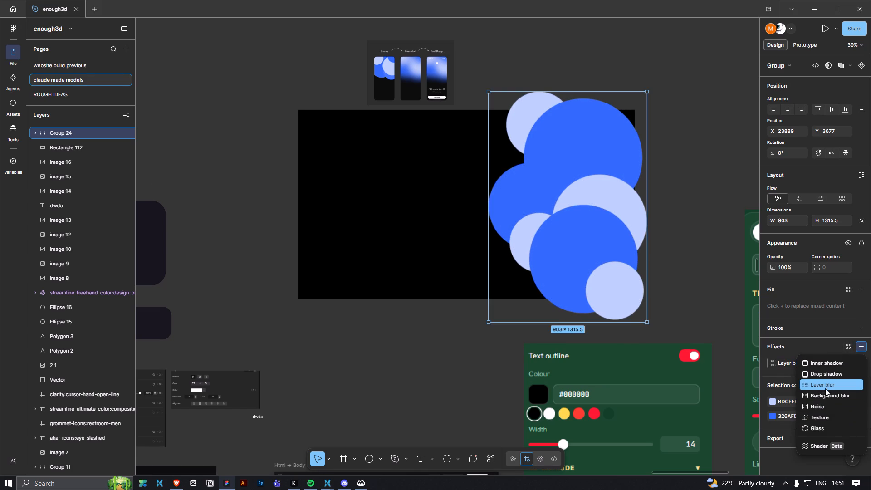
left_click_drag(836, 399, 836, 387)
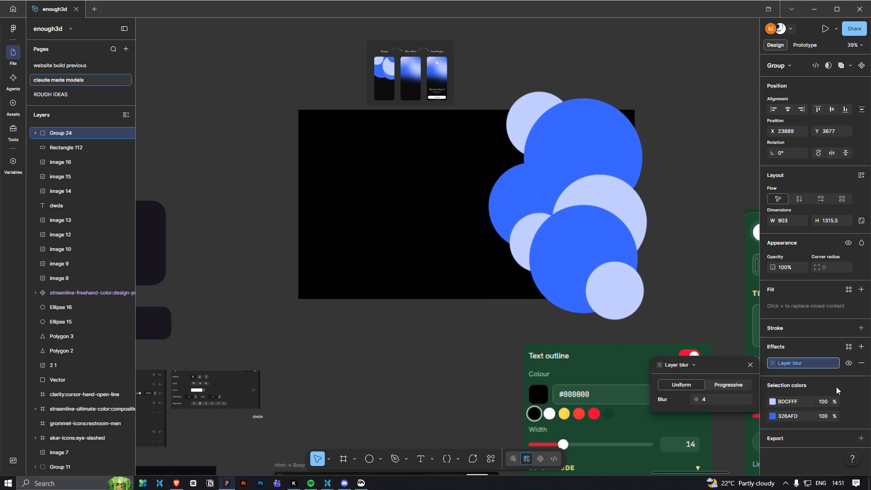
left_click(780, 366)
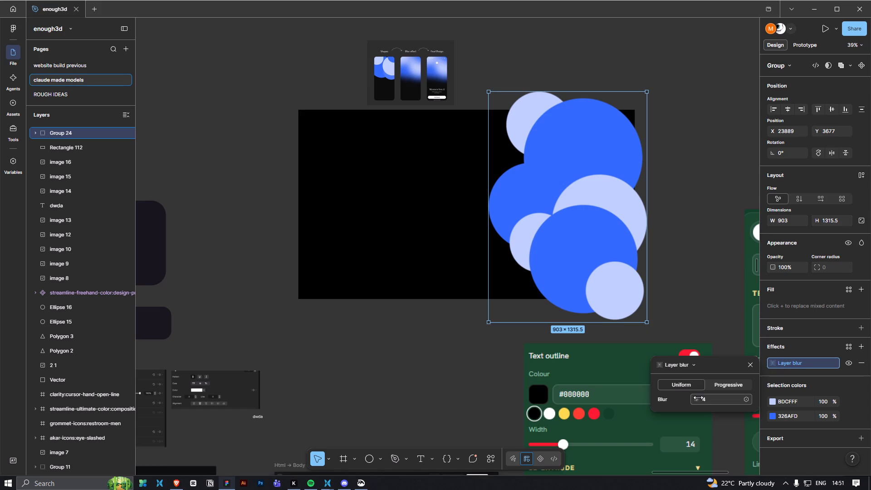
left_click_drag(697, 398, 689, 250)
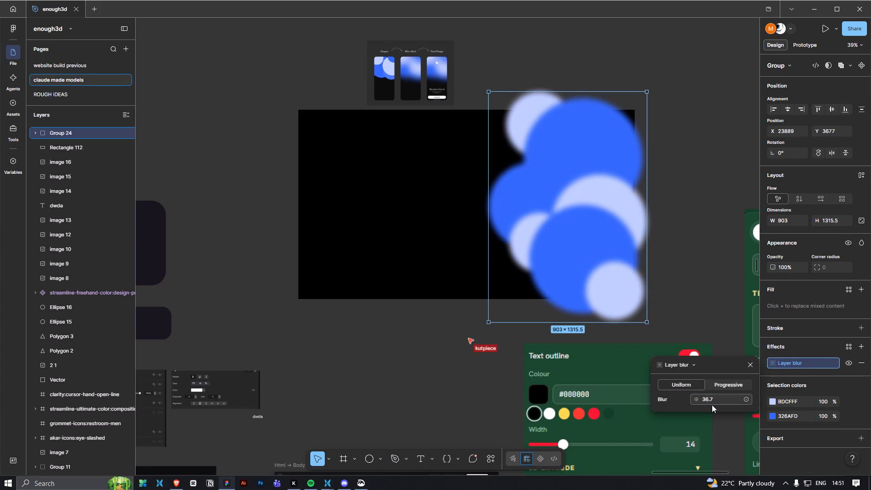
left_click_drag(696, 401, 582, 255)
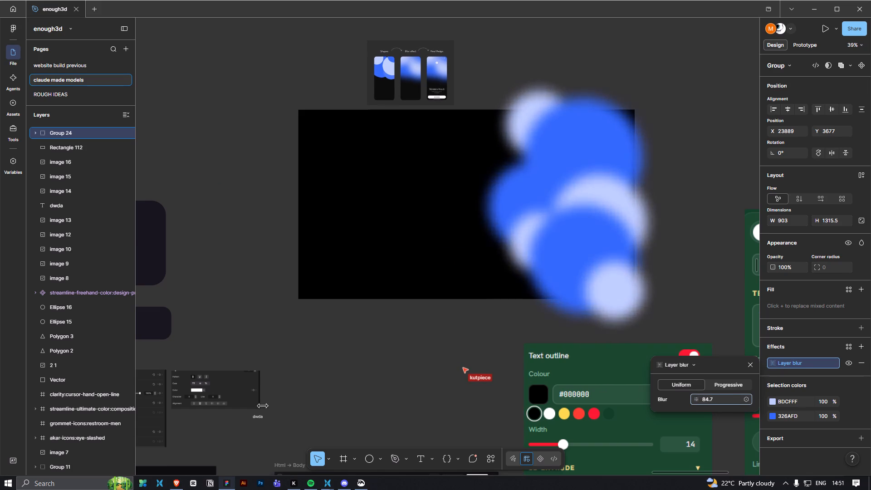
left_click_drag(582, 255, 549, 246)
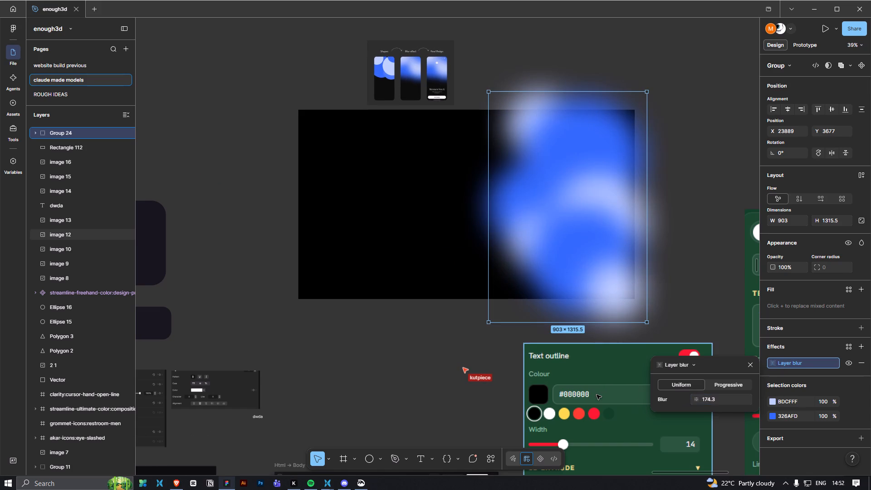
left_click_drag(700, 400, 724, 400)
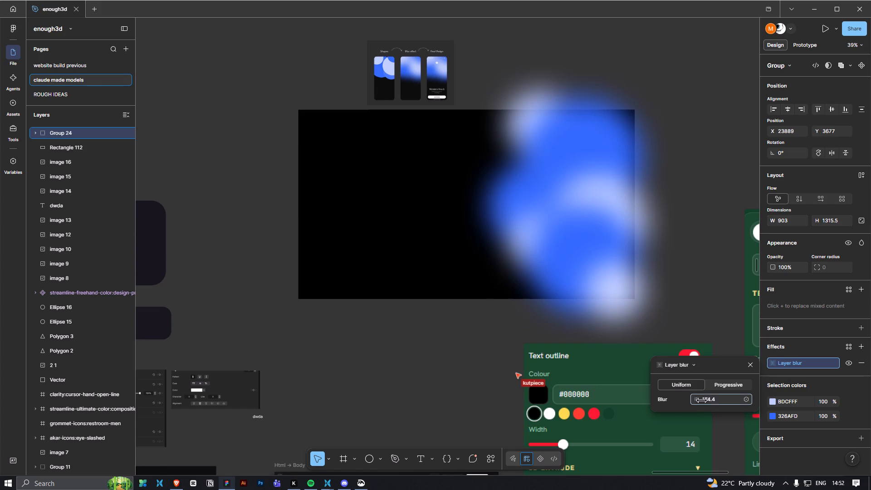
left_click_drag(724, 400, 700, 400)
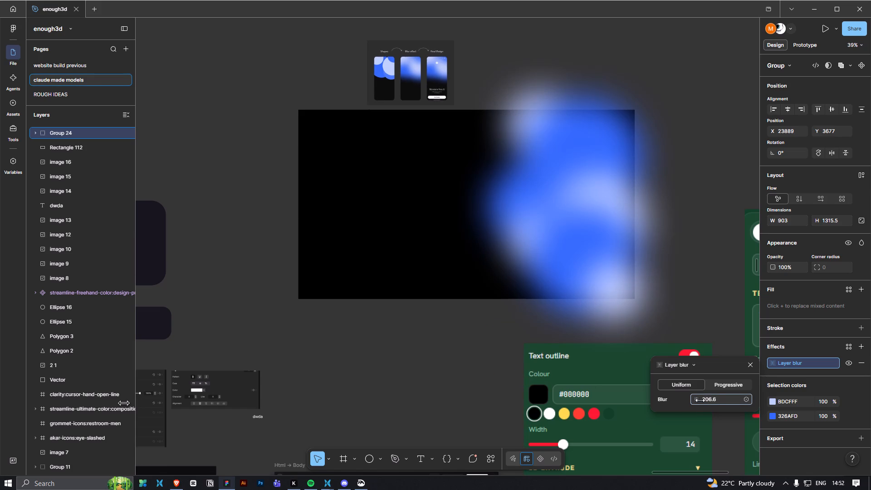
left_click_drag(700, 400, 688, 250)
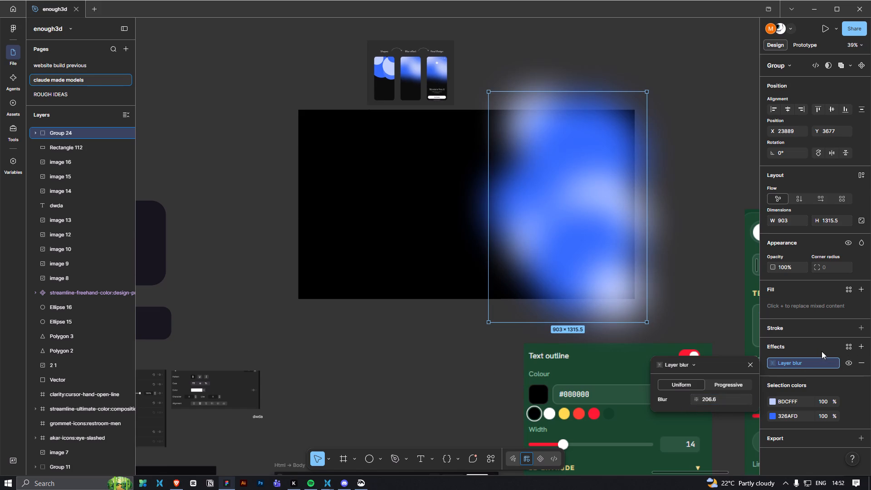
left_click(705, 262)
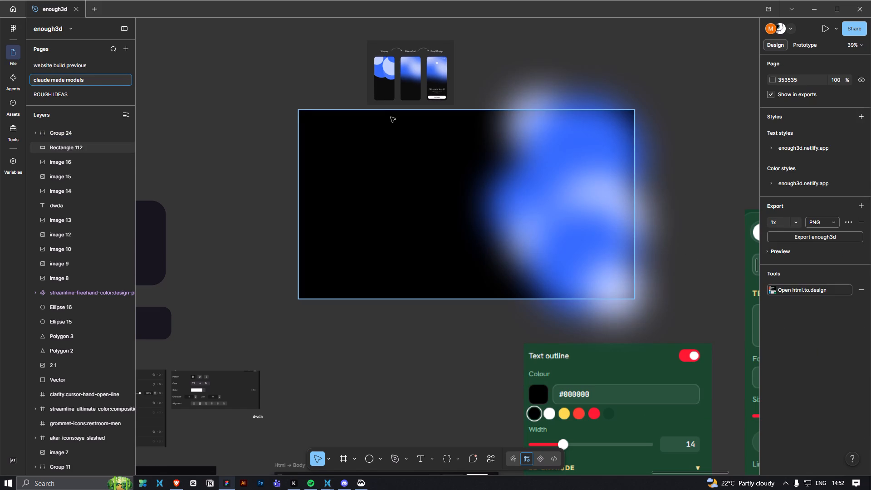
Shift the blurred circle group slightly outward past the black rectangle's right edge, to about X 23946, Y 3662.
scroll(371, 89, "up", 8, "ctrl")
scroll(462, 122, "down", 8, "ctrl")
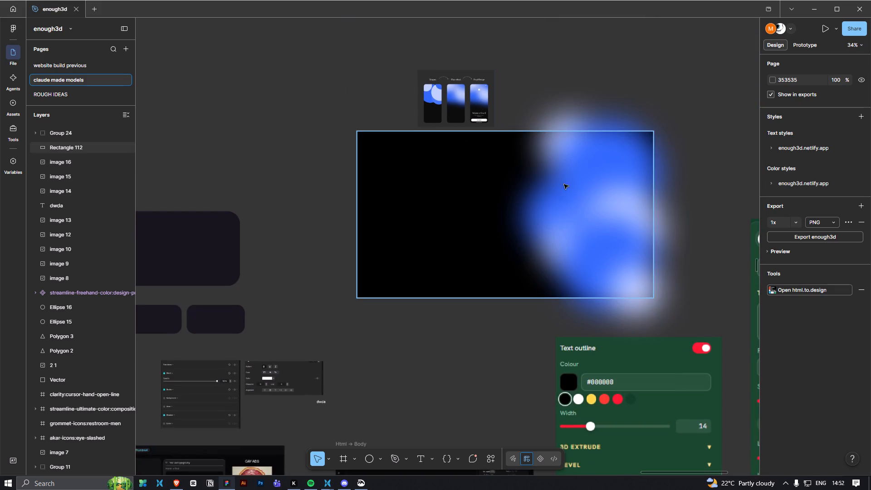
left_click(589, 194)
left_click_drag(586, 234, 596, 233)
left_click(321, 244)
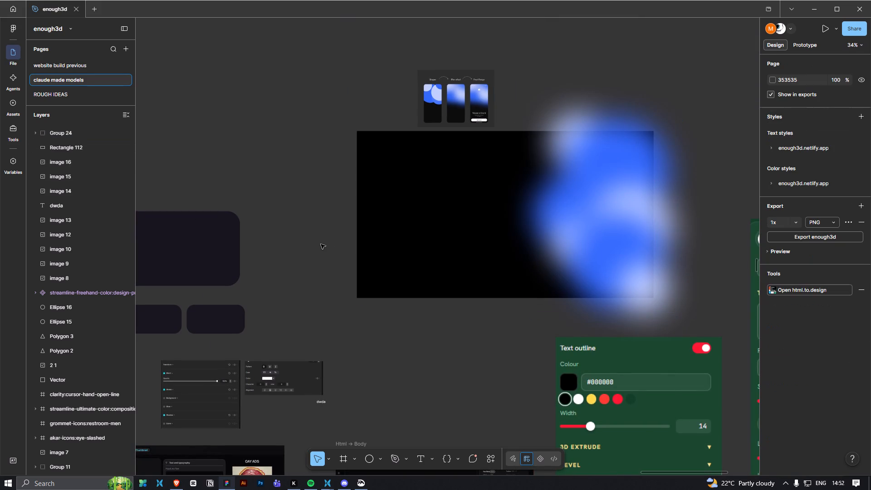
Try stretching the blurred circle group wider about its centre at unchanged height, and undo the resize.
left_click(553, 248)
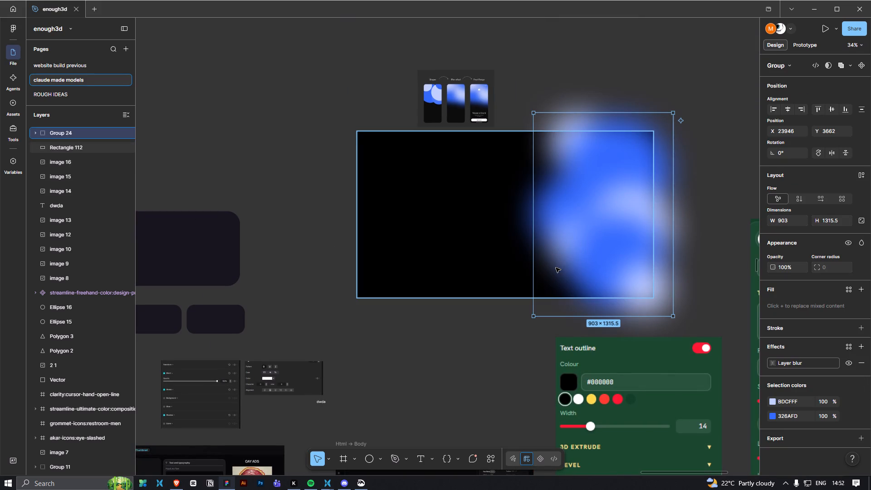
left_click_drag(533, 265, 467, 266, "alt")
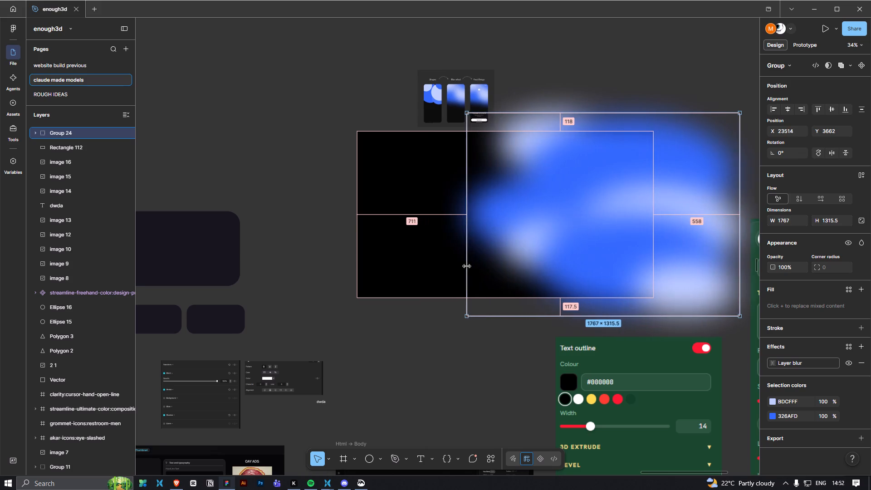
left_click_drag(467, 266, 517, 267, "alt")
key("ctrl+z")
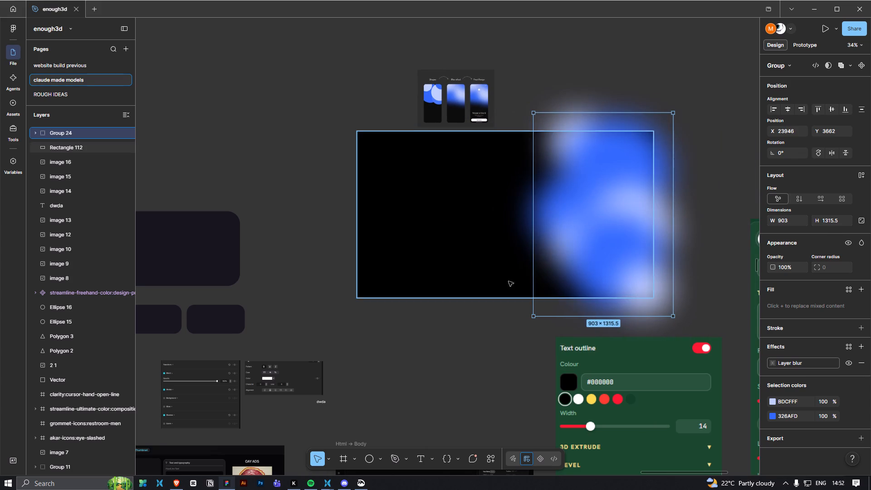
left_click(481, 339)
Mask the blurred circle group with the black 1920 × 1080 rectangle, and collapse the mask group in the layer list.
scroll(442, 142, "up", 8, "ctrl")
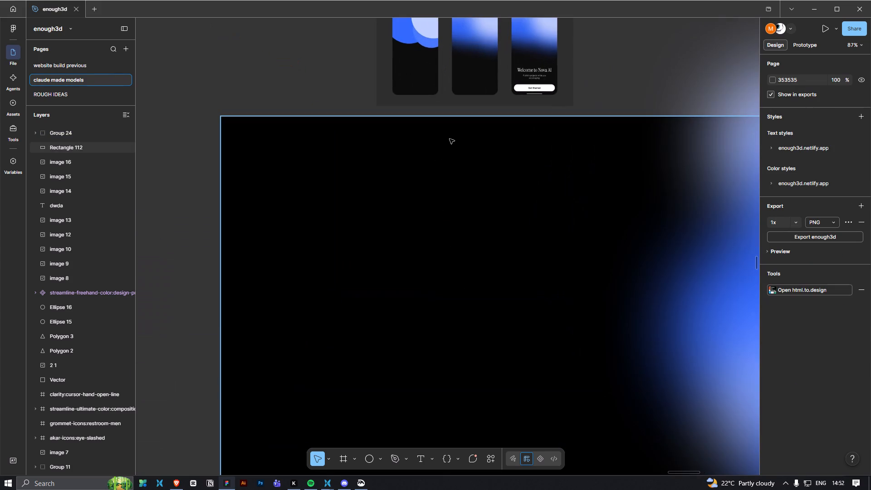
scroll(450, 139, "down", 4, "ctrl")
key("space")
key("space")
key("space")
key("space")
key("space")
left_click_drag(510, 161, 343, 126)
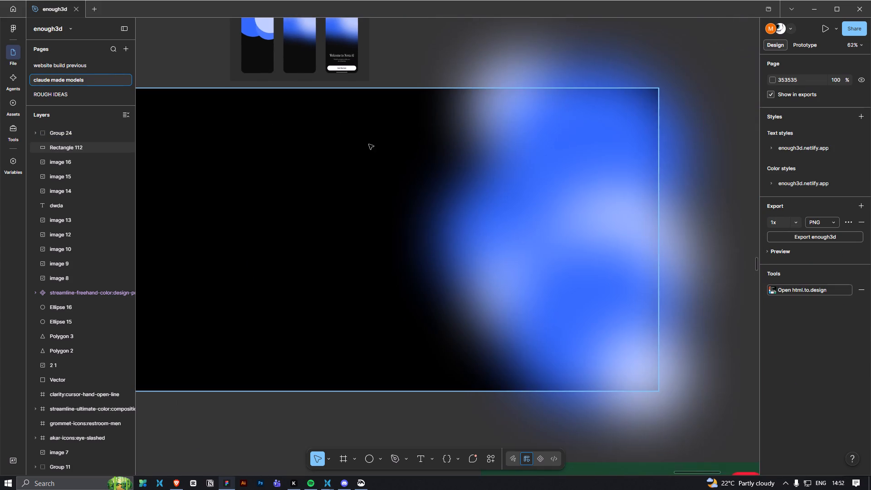
scroll(394, 160, "down", 4, "ctrl")
left_click(341, 223)
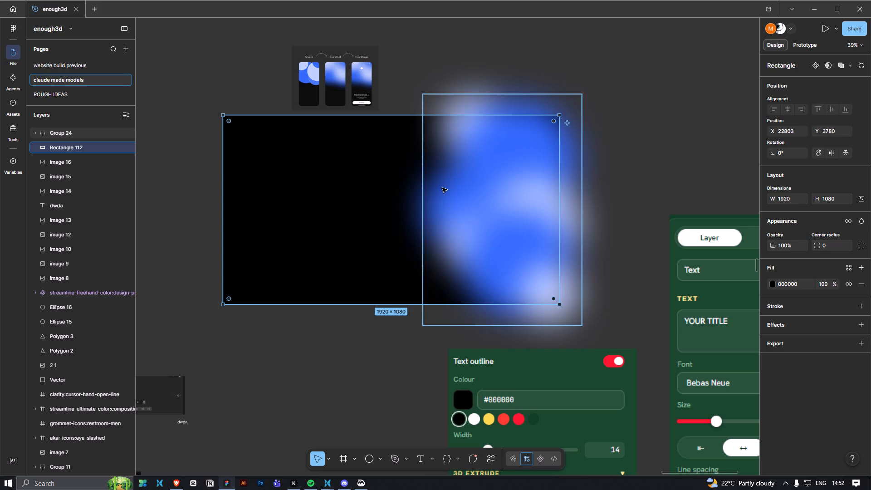
left_click(92, 132)
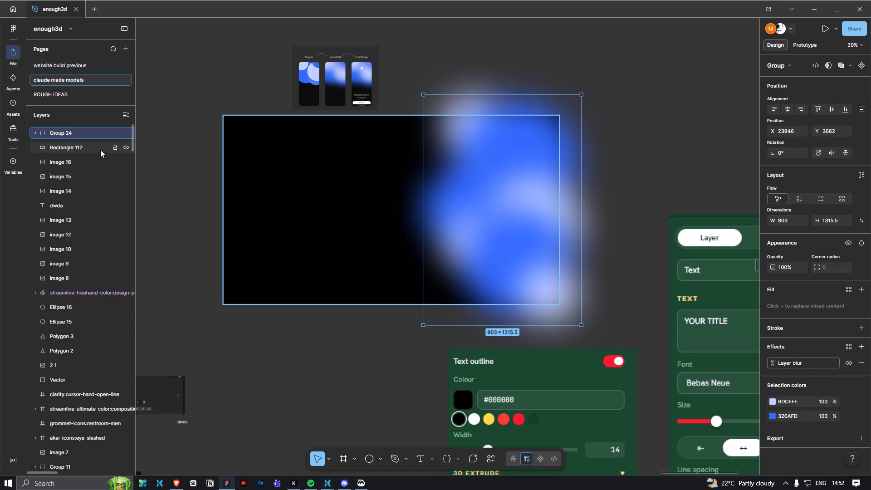
left_click(100, 150, "ctrl")
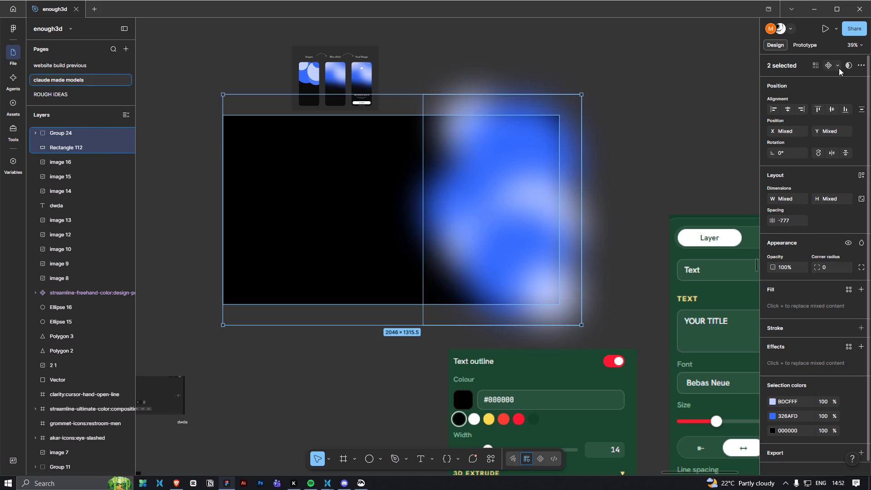
left_click(839, 68)
left_click(855, 68)
left_click(850, 65)
left_click(604, 150)
scroll(463, 220, "down", 3, "ctrl")
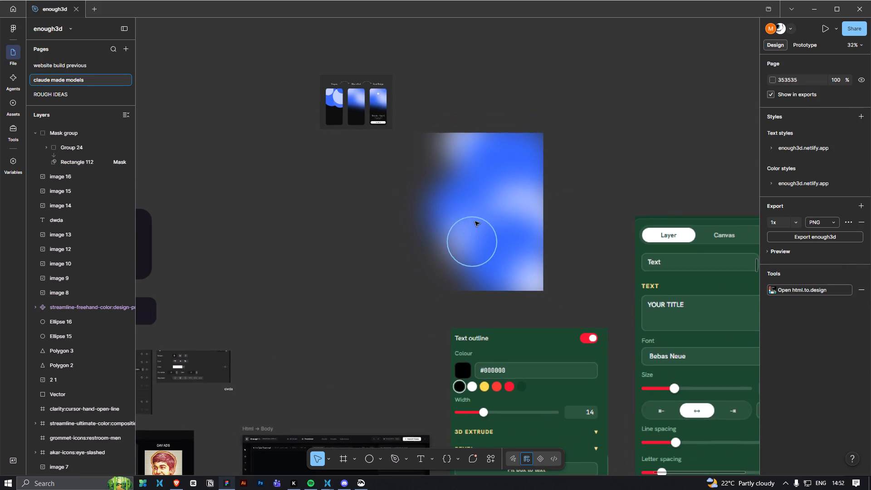
scroll(540, 238, "down", 3, "ctrl")
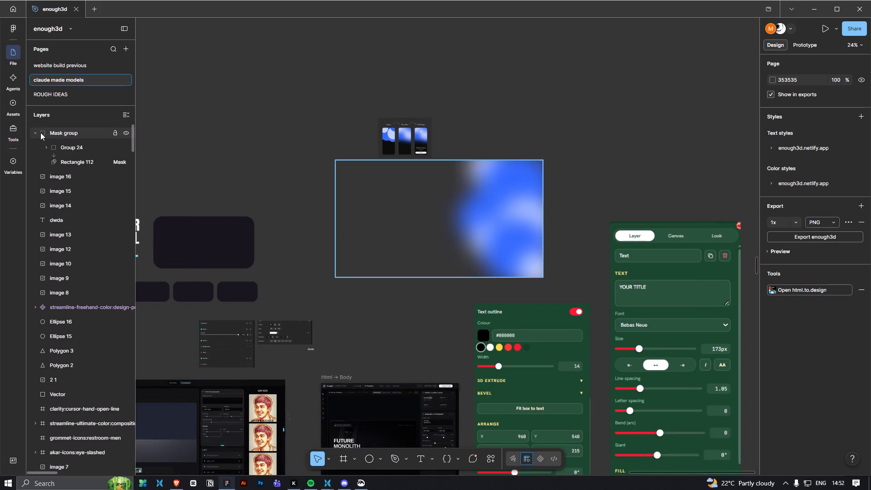
left_click(36, 132)
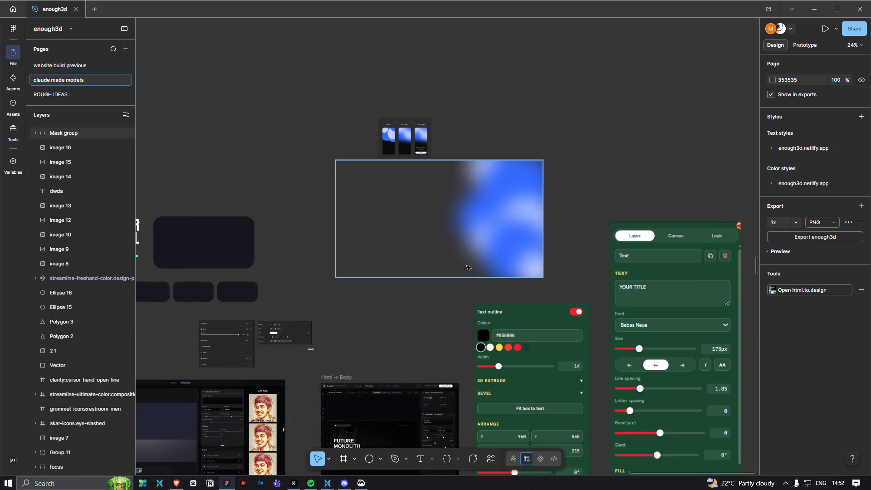
Move the mask group into the empty area above the green Layer settings panel, to about X 23946, Y 3063.
left_click_drag(467, 266, 590, 164)
left_click(538, 229)
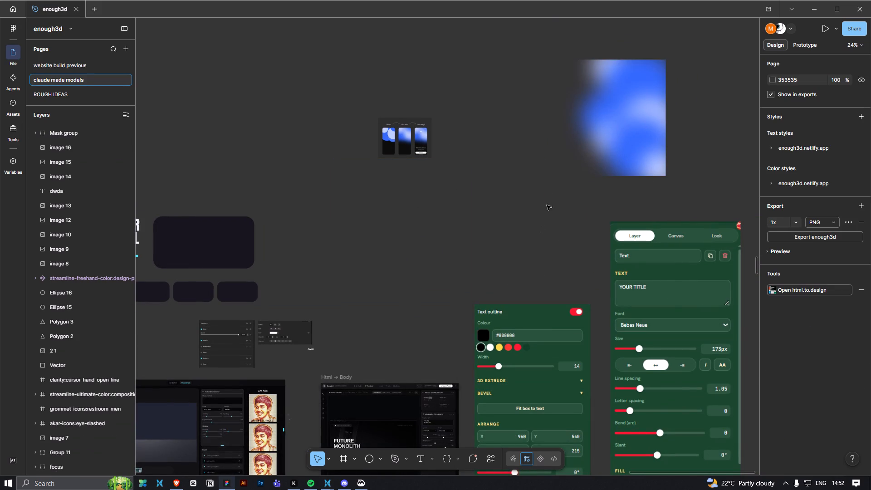
left_click_drag(587, 146, 589, 170)
left_click(560, 255)
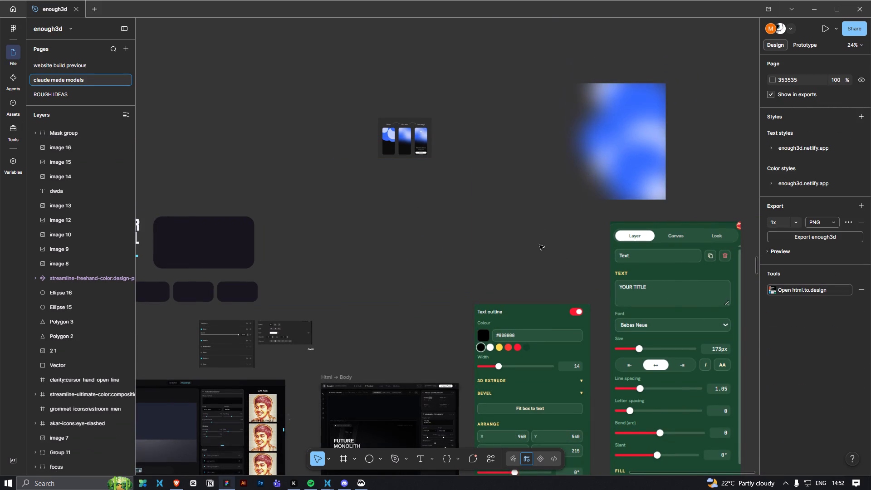
Copy the black 1920 × 1080 rectangle from the mask group, paste it outside the group and turn off the copy's mask.
scroll(538, 245, "down", 4, "ctrl")
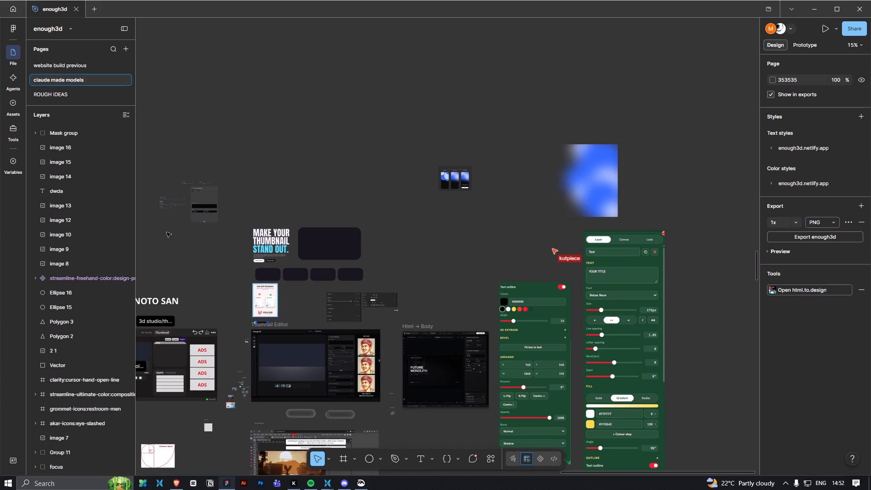
left_click(59, 135)
left_click(36, 137)
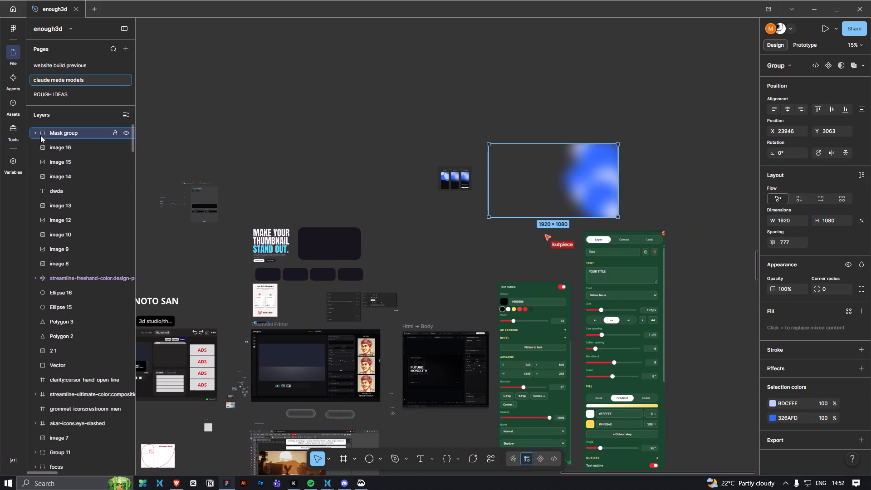
left_click(69, 159)
key("ctrl+c")
left_click(354, 72)
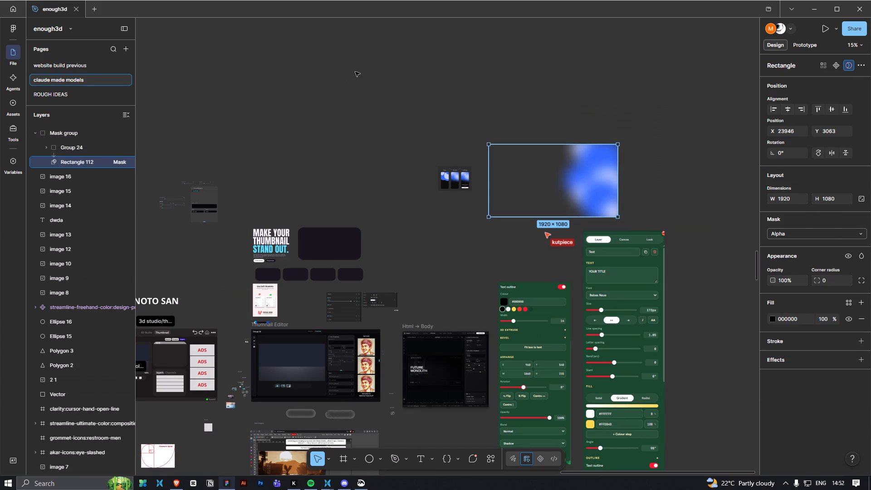
key("ctrl+v")
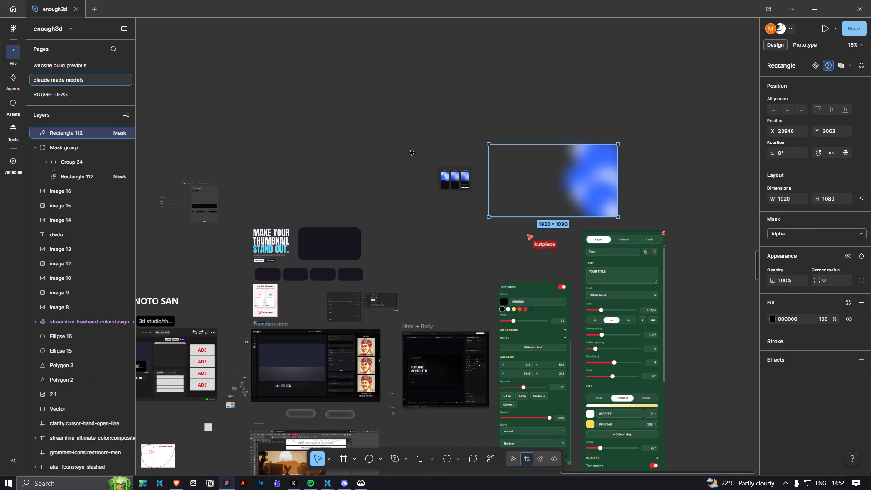
left_click(831, 66)
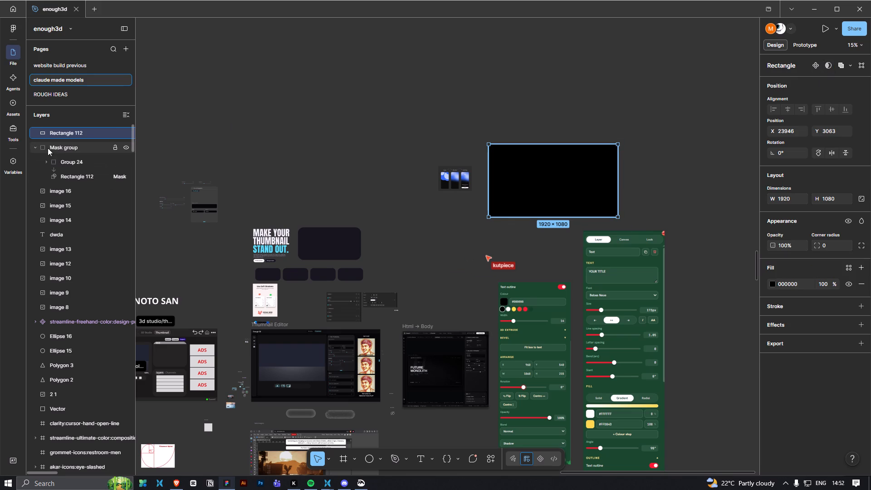
Collapse the mask group and place the unmasked black rectangle copy directly beneath it in the layer order.
left_click(31, 147)
left_click_drag(49, 135, 51, 153)
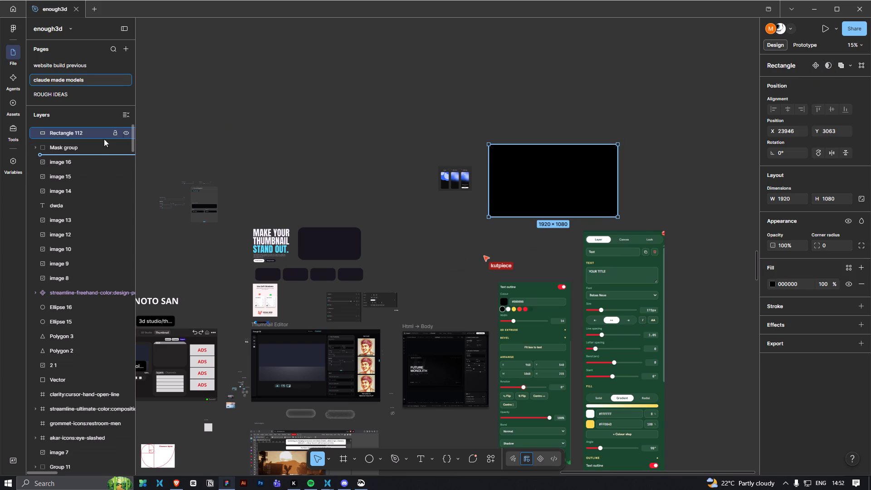
left_click(392, 80)
scroll(679, 219, "up", 4, "ctrl")
scroll(612, 208, "up", 4, "ctrl")
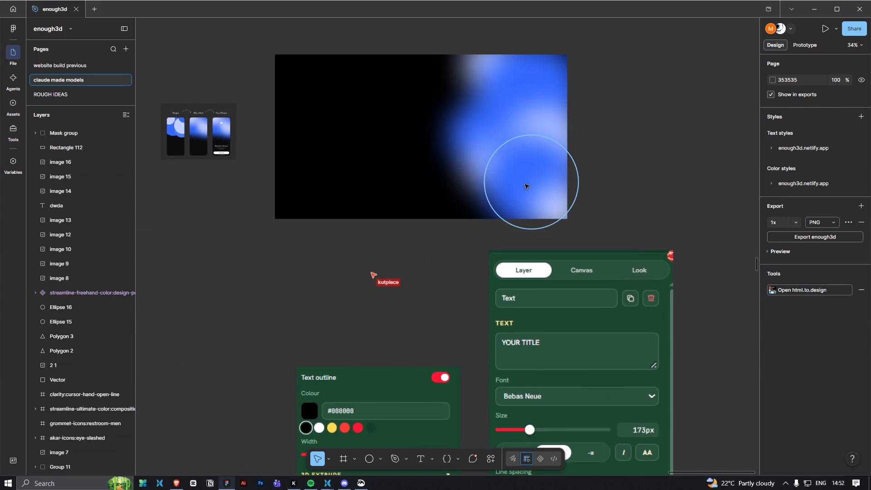
scroll(546, 153, "up", 6, "ctrl")
scroll(363, 179, "down", 4, "ctrl")
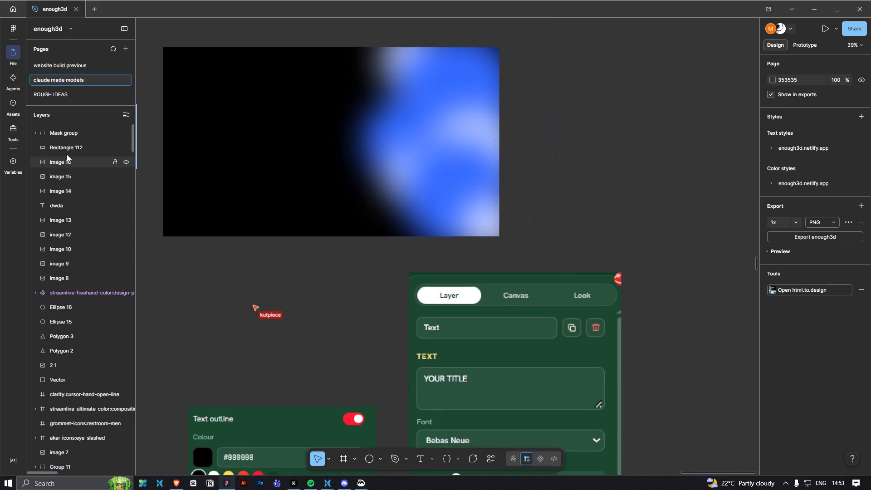
left_click(68, 152)
scroll(379, 159, "down", 3, "ctrl")
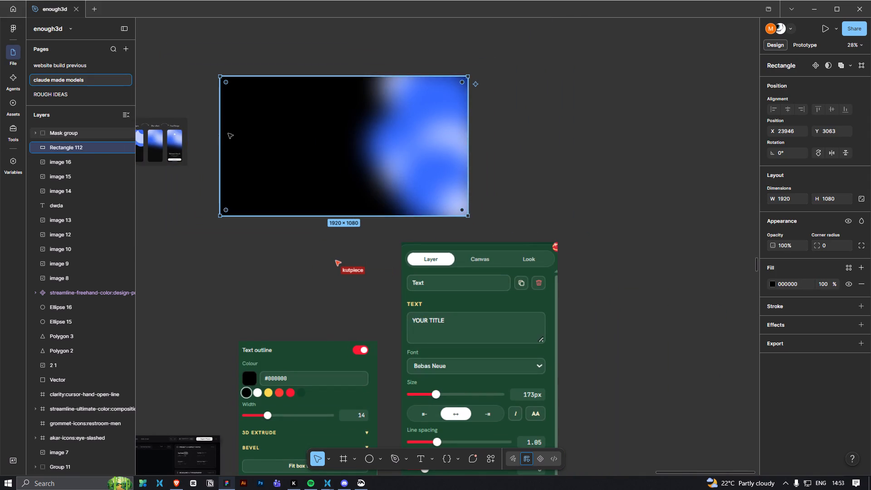
left_click(39, 146)
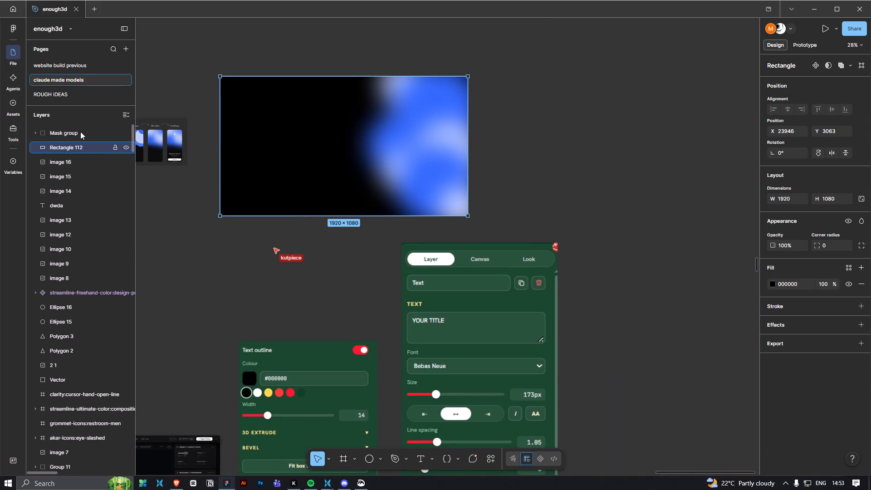
Enlarge the blurred circle group inside the mask to about 1343 × 1596, at about X 24775, Y 2788.
left_click(69, 133)
left_click(33, 132)
left_click(69, 151)
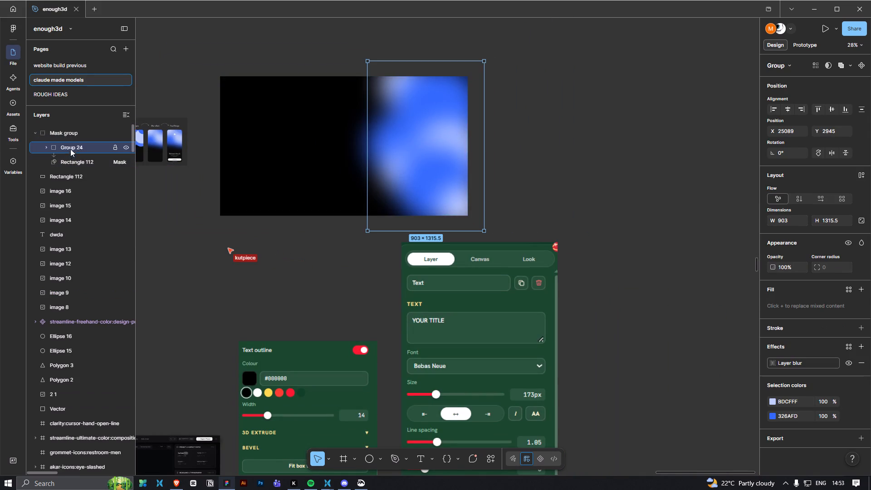
left_click_drag(368, 147, 303, 152)
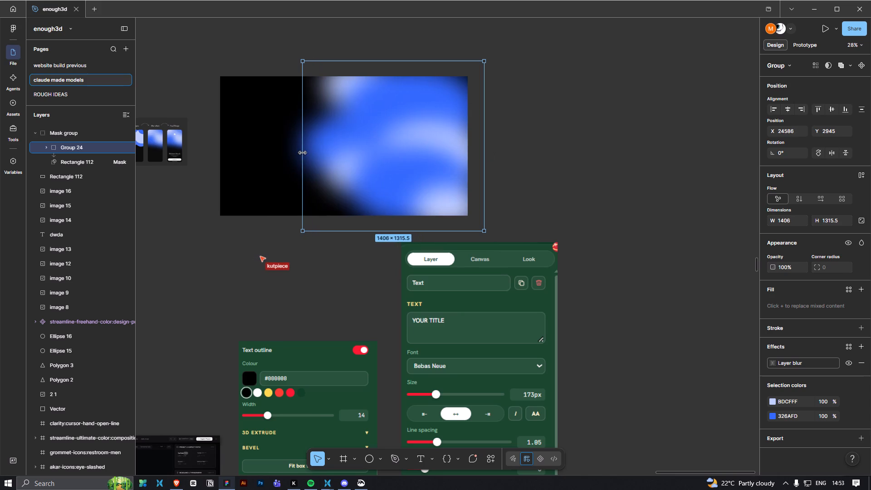
left_click_drag(303, 152, 333, 156)
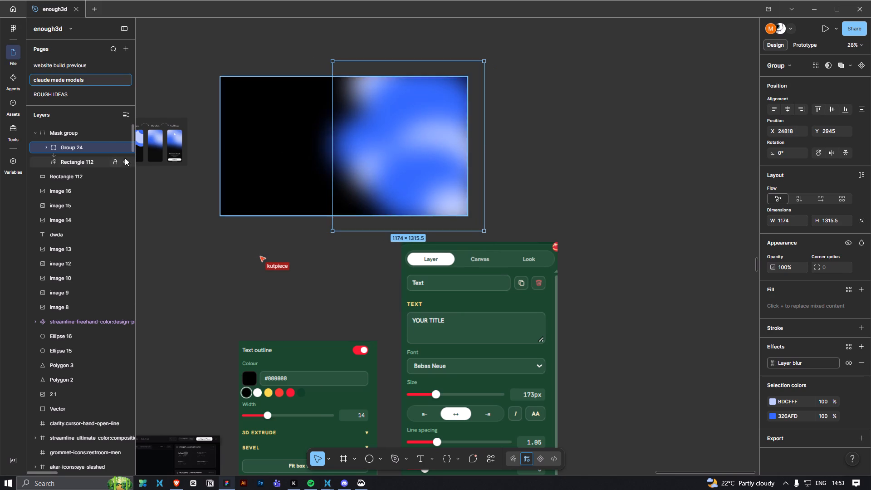
left_click_drag(482, 142, 502, 158)
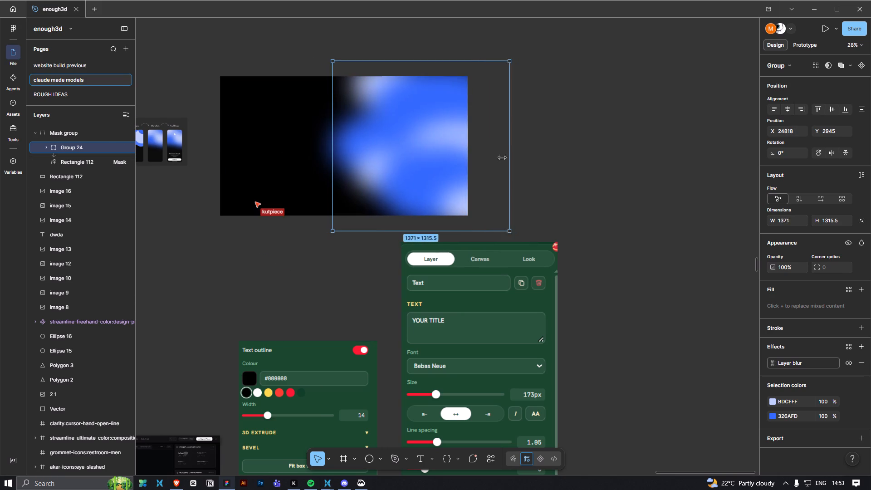
left_click_drag(502, 158, 500, 167)
left_click_drag(443, 64, 447, 29)
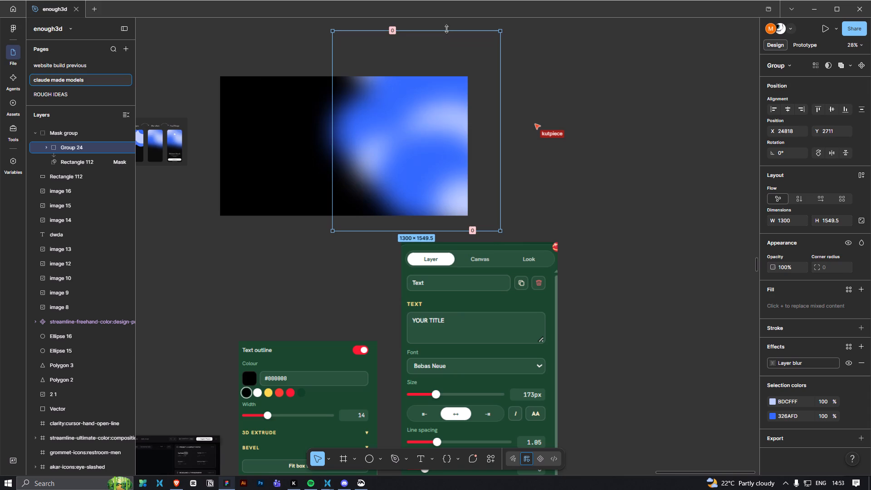
left_click_drag(447, 29, 447, 41)
left_click_drag(431, 231, 431, 252)
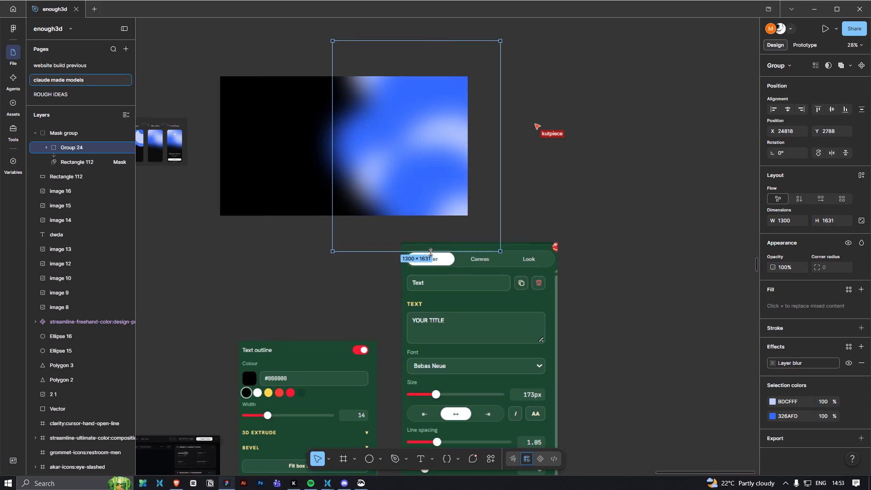
left_click_drag(431, 252, 438, 247)
left_click_drag(334, 121, 327, 117)
scroll(825, 371, "down", 3)
Adjust the circle group's uniform layer blur to about 213.4.
left_click(802, 367)
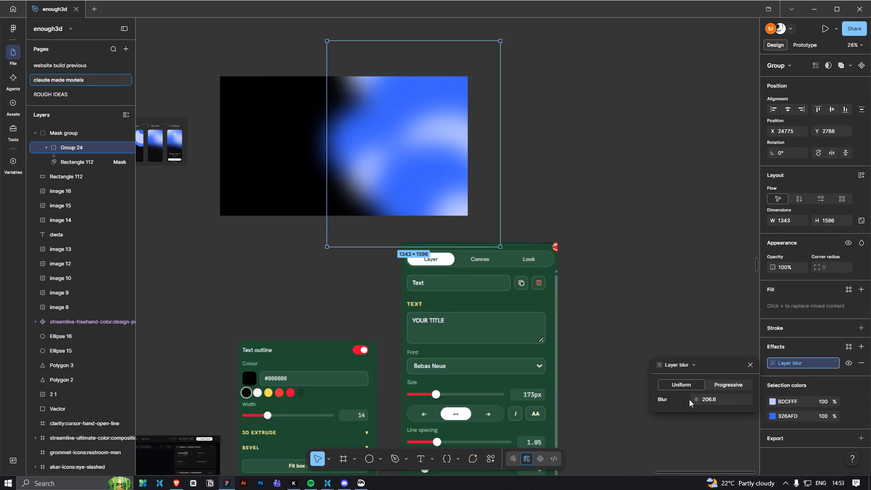
left_click_drag(693, 400, 240, 358)
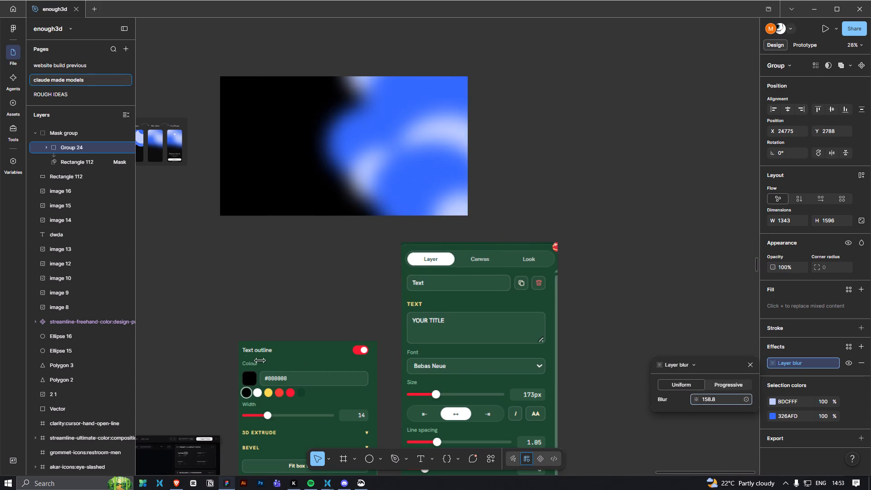
left_click_drag(240, 358, 599, 272)
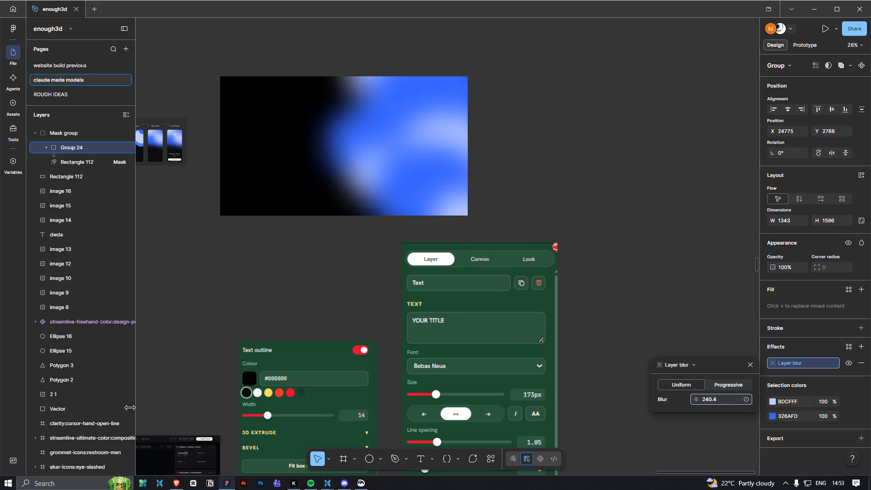
left_click_drag(599, 272, 274, 261)
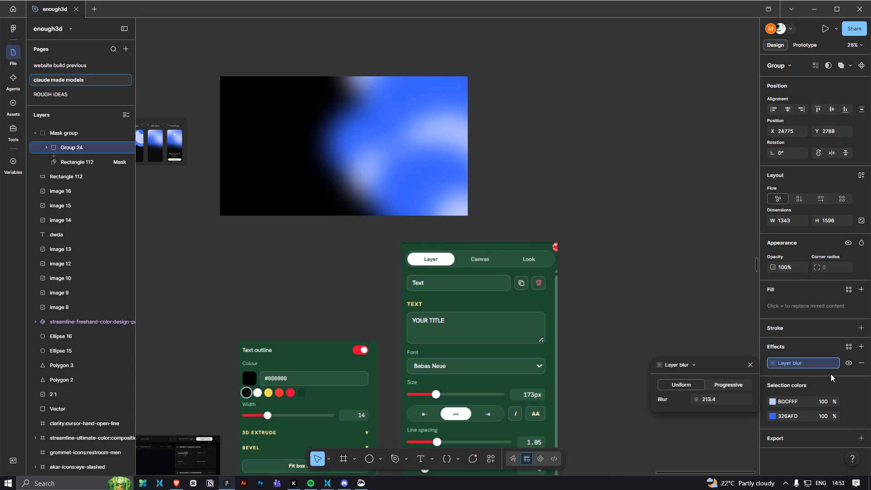
left_click(793, 353)
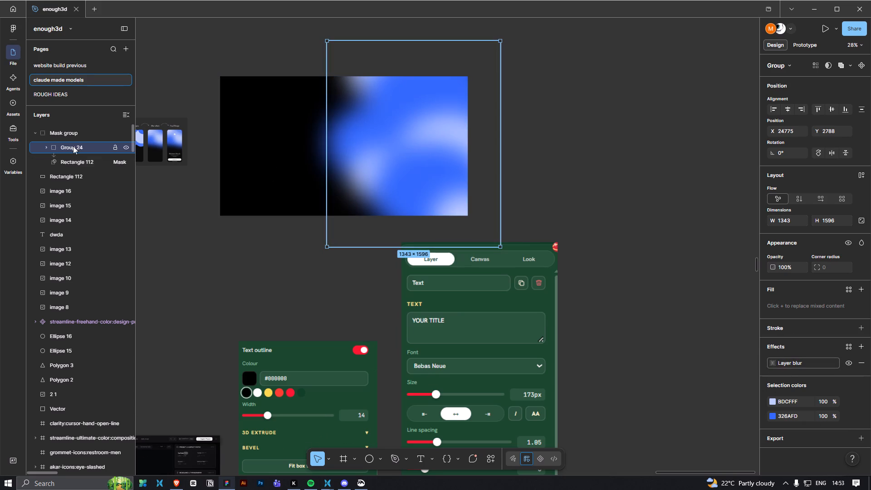
Duplicate the blurred circle group inside the mask and give the copy Color dodge blending at about 78% opacity.
left_click_drag(68, 147, 70, 138, "alt")
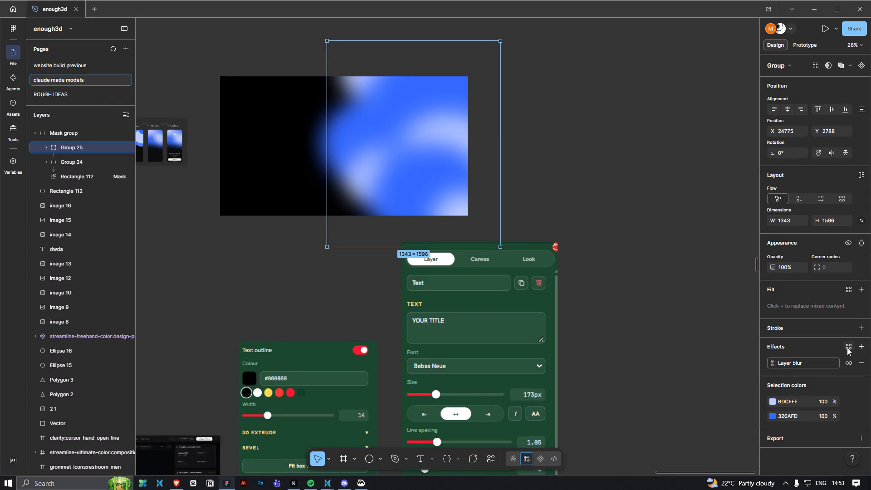
left_click(861, 242)
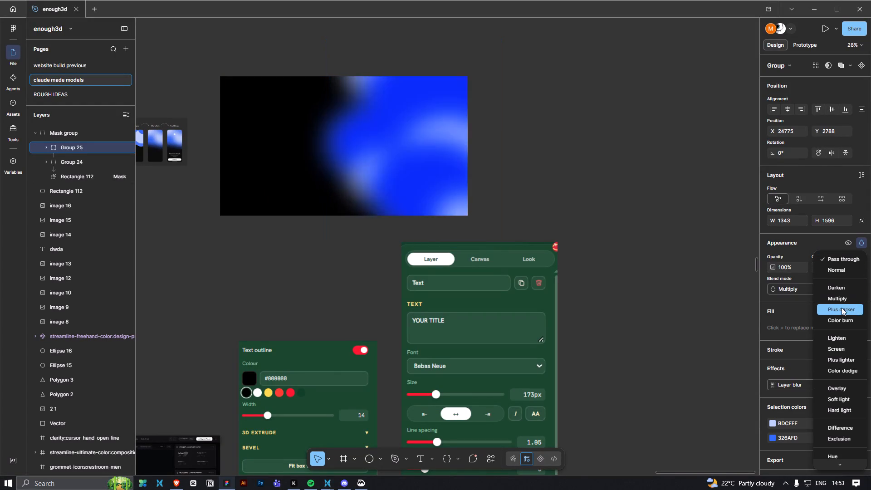
left_click(837, 369)
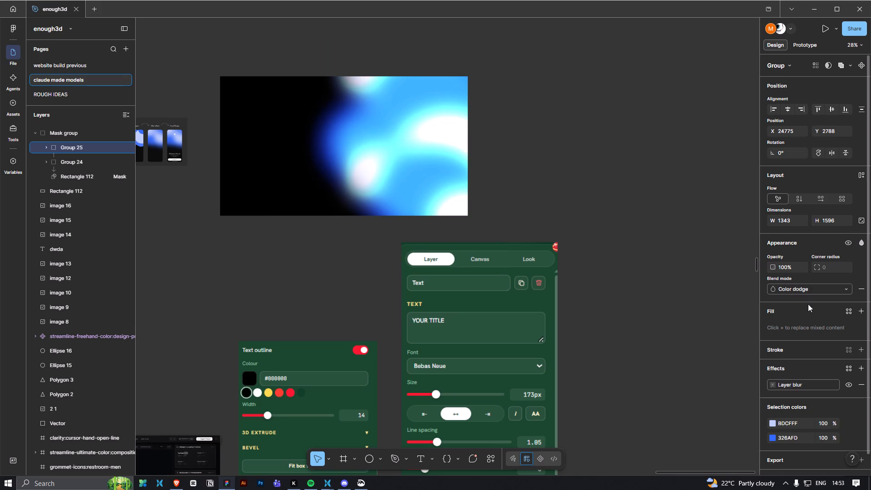
left_click_drag(776, 265, 357, 259)
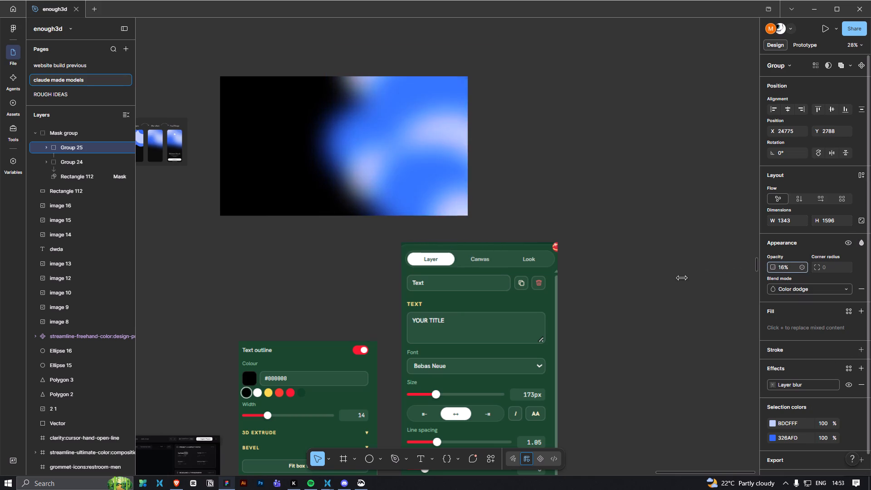
left_click_drag(357, 259, 411, 280)
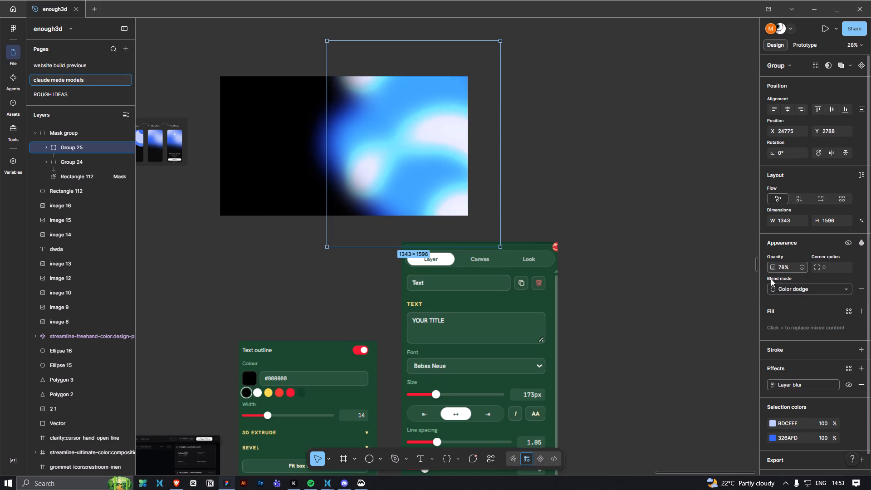
Try Normal blending on the duplicated circle group, lower its opacity to about 34%, and return it to Color dodge.
left_click(783, 292)
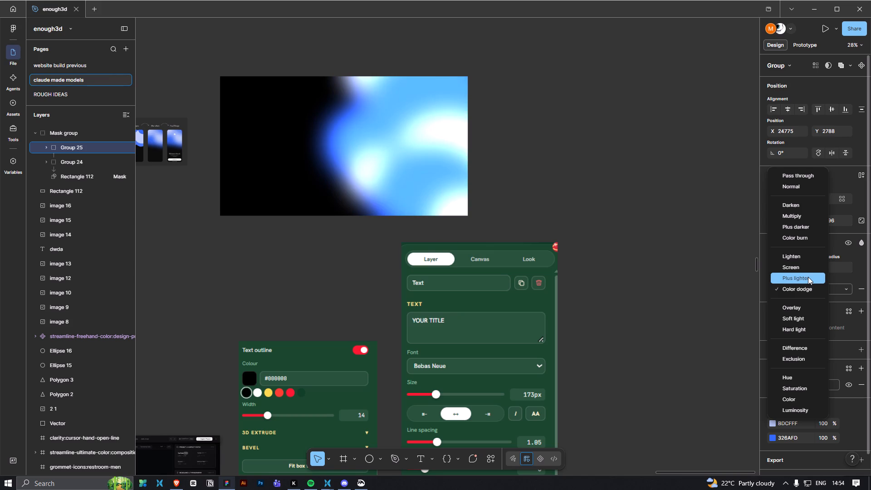
left_click(809, 188)
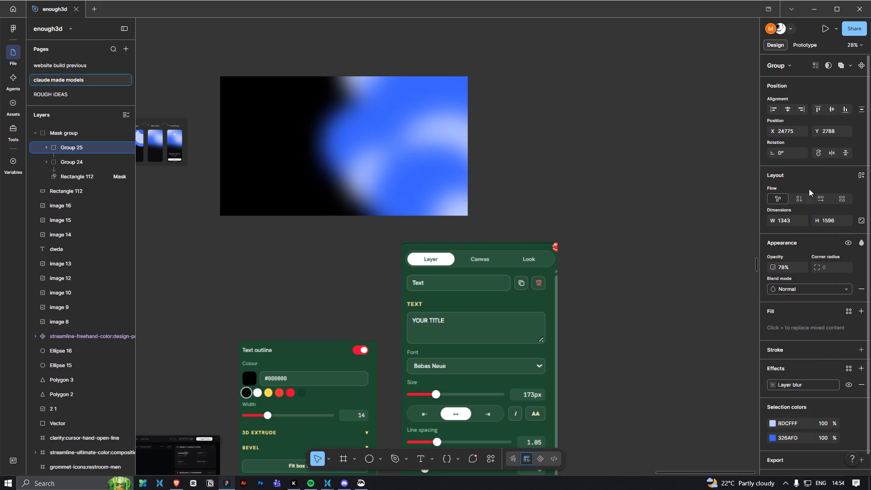
left_click_drag(773, 268, 185, 265)
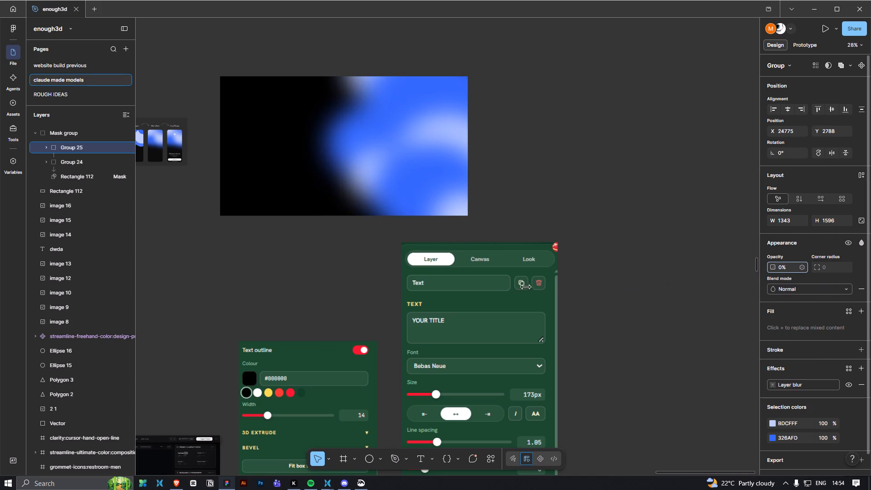
left_click_drag(185, 265, 386, 294)
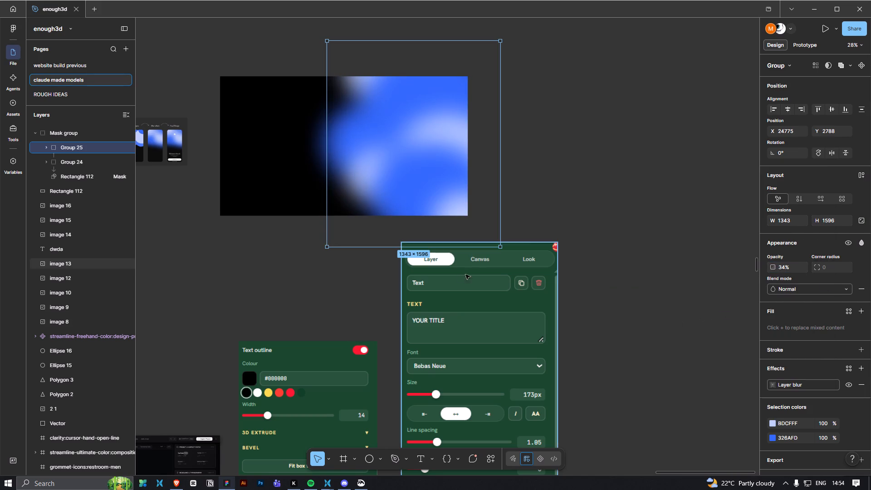
left_click(832, 290)
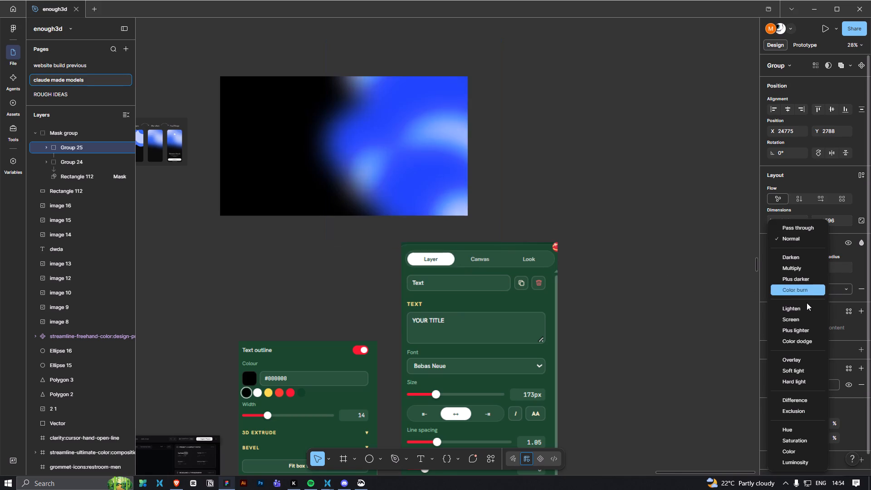
left_click(807, 345)
left_click(521, 277)
left_click(616, 248)
Compare the blurred blue background with the reference image's Shapes, Blur effect and Final Design screens.
scroll(609, 274, "down", 6, "ctrl")
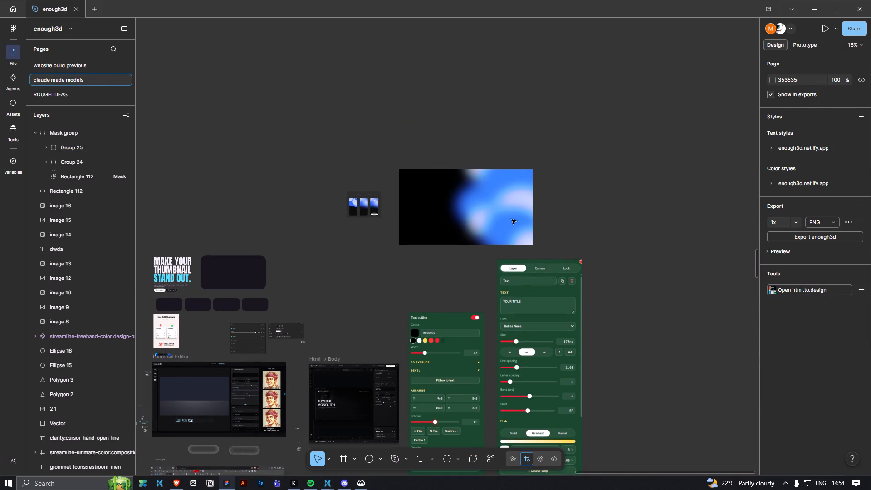
scroll(338, 236, "up", 10, "ctrl")
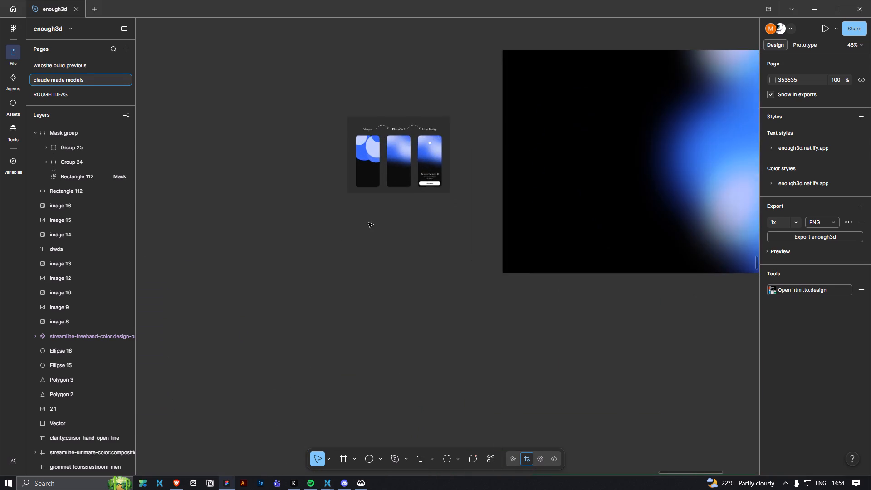
scroll(368, 223, "up", 9, "ctrl")
key("space")
left_click_drag(433, 137, 427, 280)
scroll(418, 196, "up", 4, "ctrl")
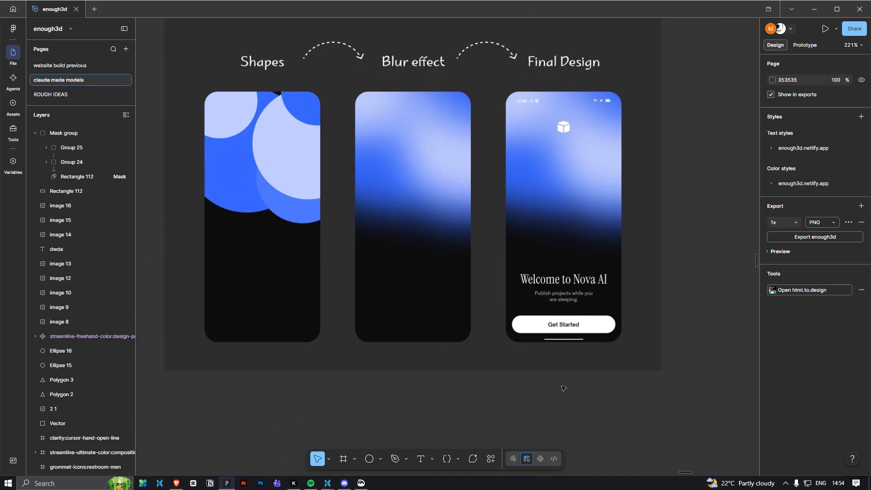
scroll(561, 386, "down", 4, "ctrl")
key("space")
key("space")
key("space")
left_click_drag(703, 364, 357, 313)
scroll(355, 312, "down", 10, "ctrl")
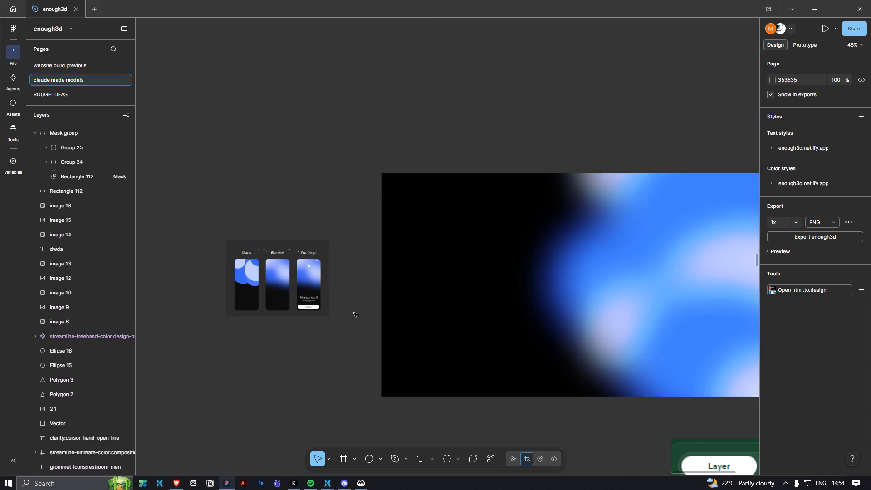
scroll(666, 326, "down", 4, "ctrl")
key("space")
key("space")
left_click_drag(671, 337, 429, 313)
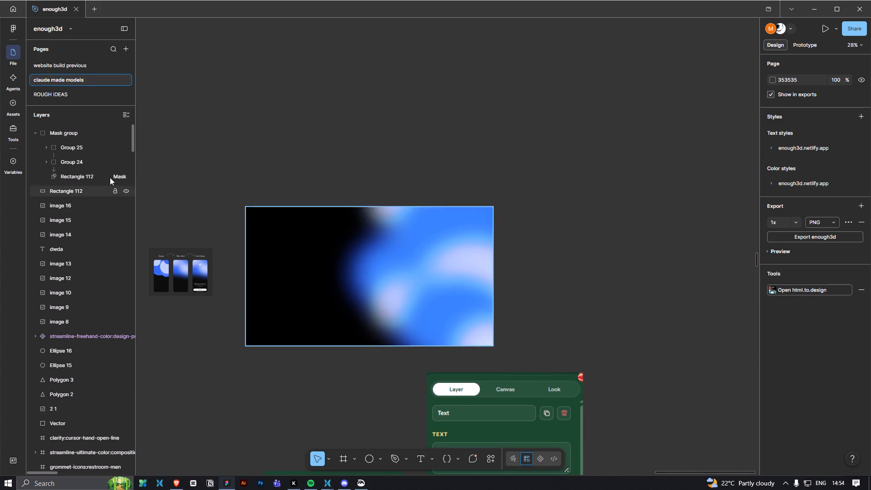
Hide the duplicated Color dodge circle group and turn off the layer blur on the original circle group.
left_click(75, 143)
left_click(122, 147)
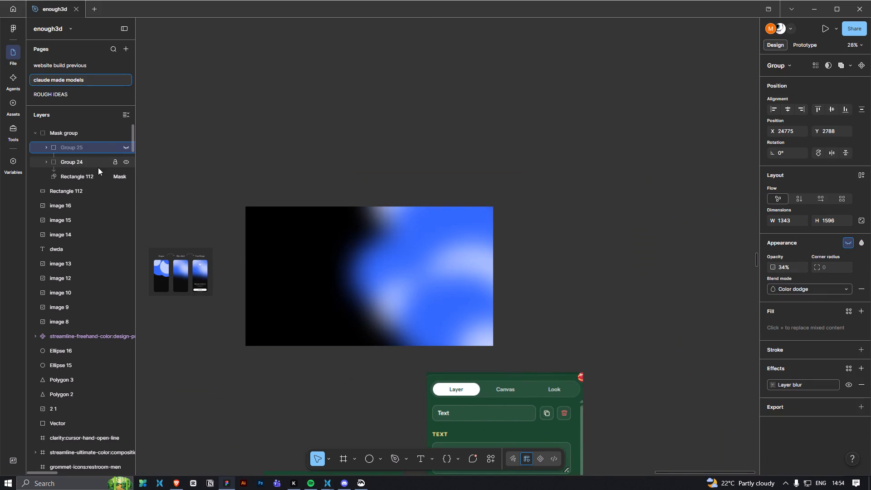
left_click(98, 164)
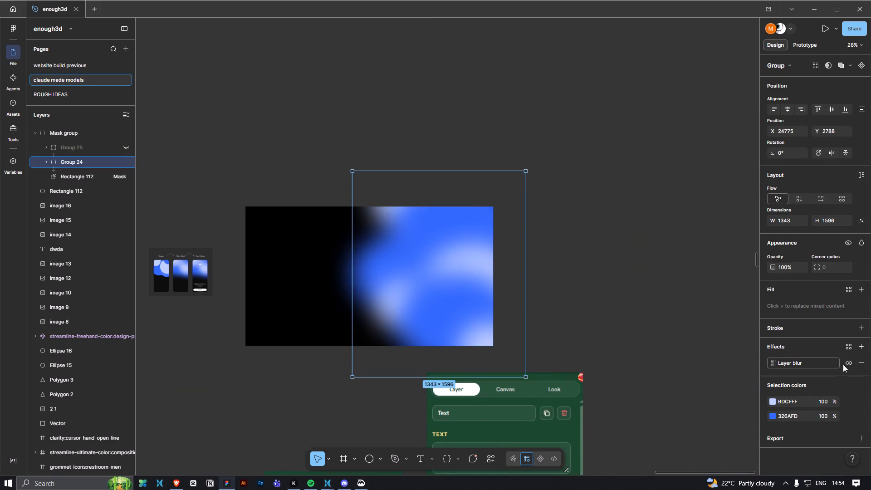
left_click(846, 363)
Examine the unblurred circle arrangement against the circles in the reference image's Shapes screen.
scroll(501, 286, "up", 4, "ctrl")
key("space")
key("space")
key("space")
key("space")
key("space")
key("space")
key("space")
key("space")
key("space")
key("space")
key("space")
key("space")
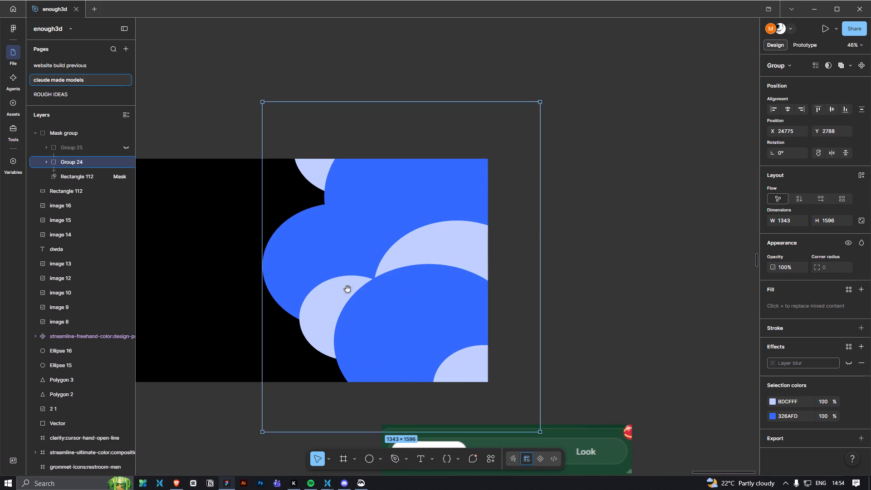
left_click_drag(346, 289, 664, 283)
scroll(268, 279, "up", 11, "ctrl")
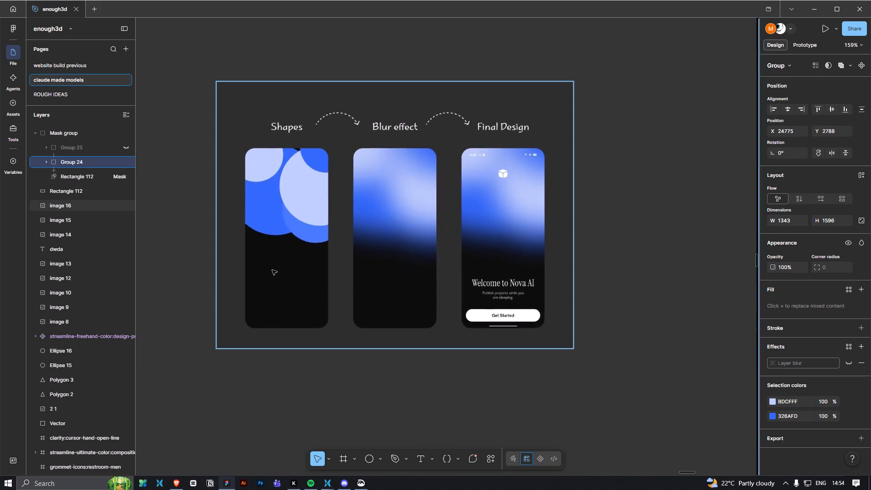
Move the lower blue ellipse in the circle group further down, to about X 25119, Y 3685.
scroll(272, 270, "down", 8, "ctrl")
key("space")
key("space")
key("space")
key("space")
key("space")
key("space")
key("space")
key("space")
key("space")
key("space")
key("space")
key("space")
key("space")
key("space")
key("space")
key("space")
key("space")
key("space")
key("space")
left_click_drag(645, 284, 262, 276)
scroll(453, 267, "down", 4)
scroll(543, 284, "down", 4, "ctrl")
key("space")
key("space")
left_click_drag(584, 272, 505, 298)
left_click(509, 282)
left_click(513, 284, "ctrl")
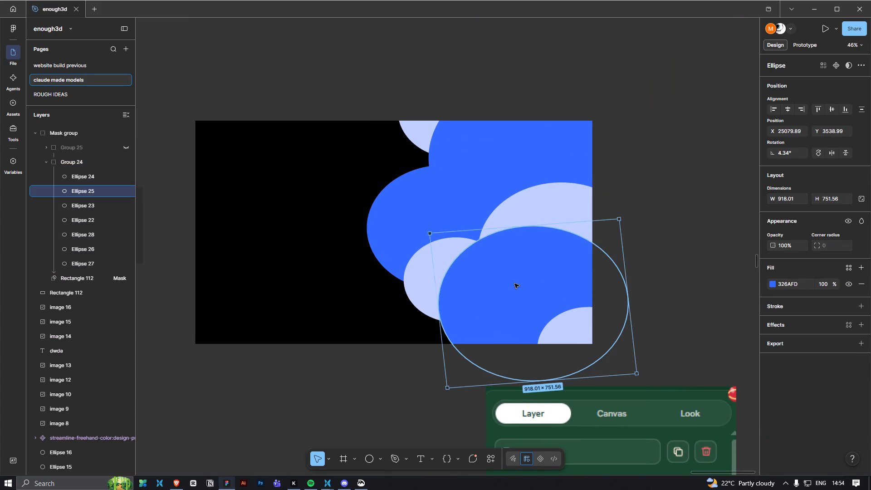
left_click_drag(514, 284, 523, 312)
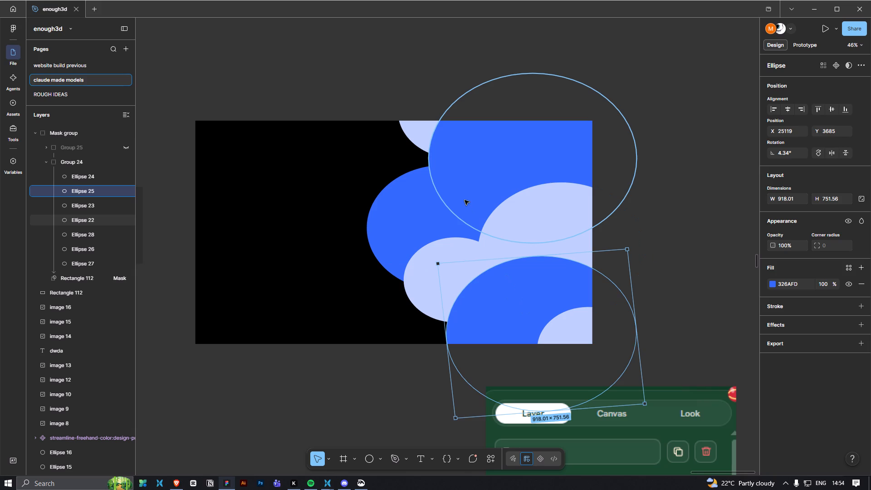
Move the three-screen reference image so it sits above the black background, with its Shapes screen exposed.
left_click(415, 212, "ctrl")
key("space")
key("space")
key("space")
key("space")
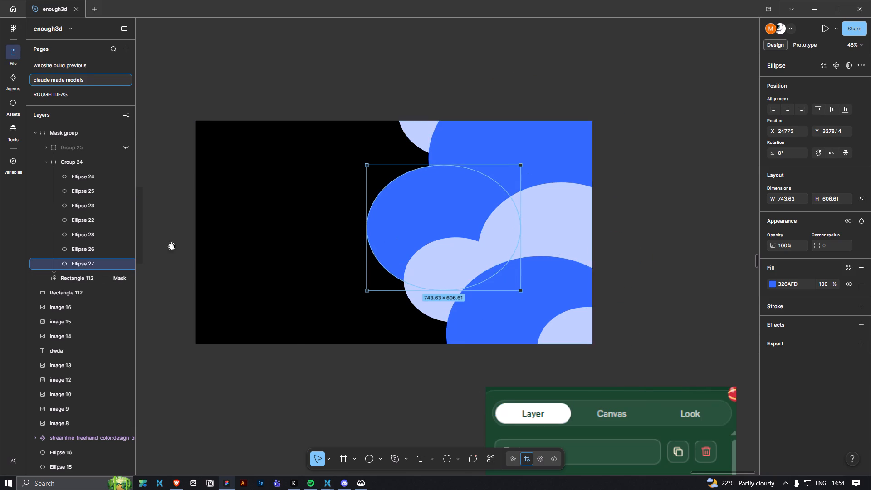
left_click_drag(180, 245, 372, 259)
left_click(285, 256)
left_click_drag(286, 255, 524, 143)
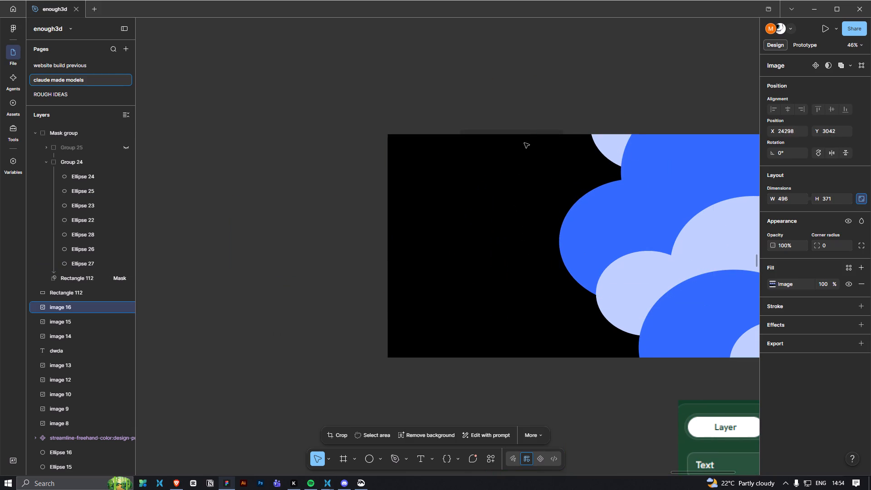
left_click_drag(524, 143, 529, 123)
Recolour the leftmost blue ellipse to 4579FF by sampling the lighter blue from the reference's Shapes screen.
left_click(597, 266)
left_click(592, 245, "ctrl")
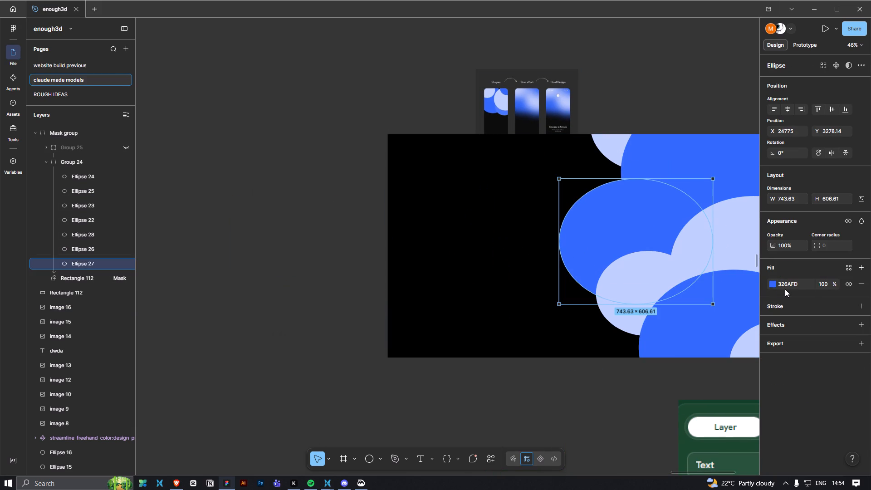
left_click(772, 284)
left_click(663, 371)
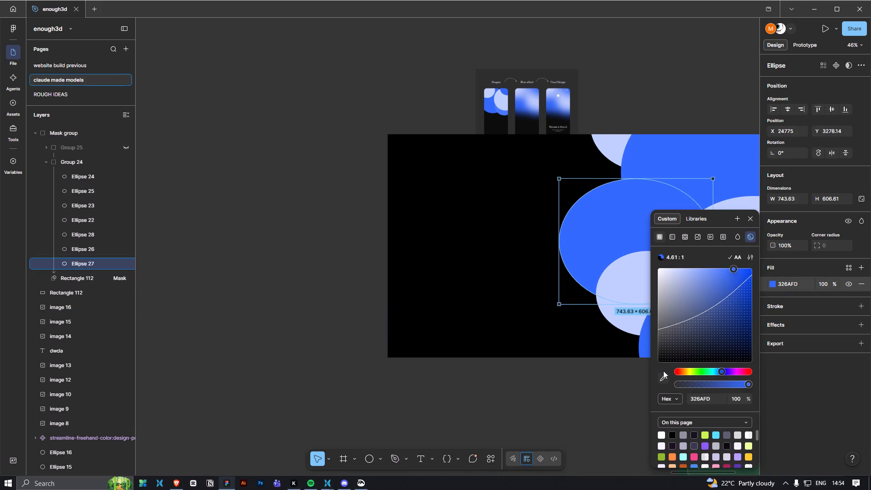
scroll(498, 127, "up", 7, "ctrl")
left_click(511, 94)
left_click(387, 91)
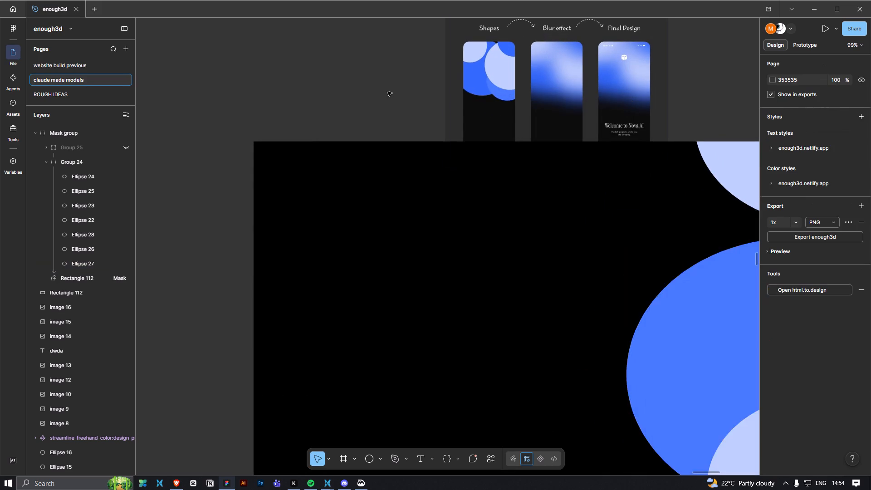
Move the reference image clear of the background, above its upper-left corner, to about X 23484, Y 2532.
scroll(387, 98, "down", 8, "ctrl")
key("space")
left_click_drag(523, 353, 420, 374)
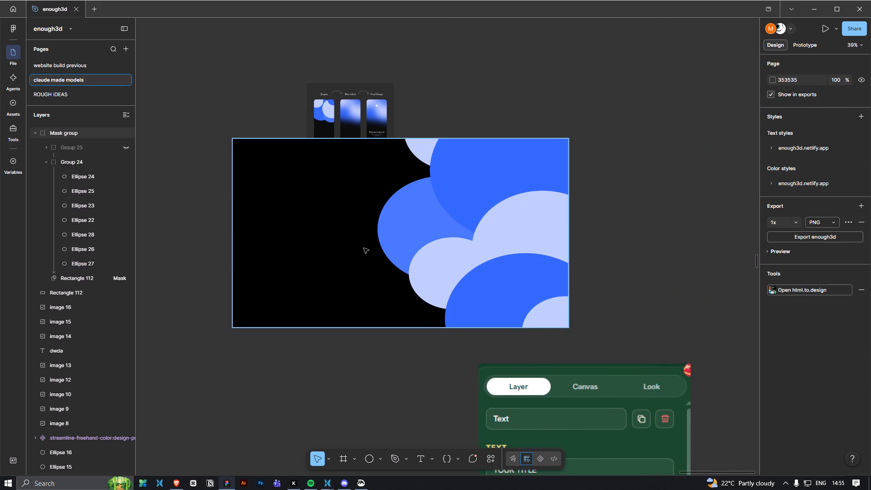
scroll(363, 257, "down", 4, "ctrl")
left_click_drag(348, 176, 251, 153)
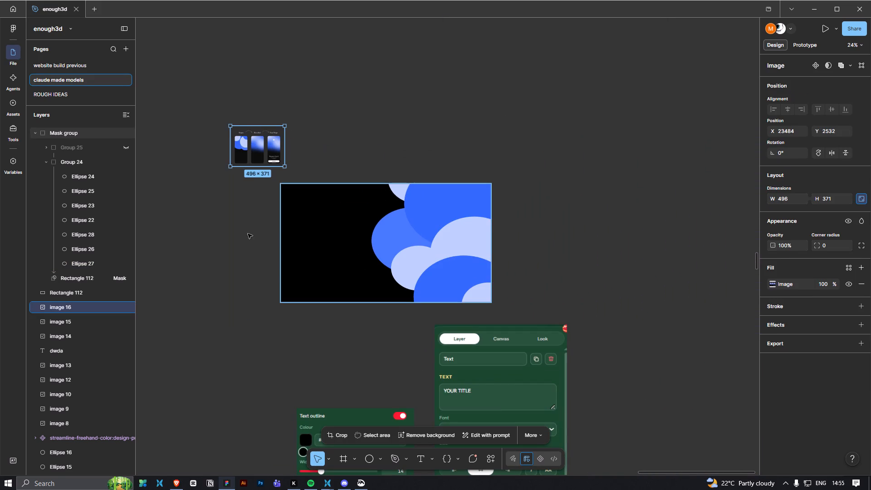
Turn the layer blur back on for the original circle group.
left_click(83, 163)
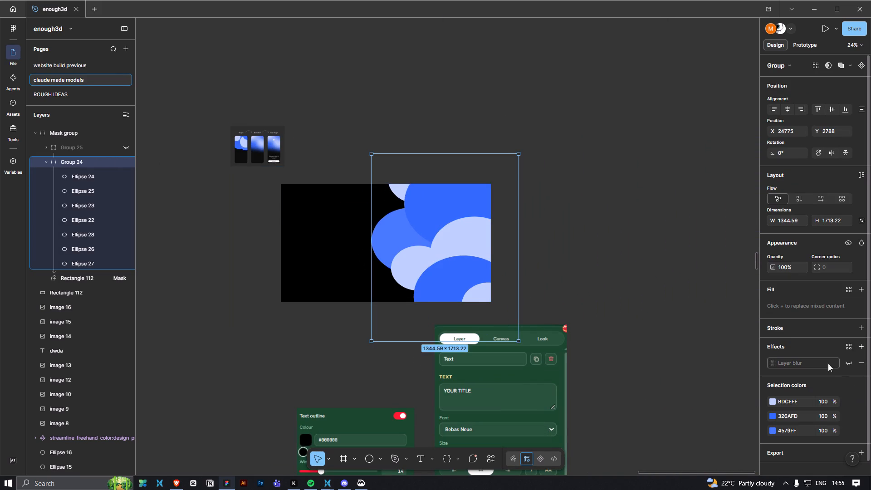
left_click(845, 364)
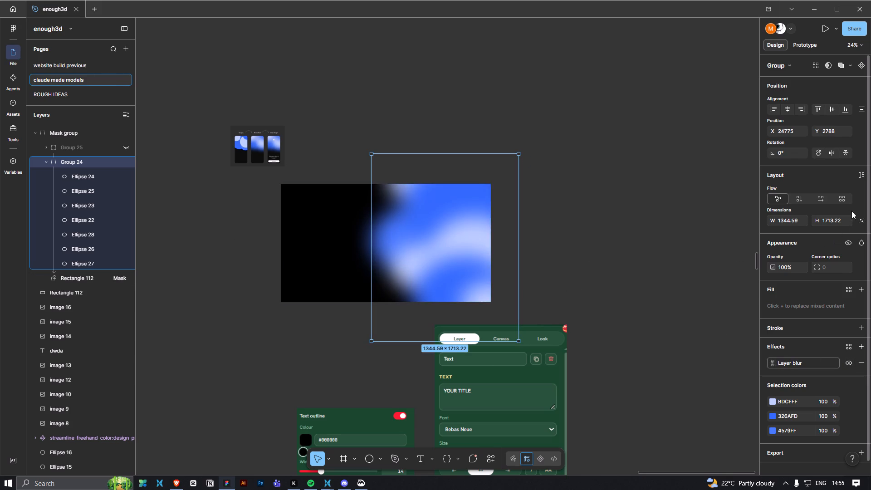
Try a horizontal flip on the blurred circle group, reverse it, and flip the group vertically instead.
left_click(825, 149)
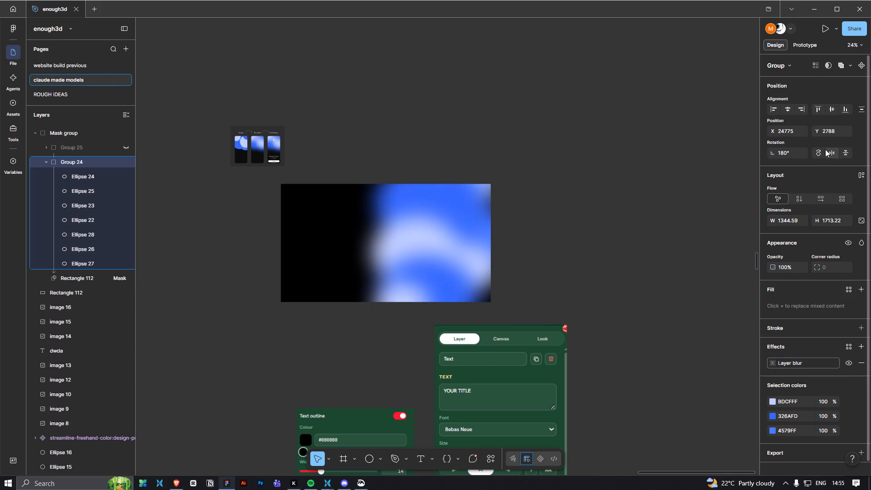
left_click(828, 149)
left_click(848, 150)
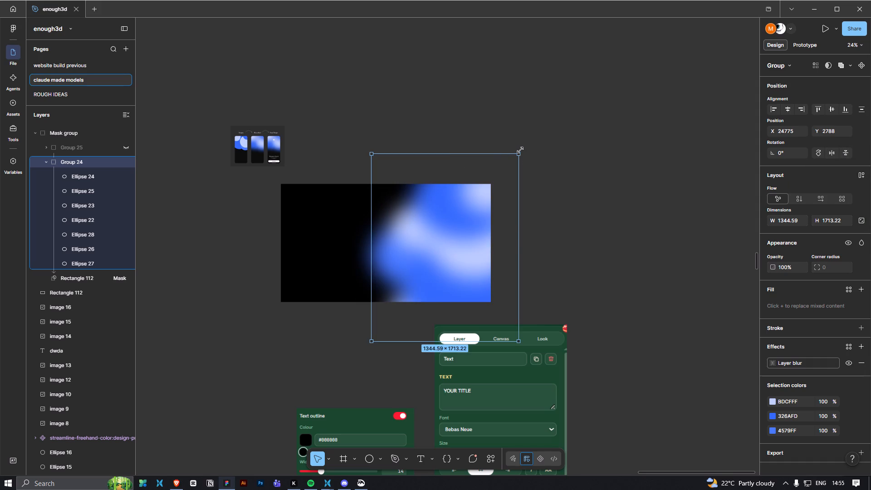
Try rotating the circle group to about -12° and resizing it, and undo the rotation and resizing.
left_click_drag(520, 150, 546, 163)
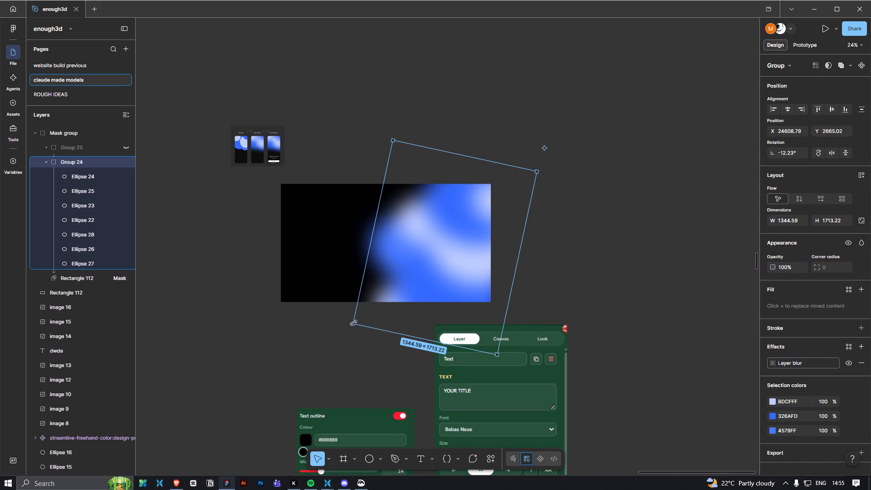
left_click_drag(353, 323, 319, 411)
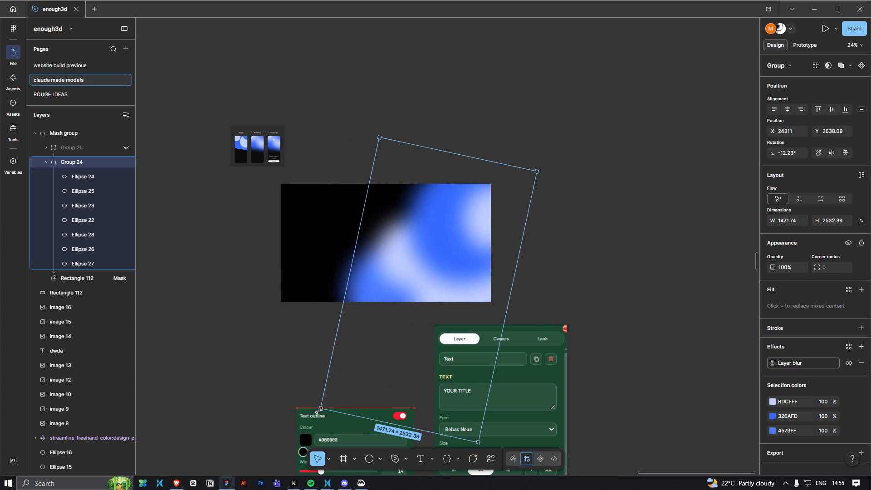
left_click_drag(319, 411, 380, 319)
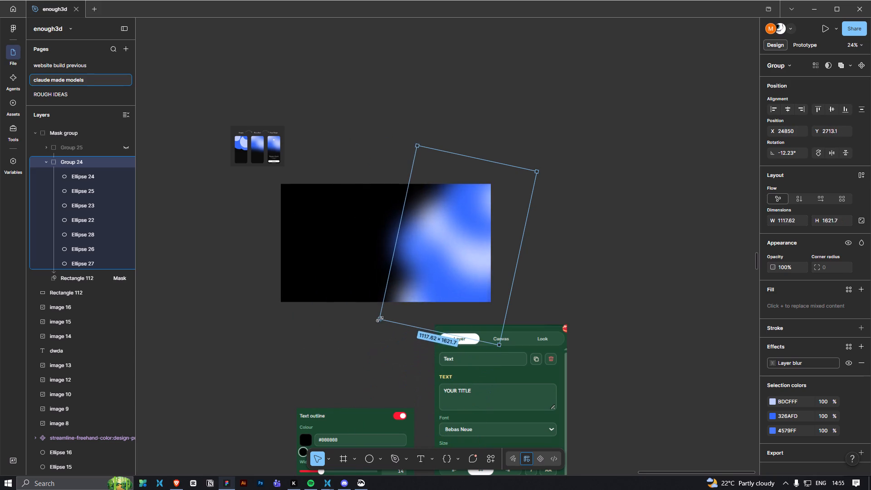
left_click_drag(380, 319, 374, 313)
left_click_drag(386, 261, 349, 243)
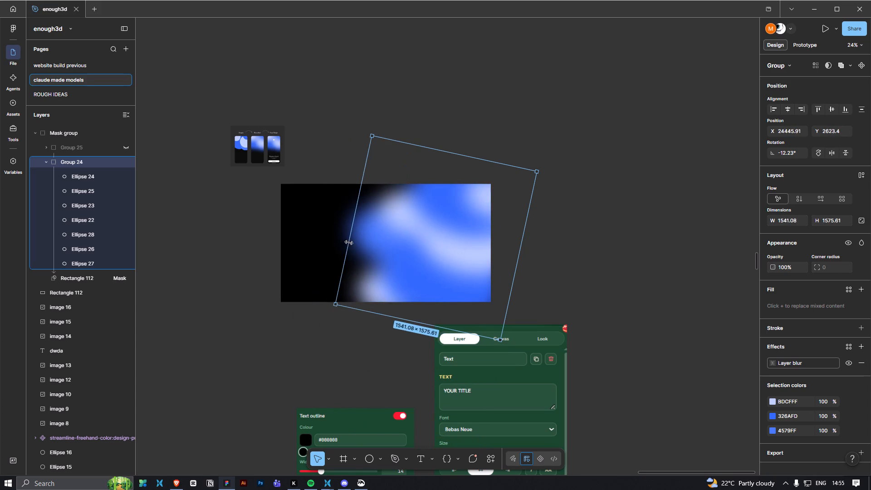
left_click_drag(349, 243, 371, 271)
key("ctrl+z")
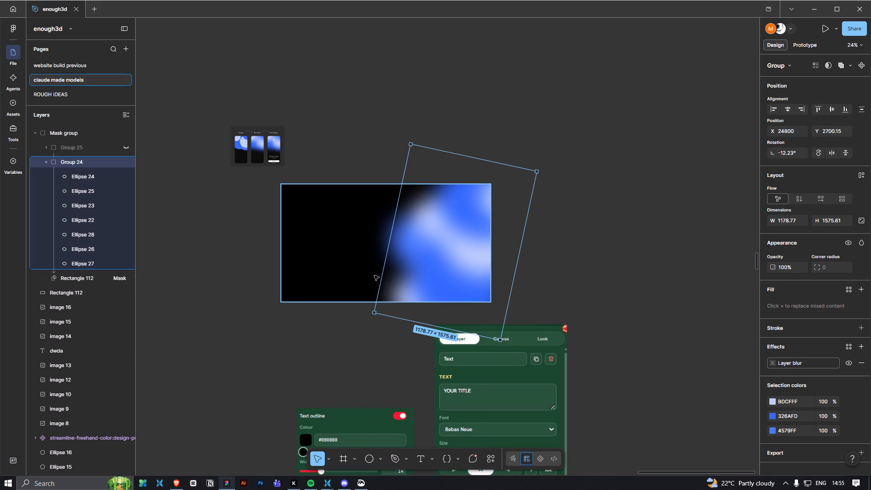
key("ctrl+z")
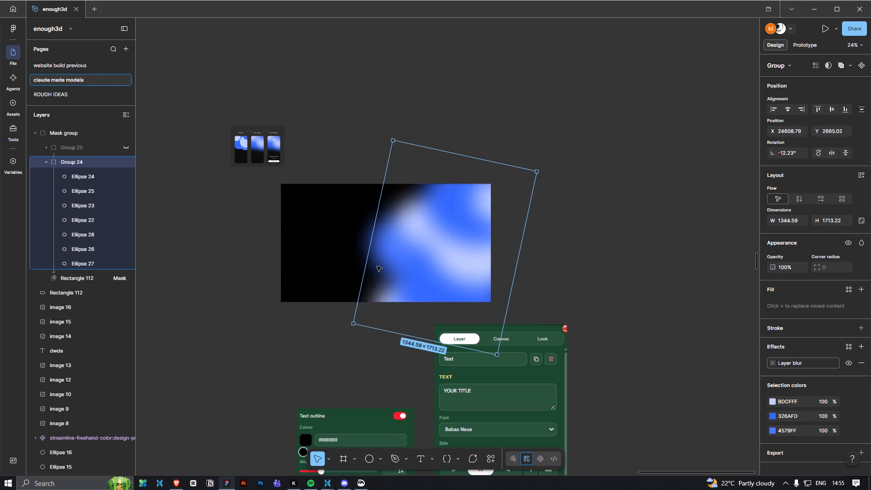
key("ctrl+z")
Stretch the circle group downward to a height of about 2223, keeping its width.
left_click_drag(412, 340, 396, 394)
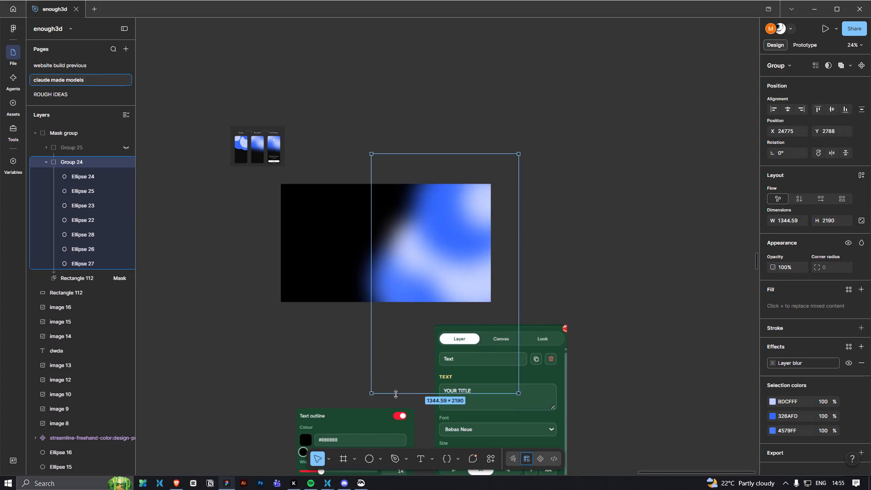
left_click_drag(396, 394, 396, 397)
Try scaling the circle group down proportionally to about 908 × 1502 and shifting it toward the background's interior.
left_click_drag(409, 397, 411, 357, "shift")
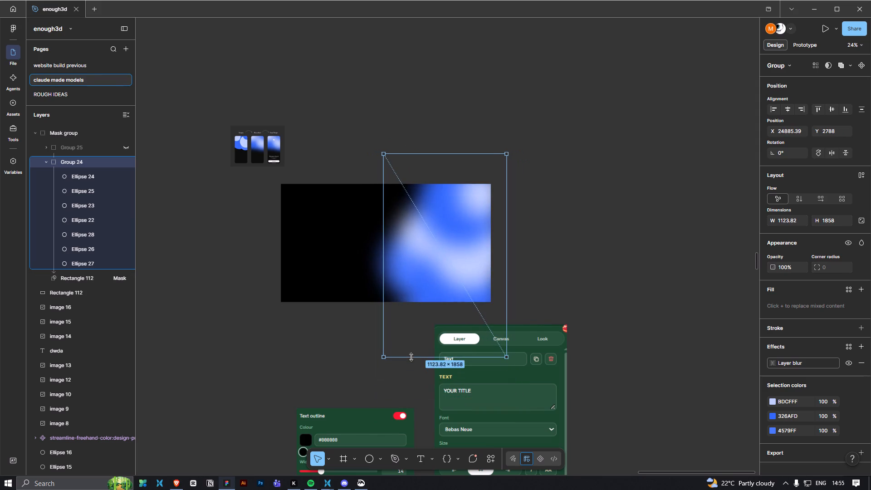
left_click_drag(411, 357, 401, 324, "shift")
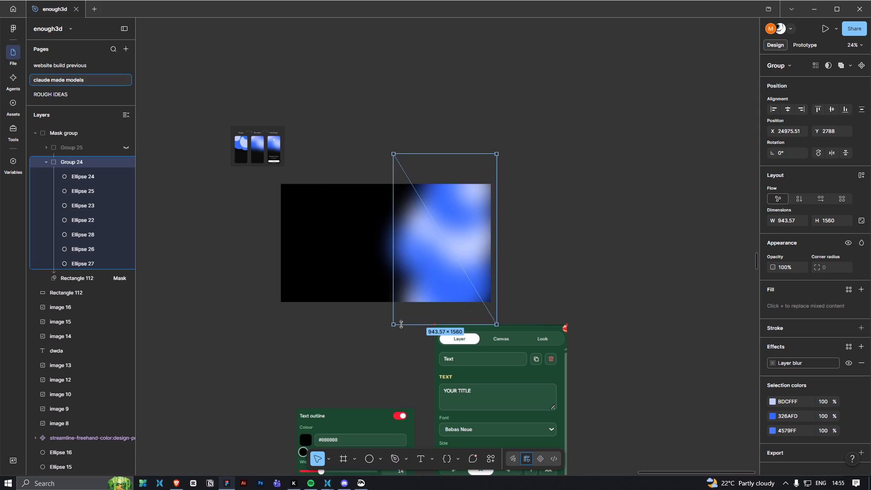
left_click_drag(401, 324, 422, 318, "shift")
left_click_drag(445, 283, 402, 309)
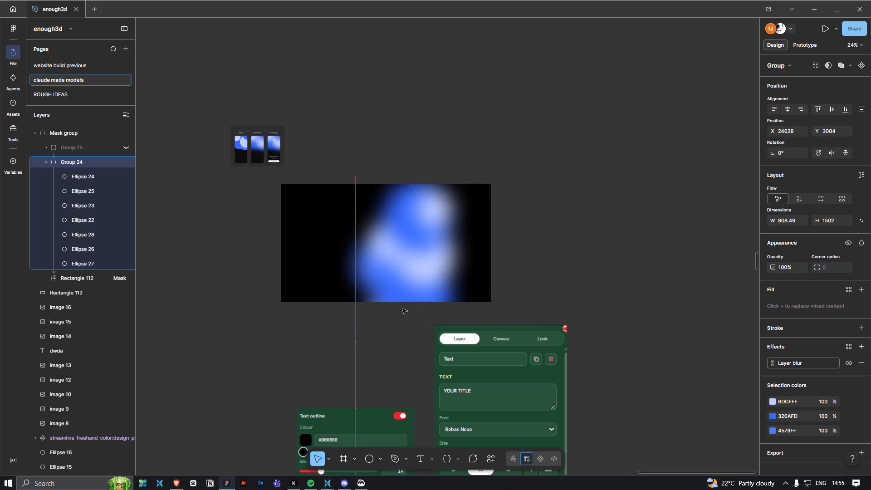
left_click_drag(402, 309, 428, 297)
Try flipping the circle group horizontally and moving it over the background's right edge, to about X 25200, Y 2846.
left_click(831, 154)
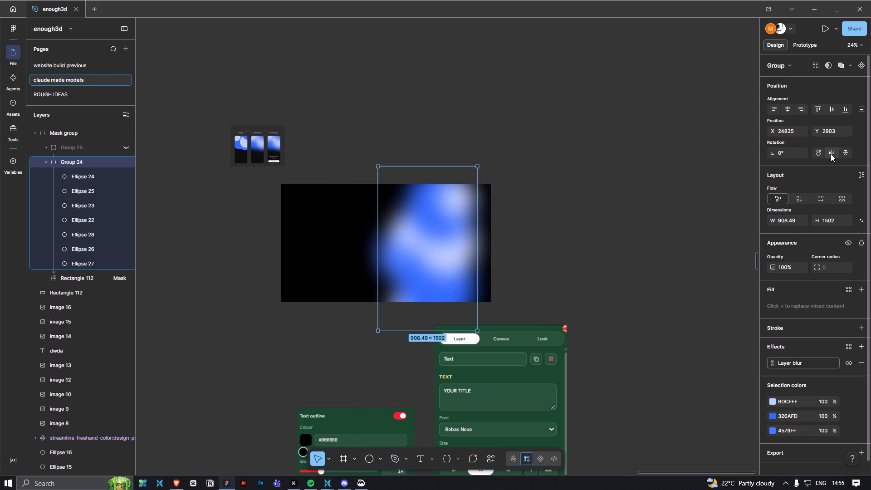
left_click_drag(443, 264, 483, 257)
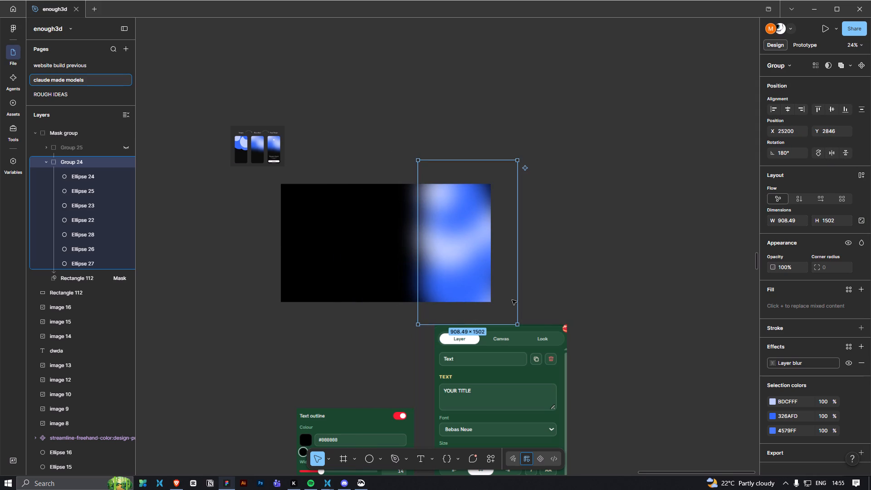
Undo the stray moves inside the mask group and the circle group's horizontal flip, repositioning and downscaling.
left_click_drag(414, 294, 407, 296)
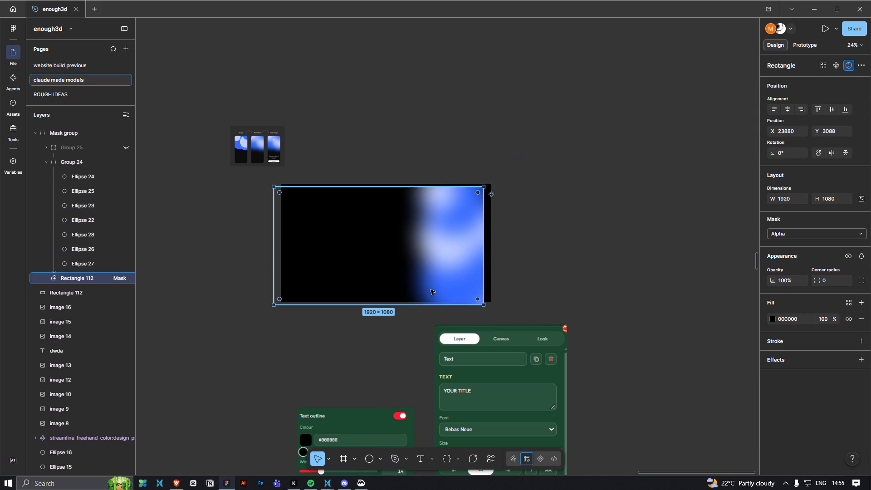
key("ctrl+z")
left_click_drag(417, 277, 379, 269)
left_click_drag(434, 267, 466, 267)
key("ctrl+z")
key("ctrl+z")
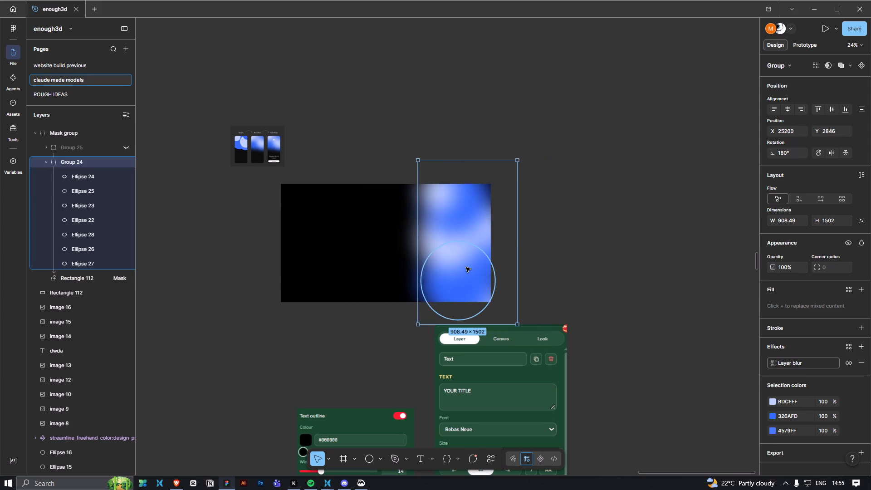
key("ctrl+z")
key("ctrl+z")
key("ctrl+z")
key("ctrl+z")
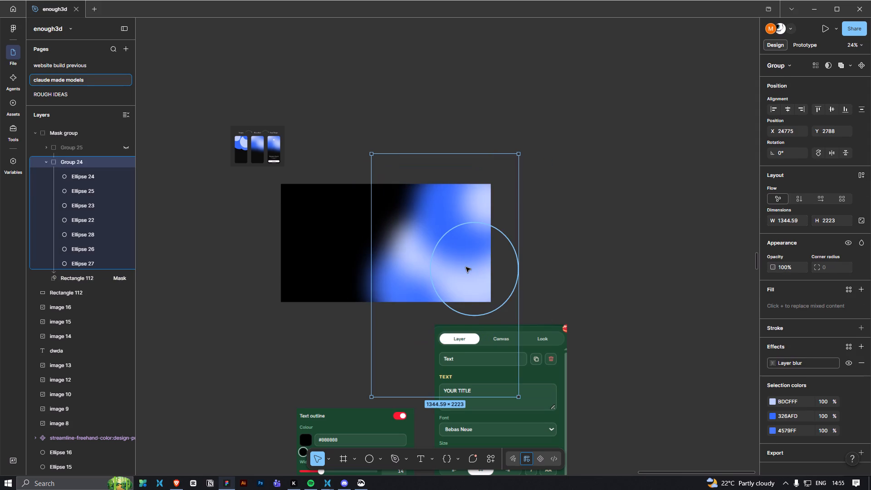
Unhide the duplicated Color dodge circle group to compare its effect, and delete it from the mask group.
left_click(577, 239)
scroll(541, 285, "up", 4, "ctrl")
key("space")
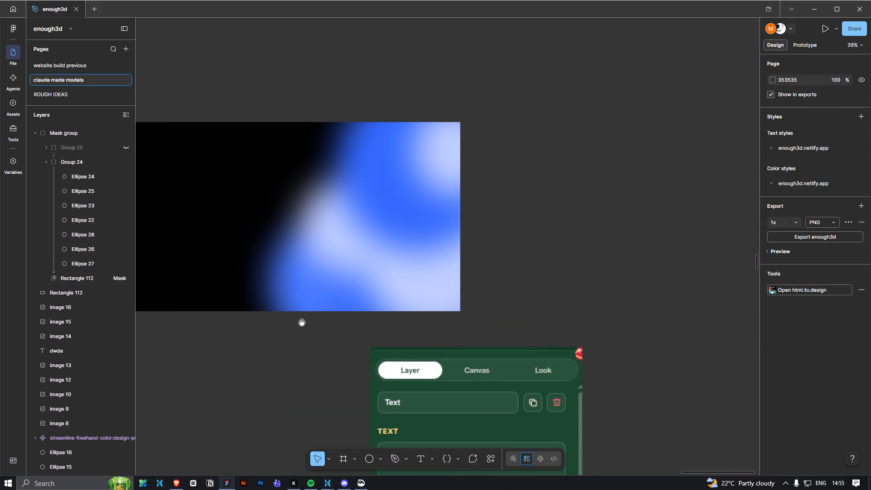
left_click_drag(306, 330, 387, 340)
scroll(387, 340, "down", 4, "ctrl")
left_click(74, 160)
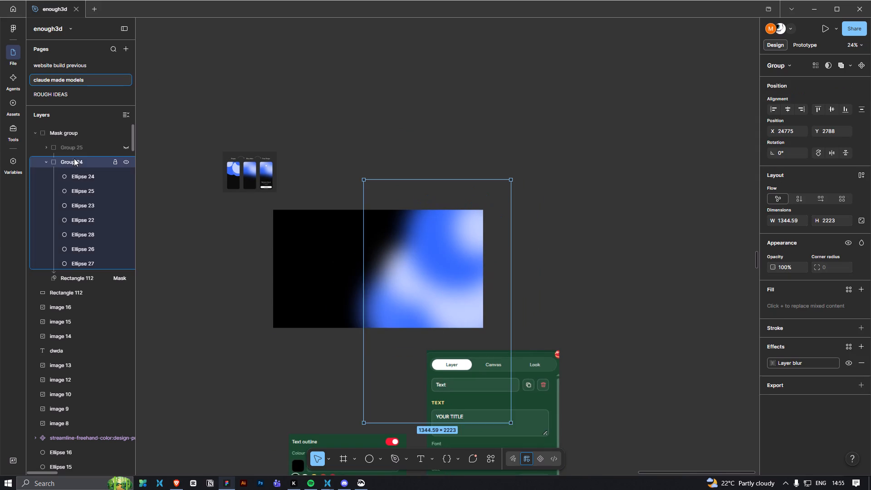
left_click(130, 150)
left_click(44, 162)
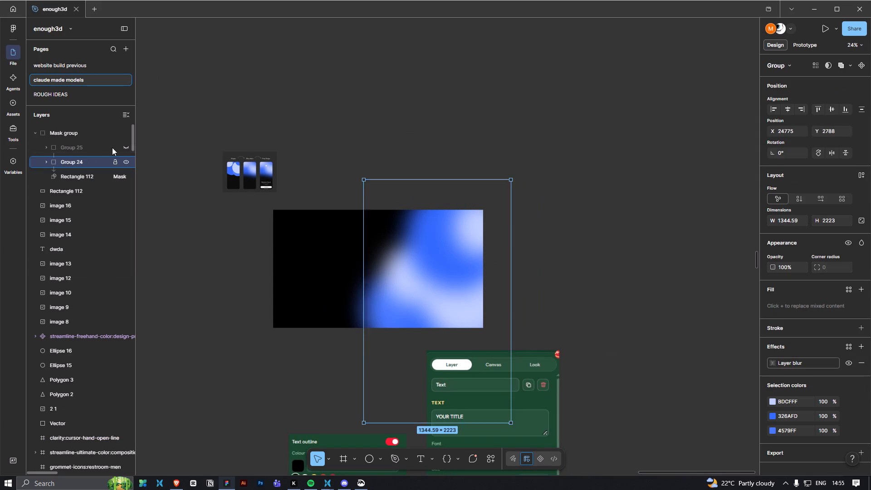
left_click(127, 147)
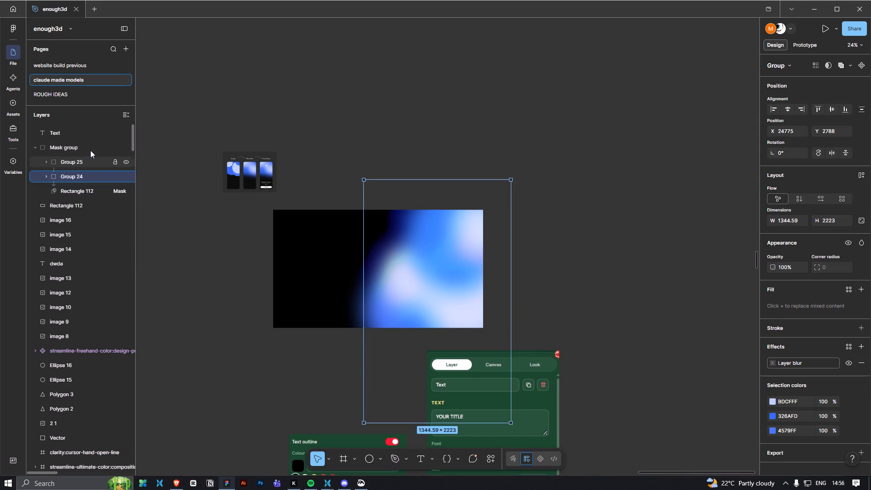
left_click(90, 150)
left_click(86, 163)
key("BackSpace")
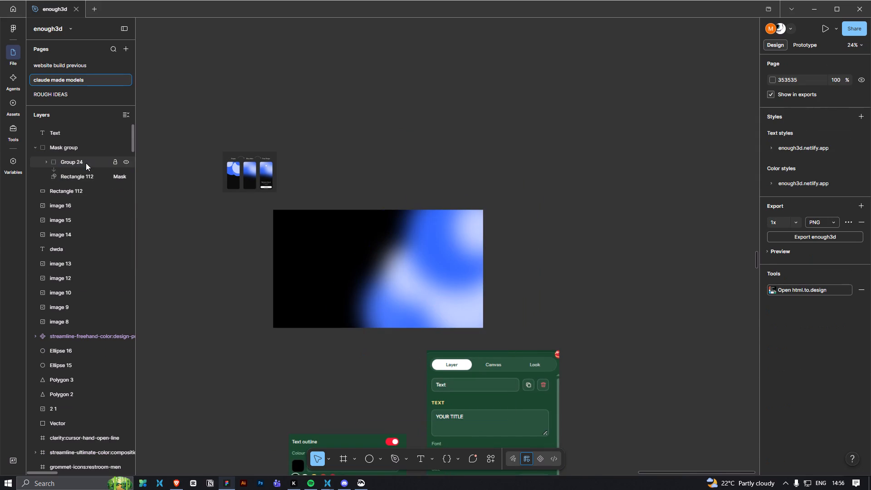
Set the circle group's blend mode to Normal and try lower opacities before restoring full opacity.
left_click(86, 163)
left_click(860, 242)
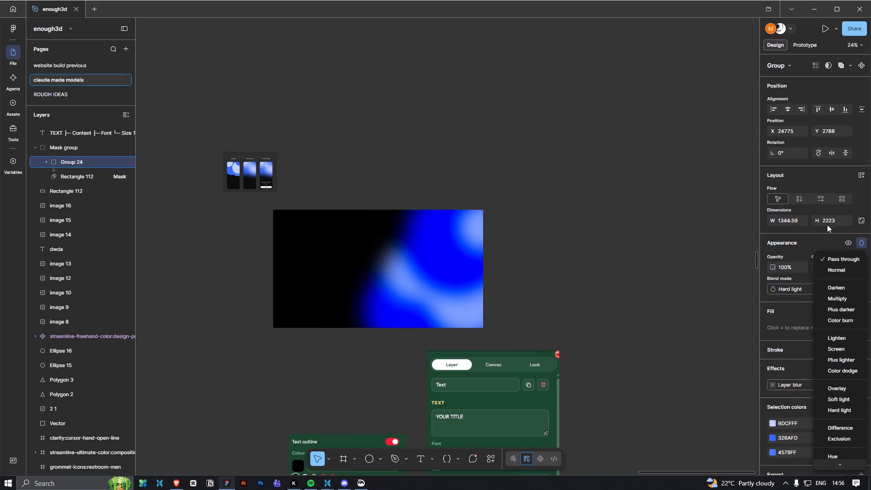
left_click(842, 270)
left_click_drag(770, 267, 381, 249)
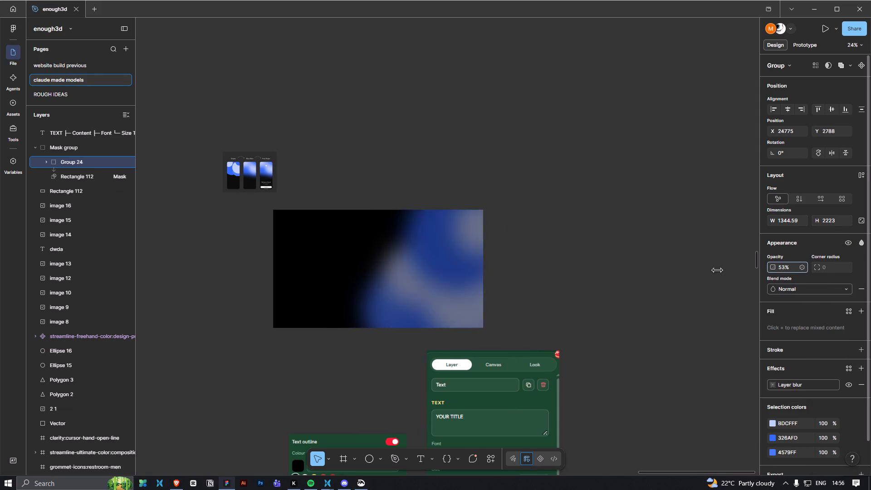
left_click_drag(381, 249, 552, 275)
left_click(597, 288)
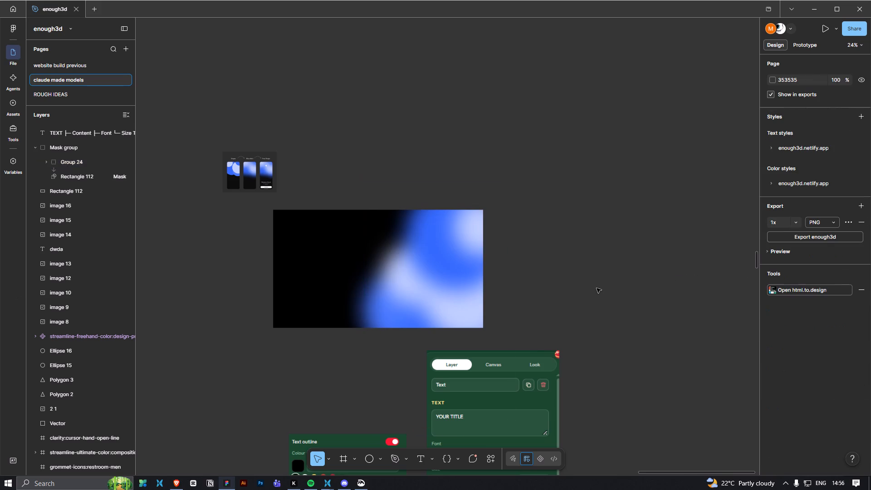
Copy the 1920 × 1080 mask group with the blurred blue circles and paste it into the Thumnail Editor frame.
scroll(597, 288, "down", 8, "ctrl")
key("space")
key("space")
key("space")
left_click_drag(620, 314, 638, 214)
left_click(534, 175)
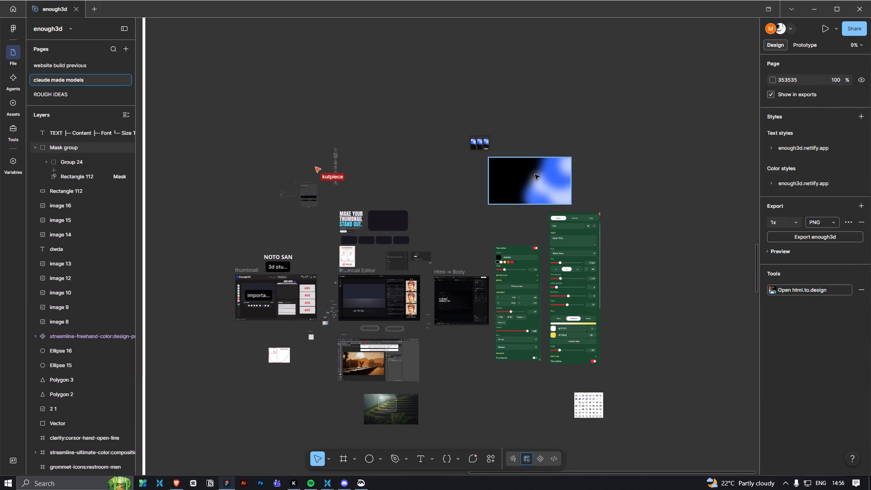
key("ctrl+c")
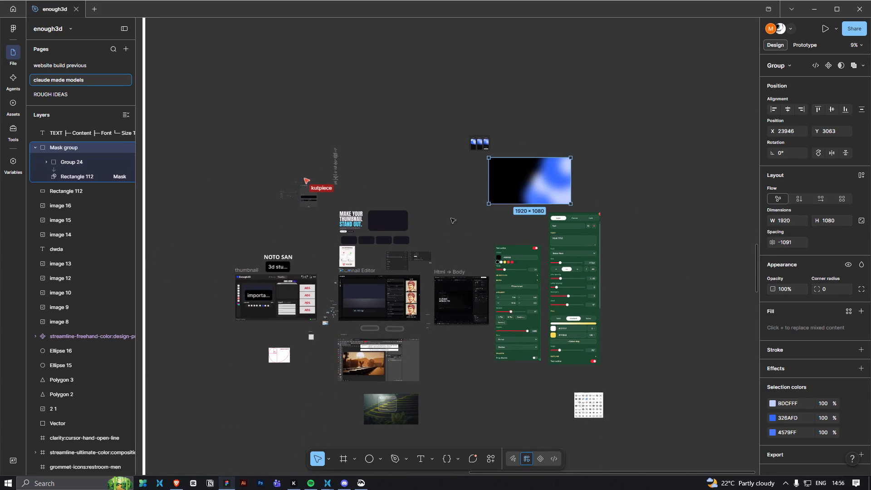
left_click(460, 219)
key("space")
scroll(460, 351, "up", 9, "ctrl")
key("space")
left_click_drag(328, 304, 436, 328)
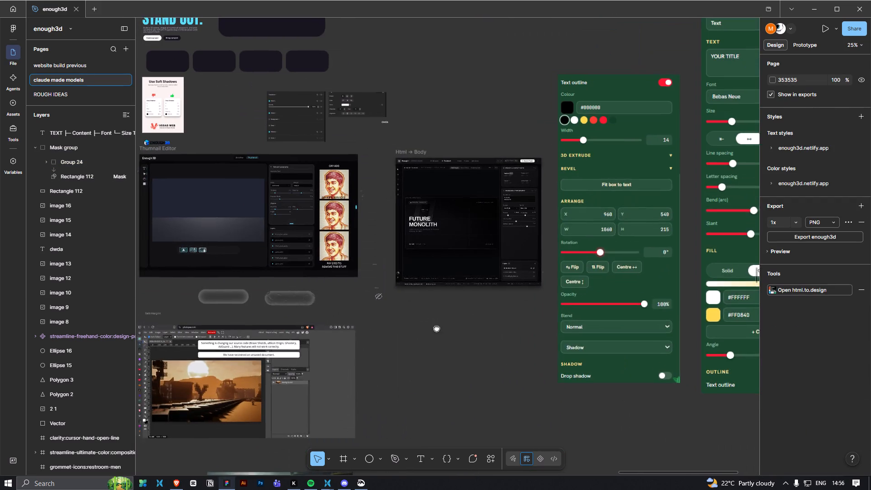
left_click_drag(436, 328, 462, 335)
scroll(450, 336, "up", 4, "ctrl")
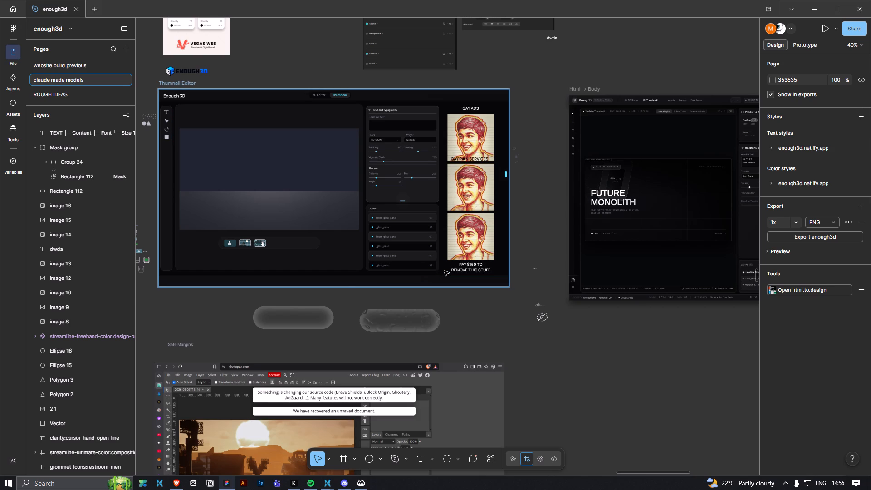
left_click(444, 271, "ctrl")
key("ctrl+v")
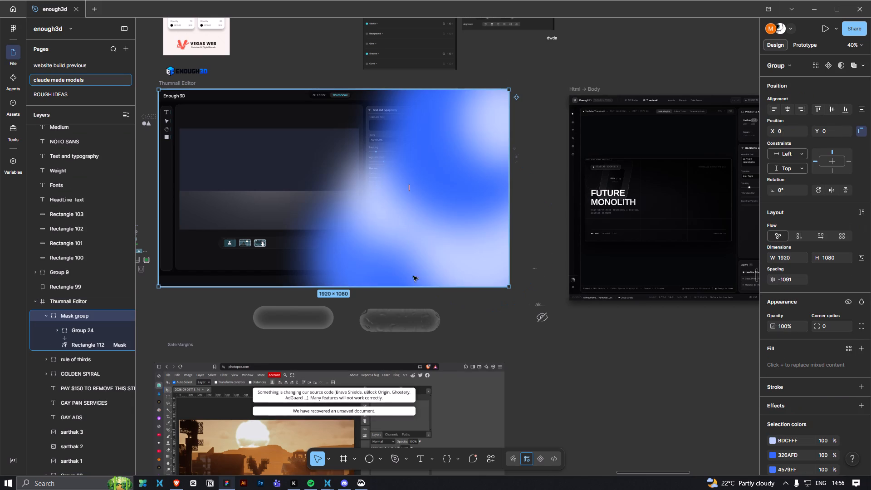
Send the pasted mask group to the back of the Thumnail Editor frame, behind its interface elements.
scroll(93, 304, "down", 1)
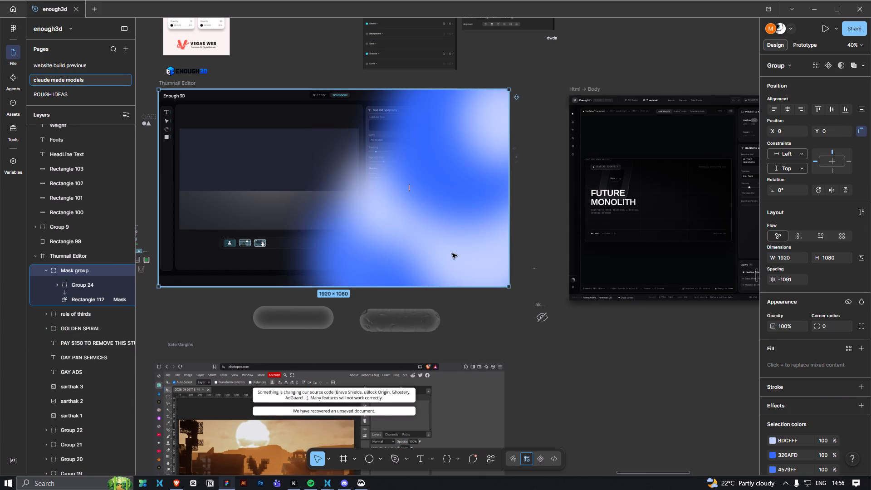
right_click(440, 262)
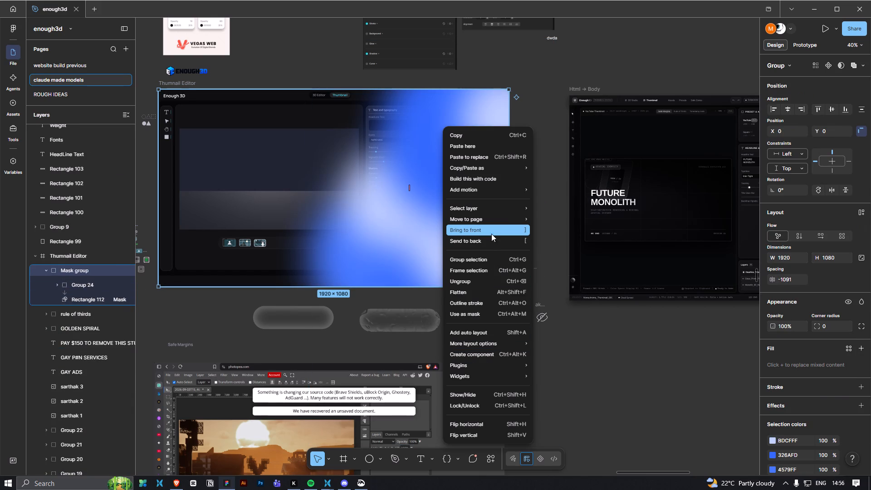
left_click(490, 240)
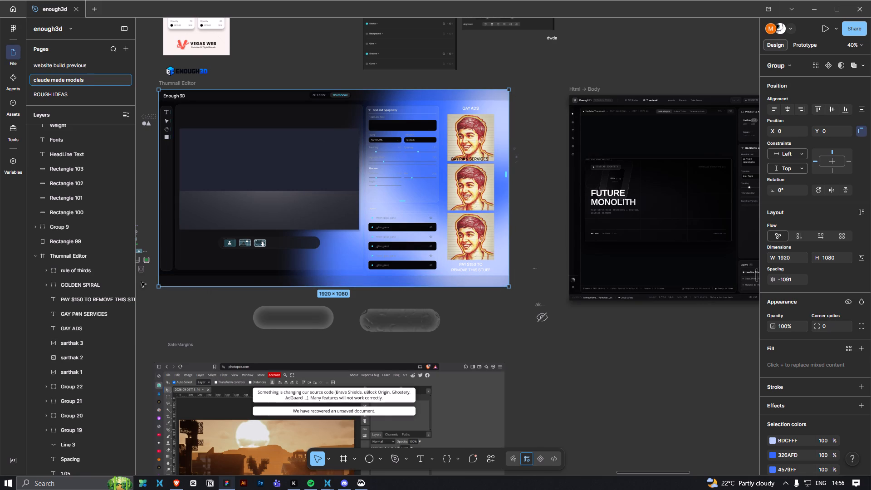
scroll(104, 265, "up", 2)
scroll(104, 265, "down", 4)
Examine how the bottom bar, the blurred circles and the mask group are stacked among the Thumnail Editor frame's layers.
left_click(373, 276, "ctrl")
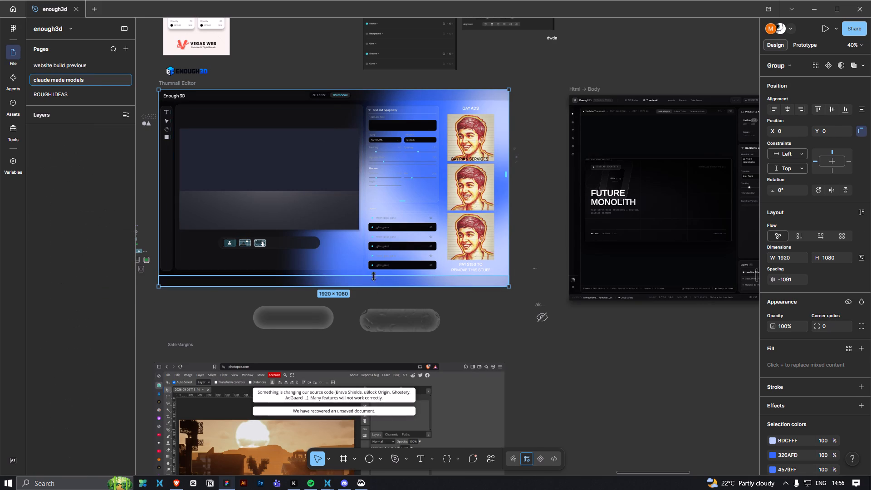
left_click(502, 238, "ctrl")
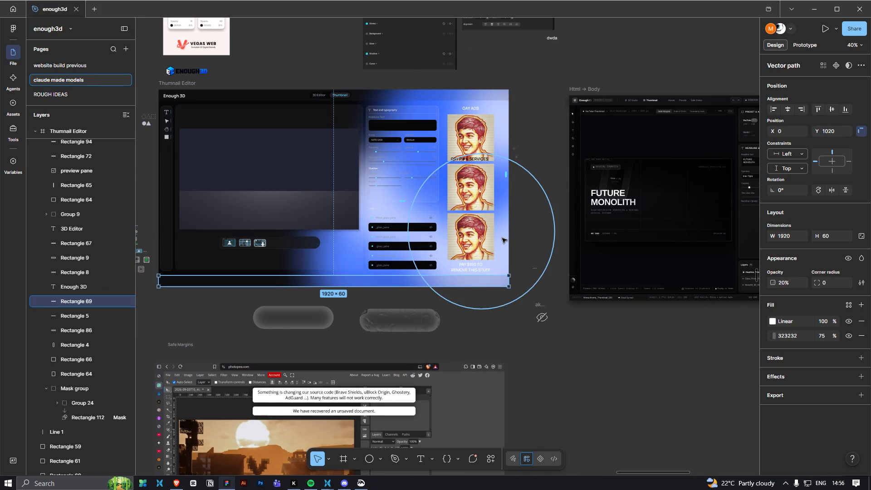
scroll(137, 296, "down", 4)
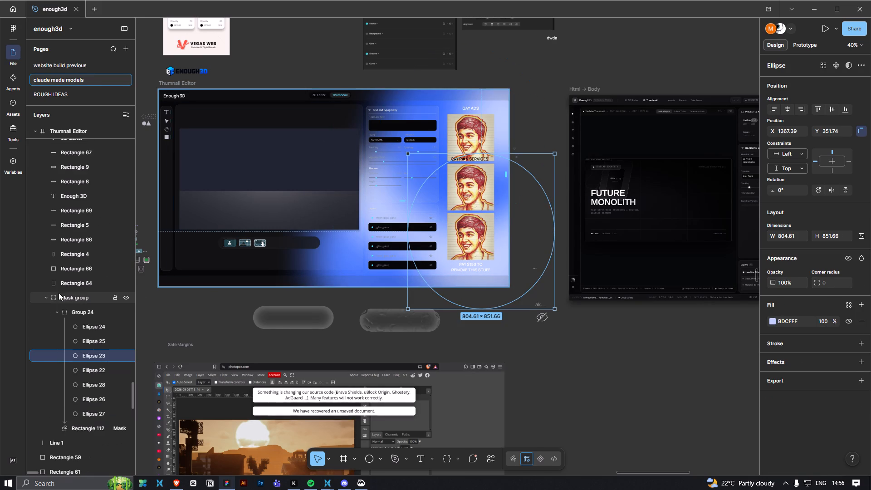
left_click(49, 299)
scroll(65, 303, "down", 2)
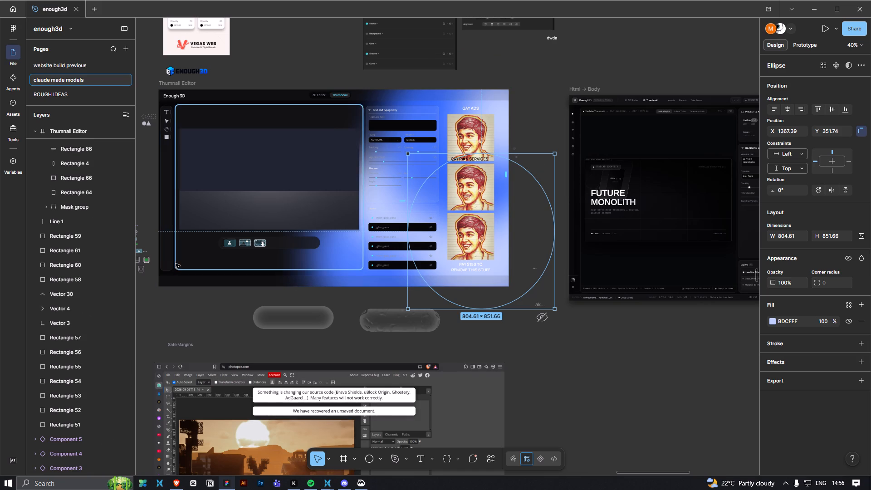
scroll(80, 232, "up", 2)
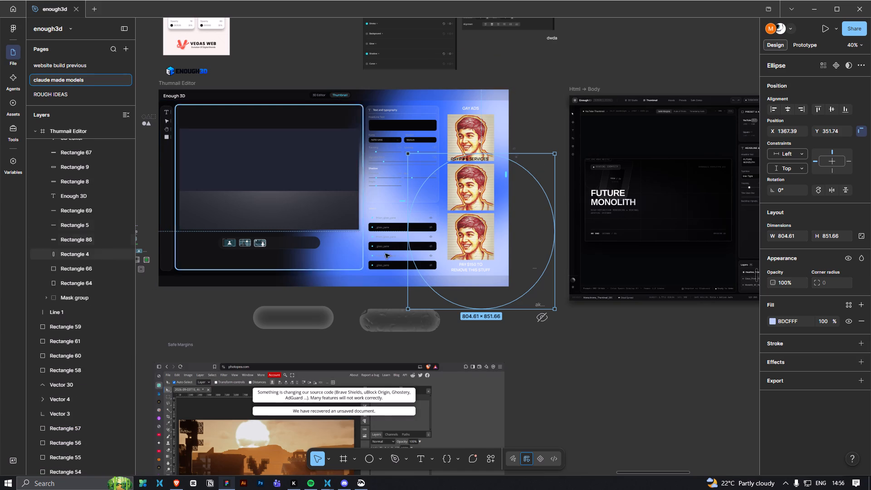
scroll(64, 354, "down", 1)
scroll(68, 343, "up", 6)
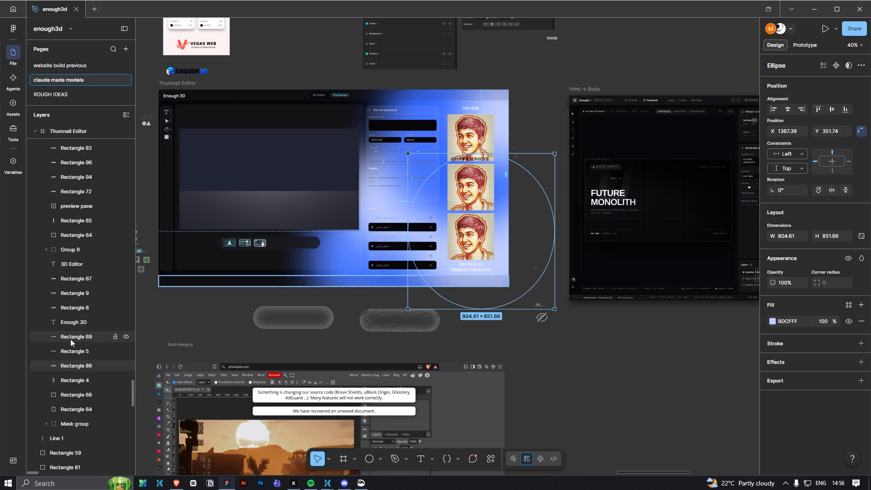
scroll(70, 339, "down", 3)
left_click(529, 277, "ctrl")
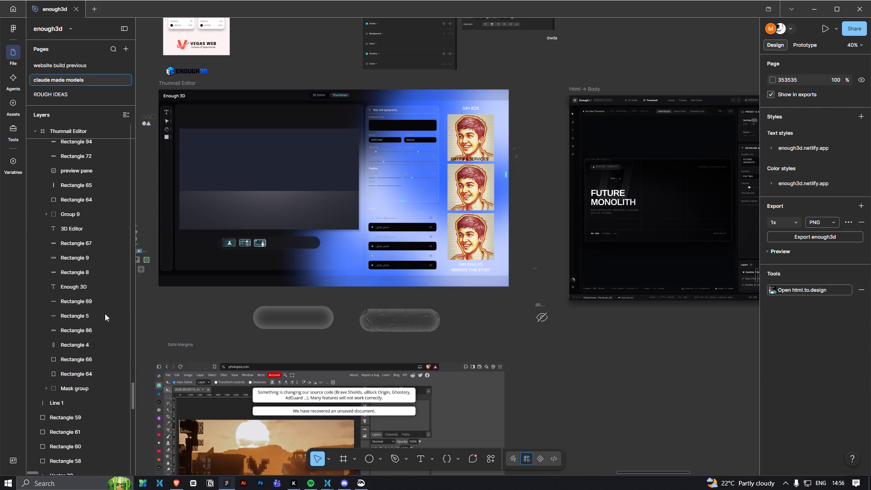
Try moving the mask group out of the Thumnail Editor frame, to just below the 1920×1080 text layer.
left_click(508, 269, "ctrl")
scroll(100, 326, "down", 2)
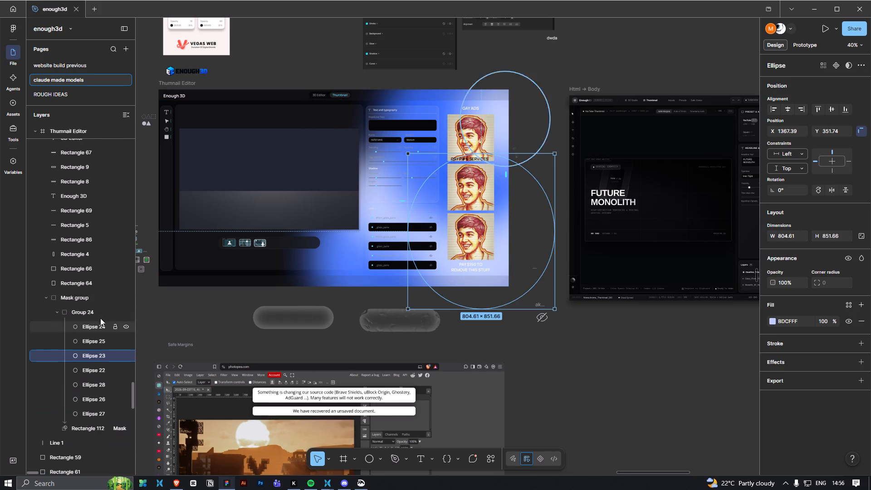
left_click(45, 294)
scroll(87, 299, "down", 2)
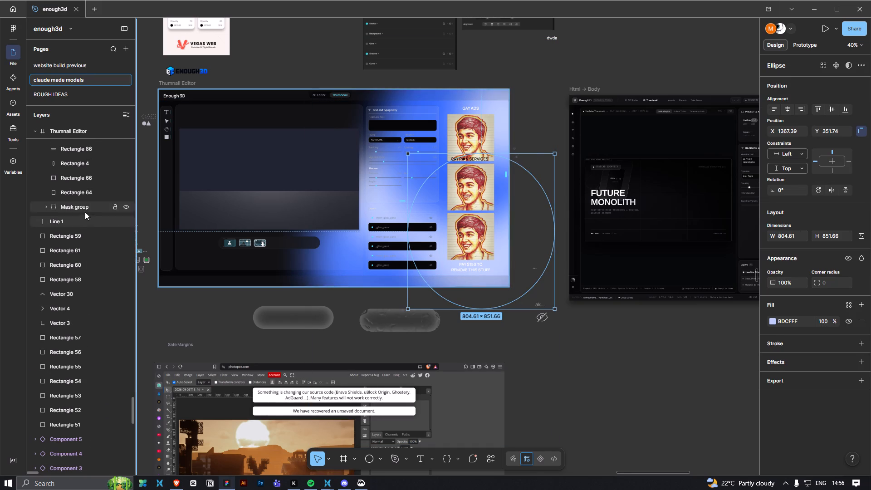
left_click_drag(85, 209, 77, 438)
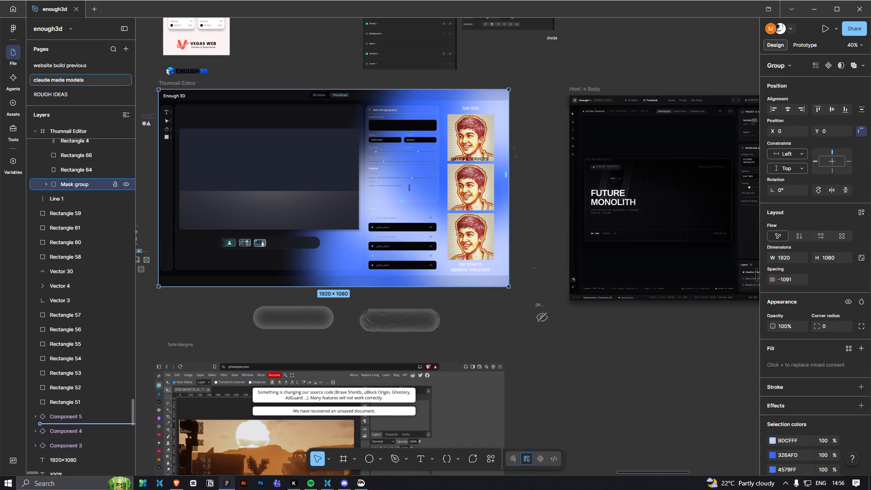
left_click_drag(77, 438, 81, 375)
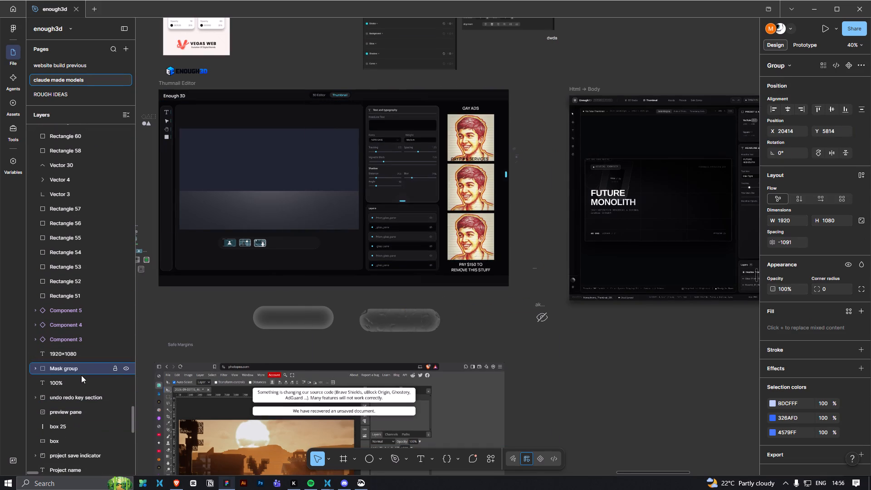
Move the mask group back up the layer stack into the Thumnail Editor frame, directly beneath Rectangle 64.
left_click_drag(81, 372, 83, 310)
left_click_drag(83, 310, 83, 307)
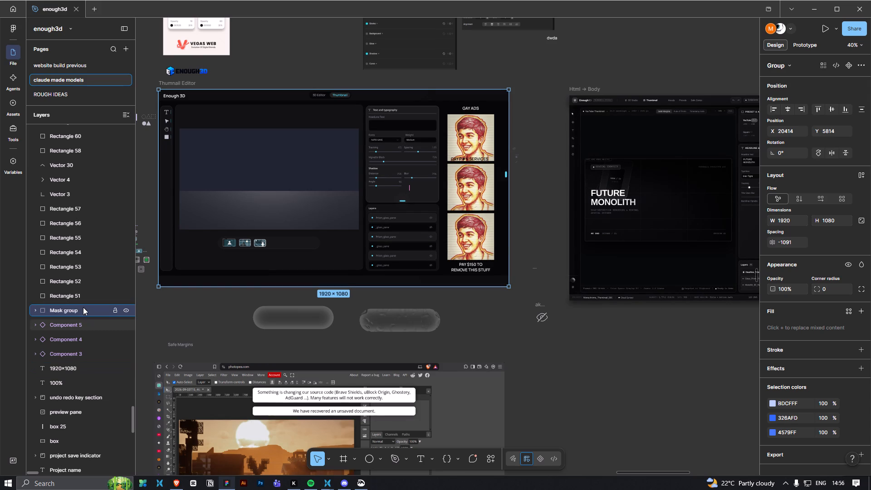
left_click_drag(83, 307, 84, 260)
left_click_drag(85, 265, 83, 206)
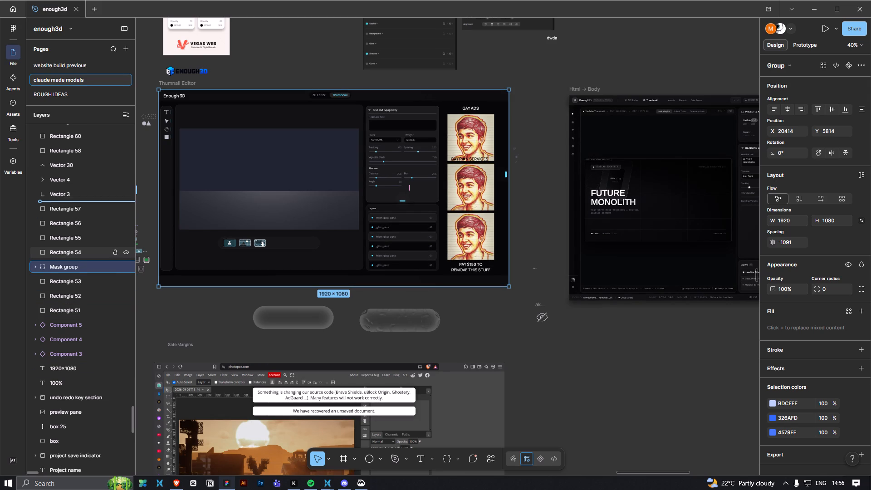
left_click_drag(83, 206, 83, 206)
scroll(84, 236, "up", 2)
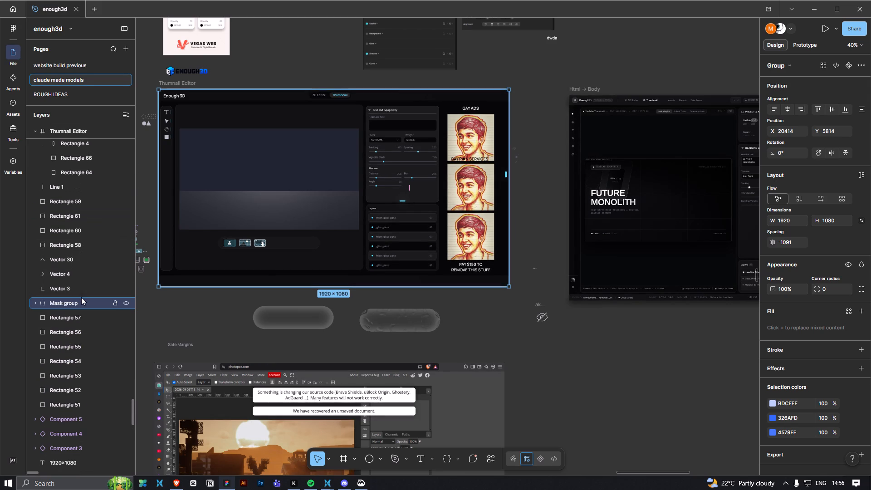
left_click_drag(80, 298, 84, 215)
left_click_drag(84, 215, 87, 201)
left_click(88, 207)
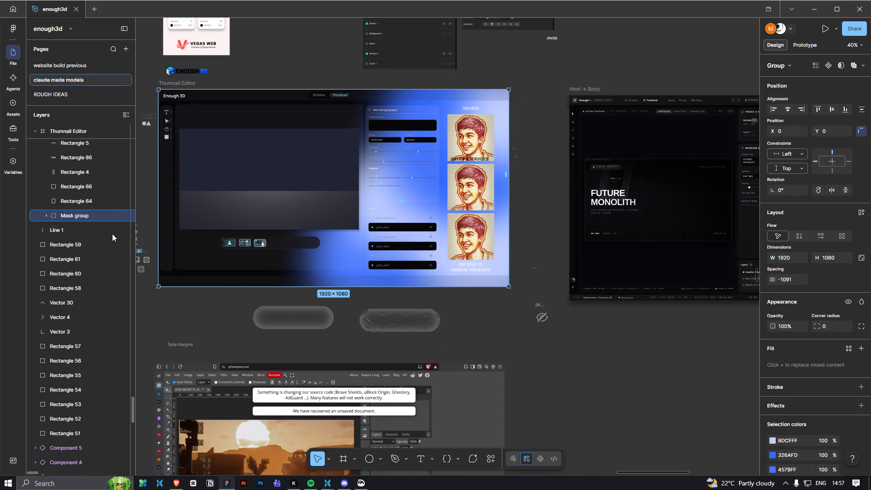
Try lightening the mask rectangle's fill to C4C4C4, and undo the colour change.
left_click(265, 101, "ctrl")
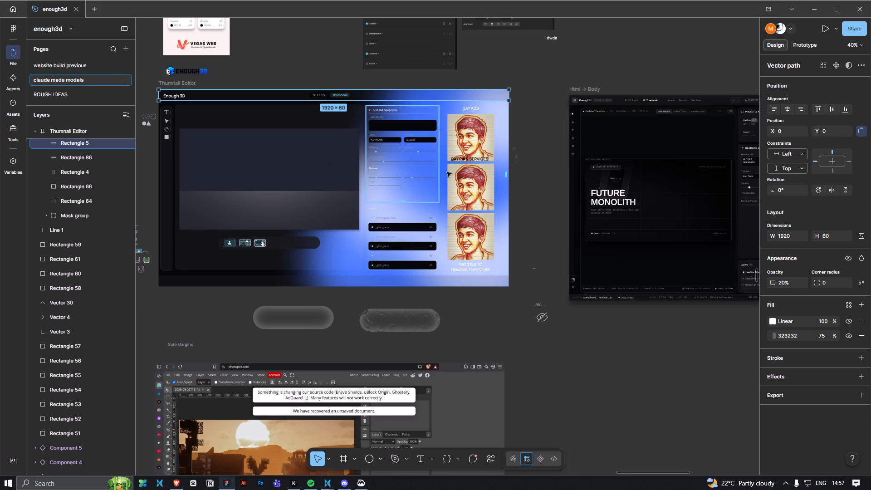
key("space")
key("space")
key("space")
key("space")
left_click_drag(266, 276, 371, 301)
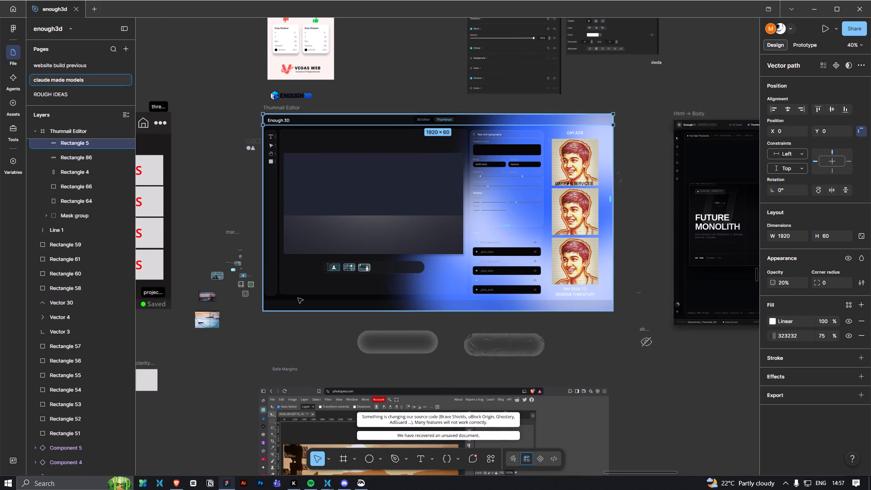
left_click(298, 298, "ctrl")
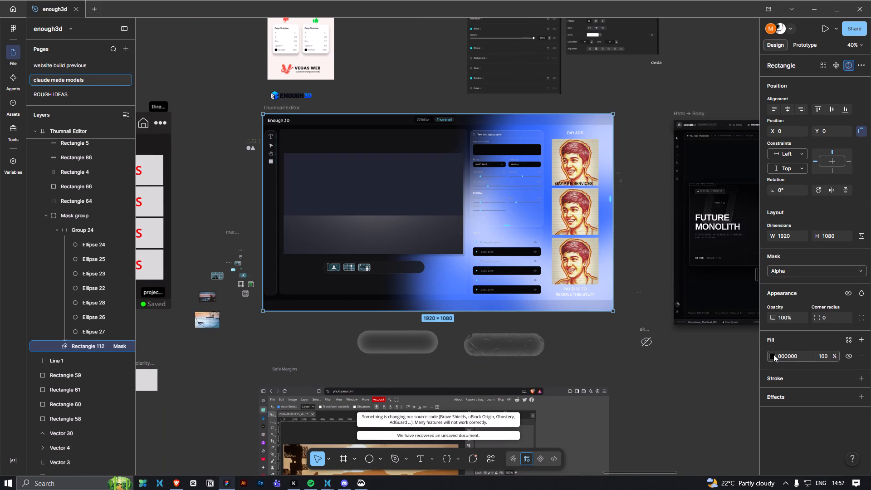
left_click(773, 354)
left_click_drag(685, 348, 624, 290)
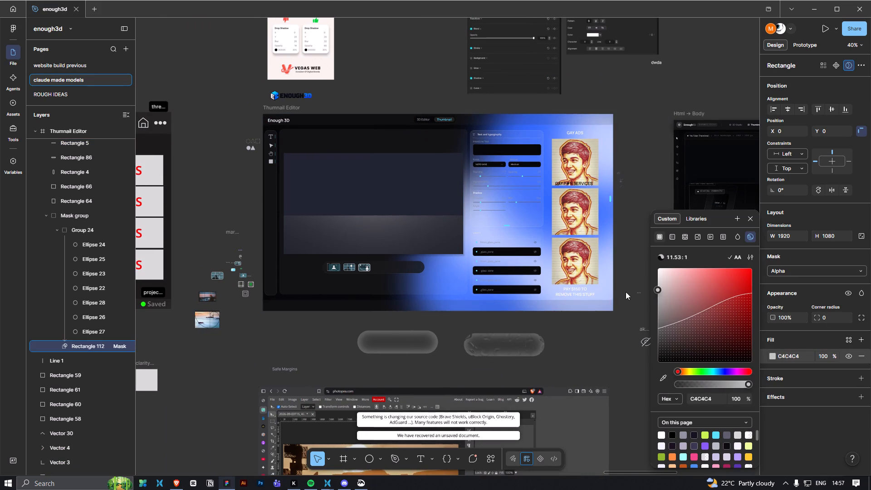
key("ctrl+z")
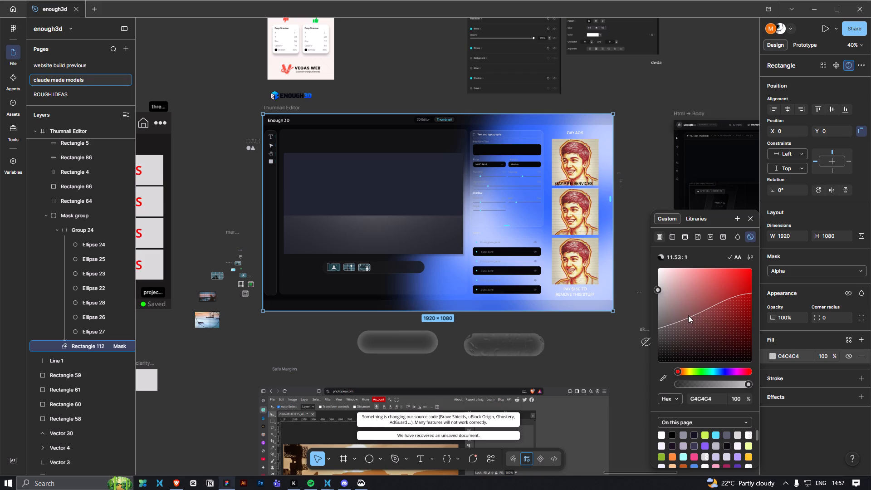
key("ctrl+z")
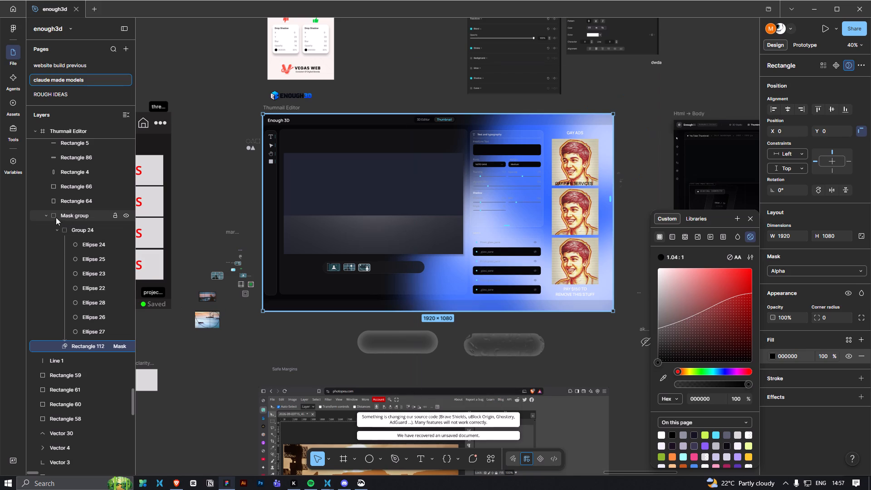
Toggle the mask group's visibility to compare the Thumnail Editor frame with and without the blue glow.
left_click(46, 216)
left_click(73, 200)
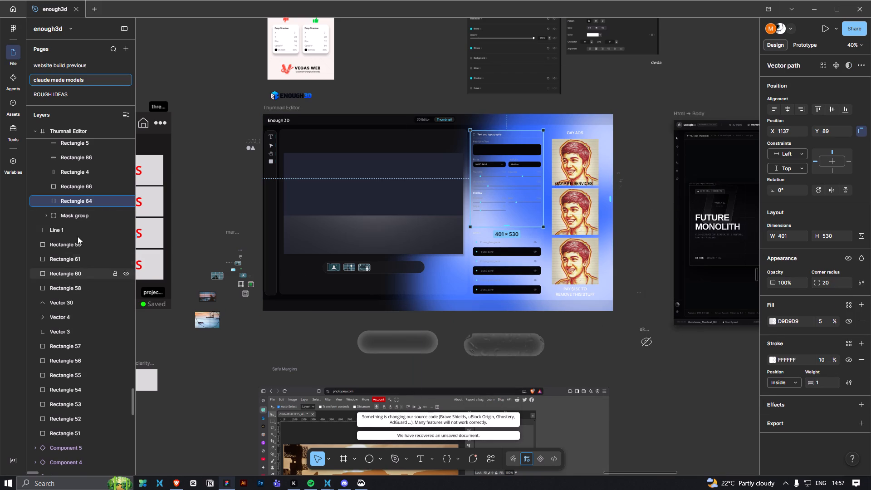
left_click(74, 214)
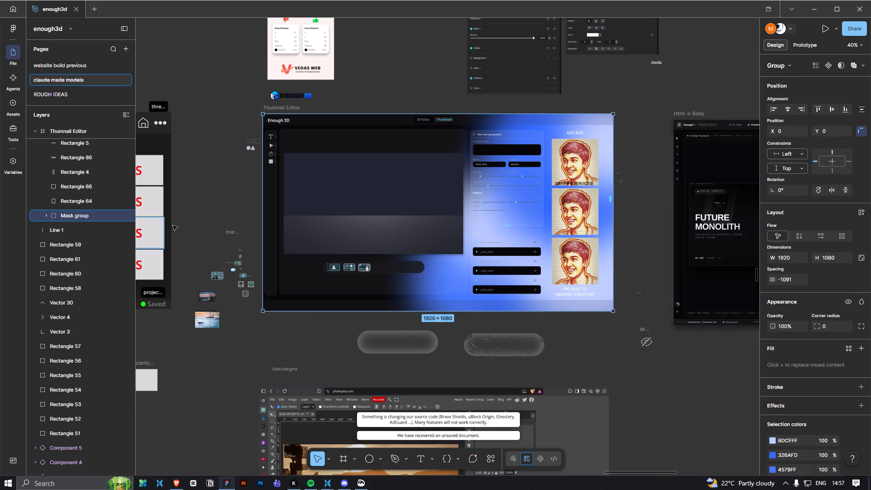
left_click_drag(136, 220, 137, 220)
left_click_drag(137, 220, 212, 228)
left_click(198, 218)
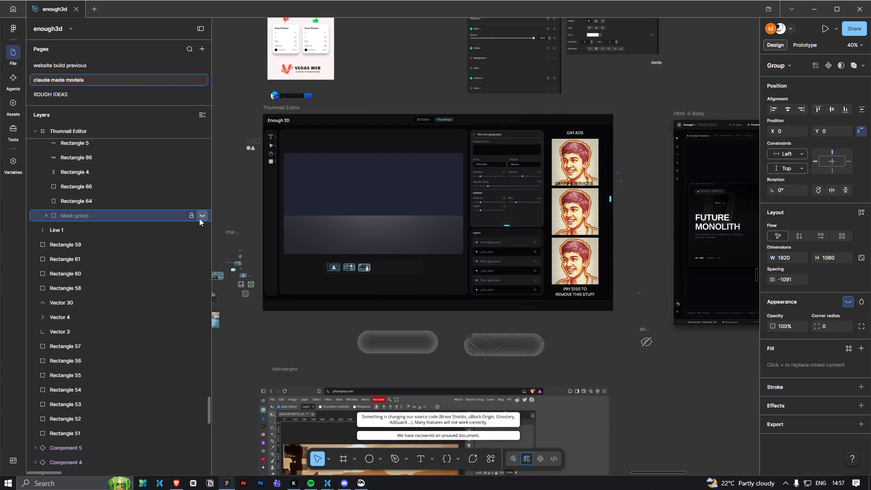
left_click(200, 216)
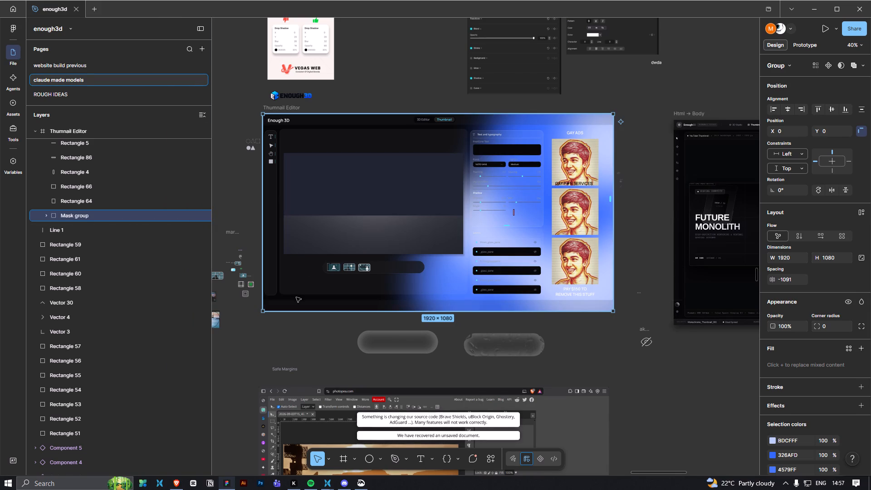
Hide Group 24 with the blurred circles and the mask group containing it, and lock the mask group.
left_click(296, 297)
left_click(296, 297, "ctrl")
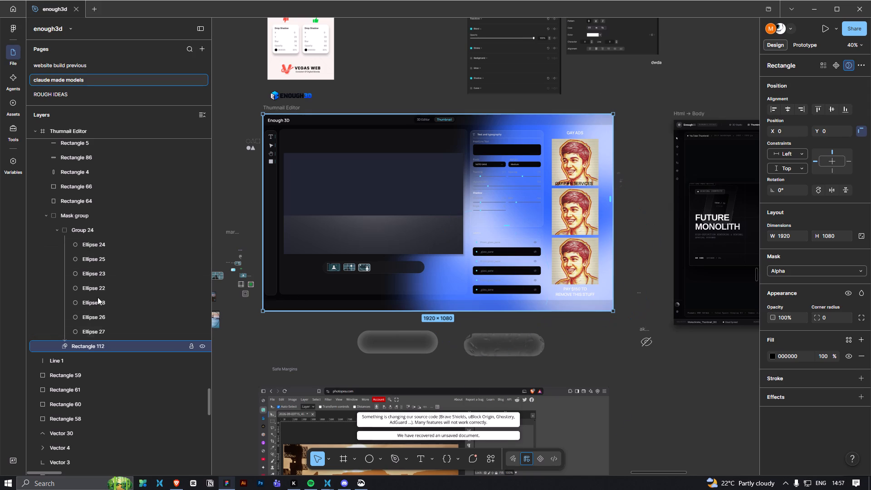
left_click(81, 231)
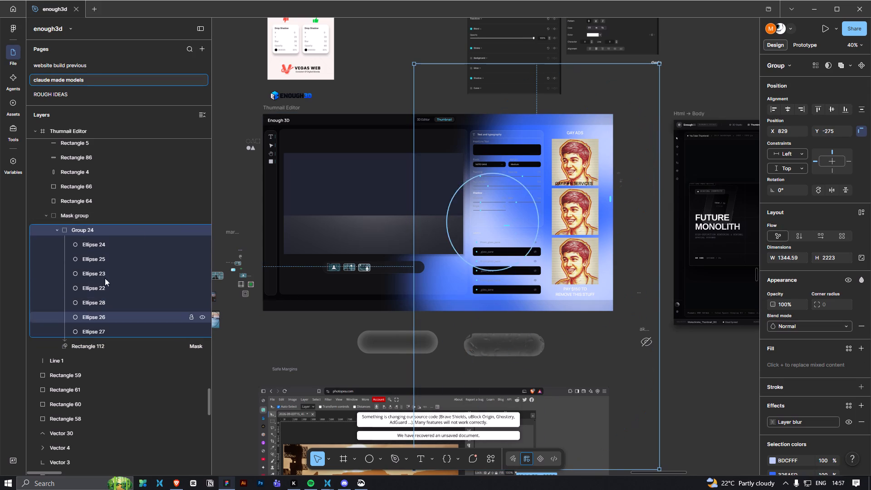
left_click(198, 227)
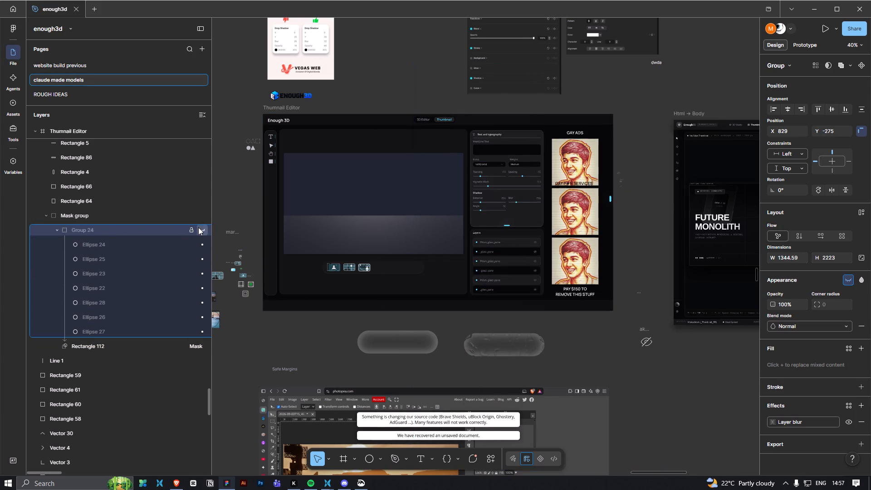
left_click(201, 214)
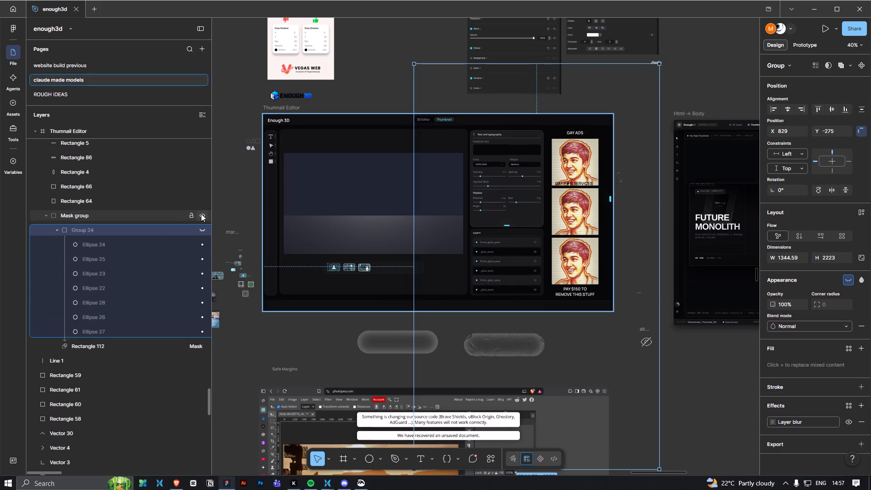
left_click(193, 218)
Make the locked mask group and its Group 24 of blurred circles visible again in the Thumnail Editor frame.
left_click(550, 286, "ctrl")
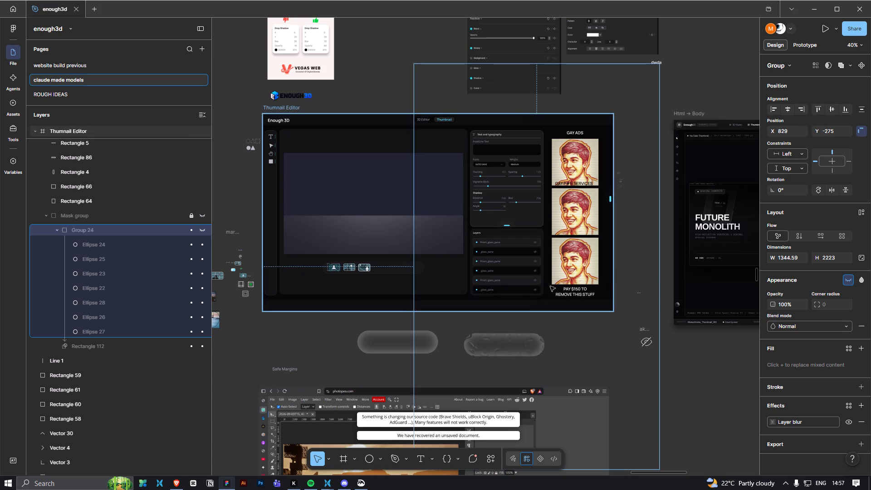
scroll(149, 253, "down", 3)
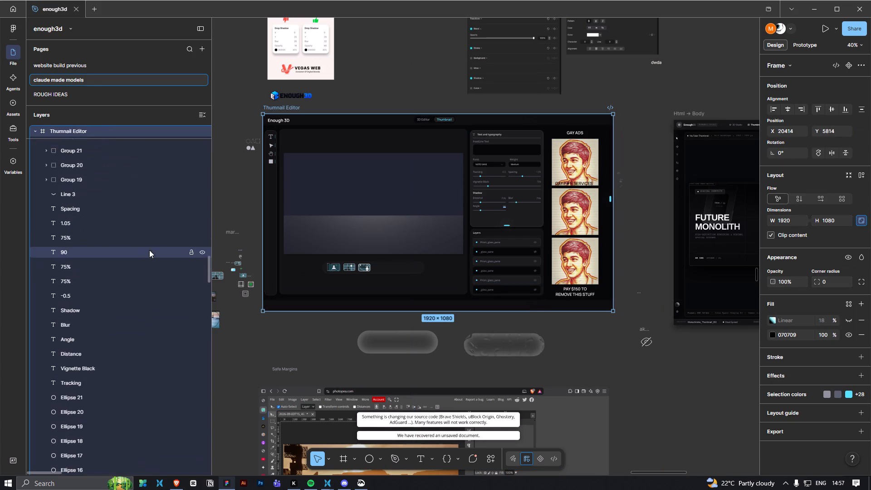
scroll(149, 248, "up", 6)
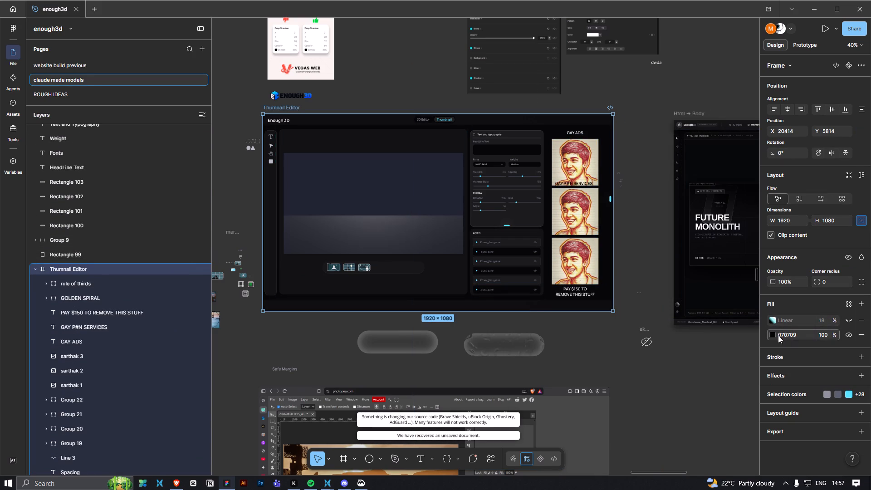
scroll(256, 274, "down", 4)
scroll(176, 264, "down", 4)
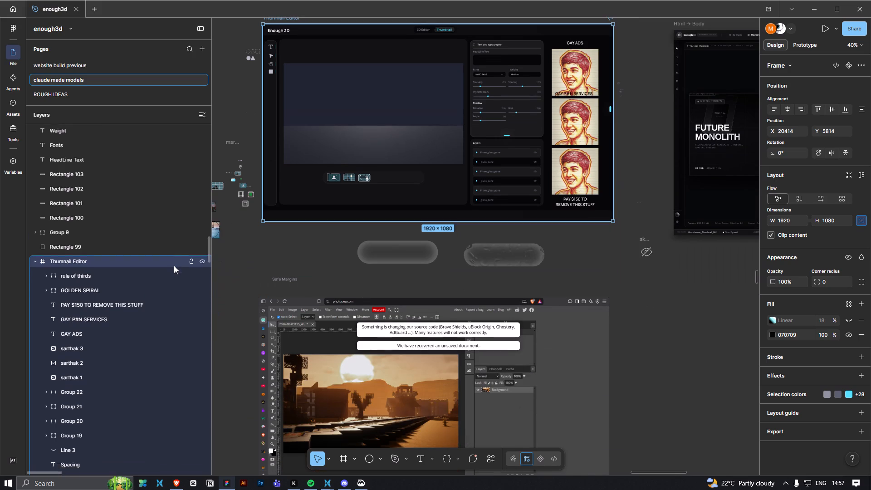
scroll(174, 265, "down", 10)
scroll(146, 318, "down", 11)
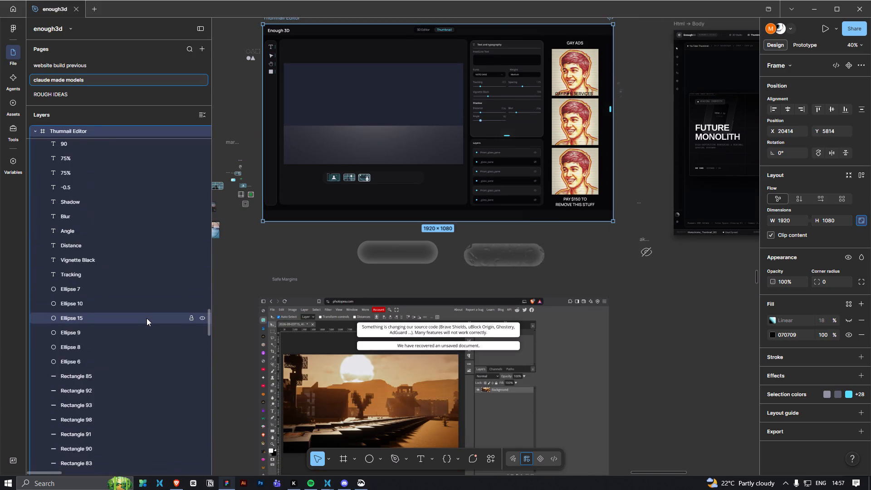
scroll(147, 318, "down", 17)
left_click(197, 297)
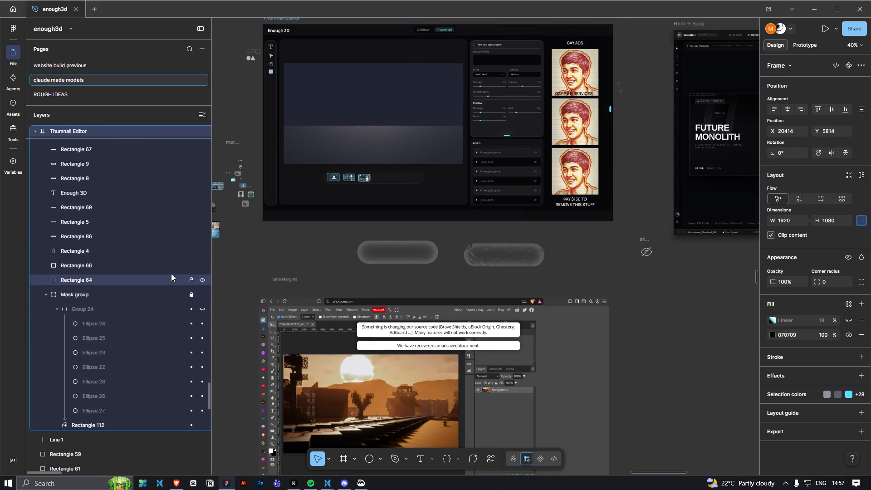
left_click(202, 311)
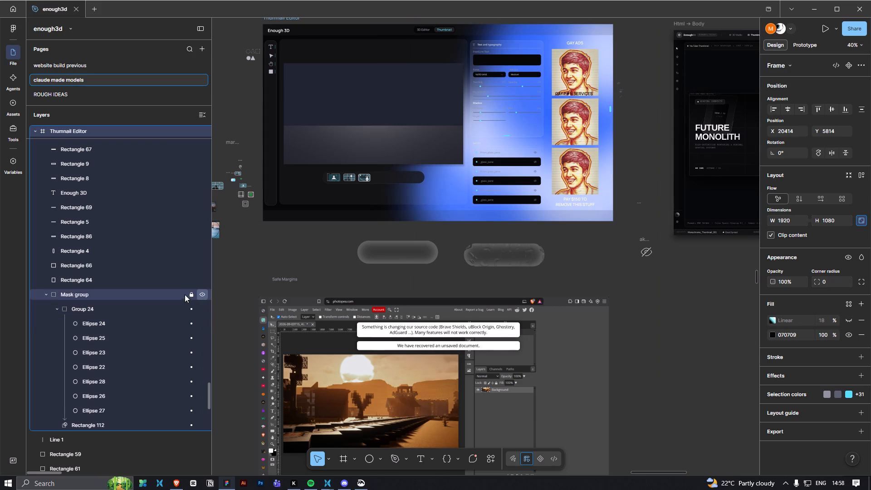
Change the Thumnail Editor frame's solid fill to pure black, 000000.
scroll(182, 298, "up", 20)
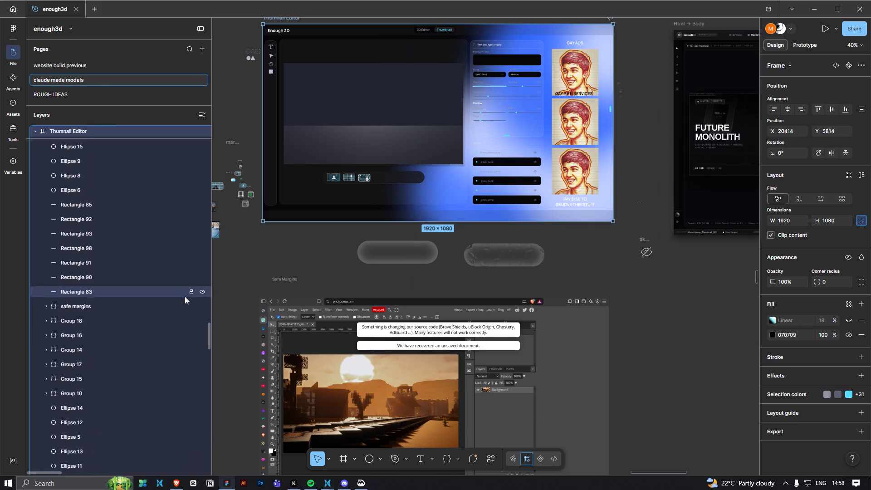
scroll(186, 298, "up", 5)
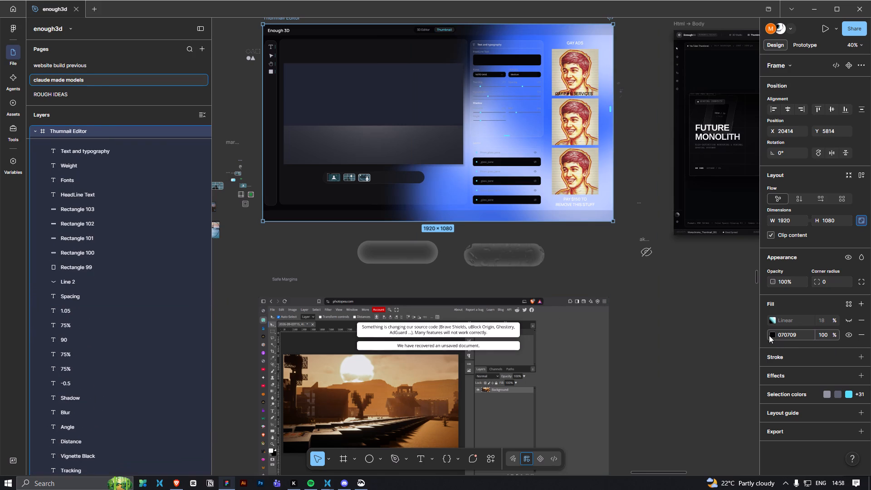
left_click(769, 335)
left_click(773, 333)
left_click_drag(668, 329, 634, 340)
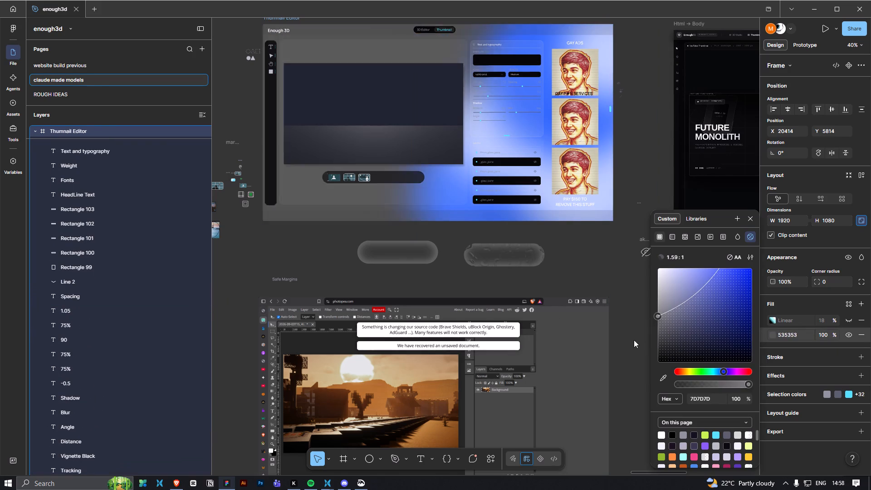
left_click_drag(634, 340, 753, 385)
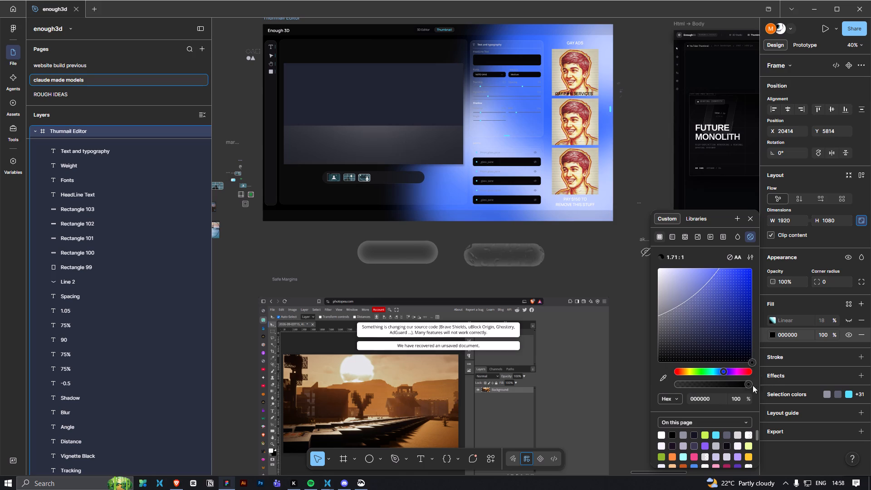
left_click_drag(753, 385, 636, 387)
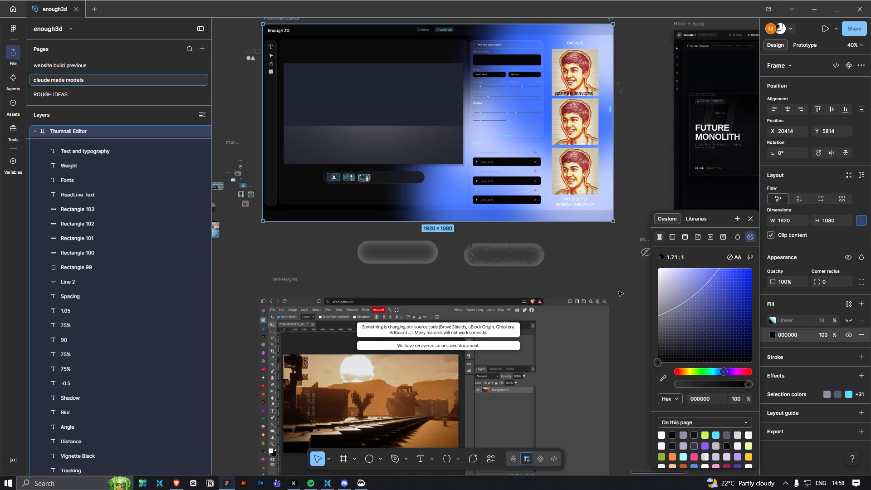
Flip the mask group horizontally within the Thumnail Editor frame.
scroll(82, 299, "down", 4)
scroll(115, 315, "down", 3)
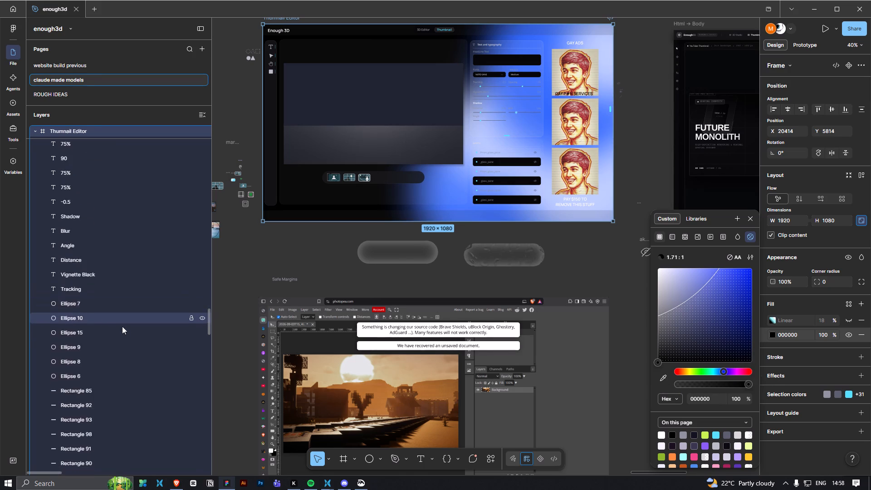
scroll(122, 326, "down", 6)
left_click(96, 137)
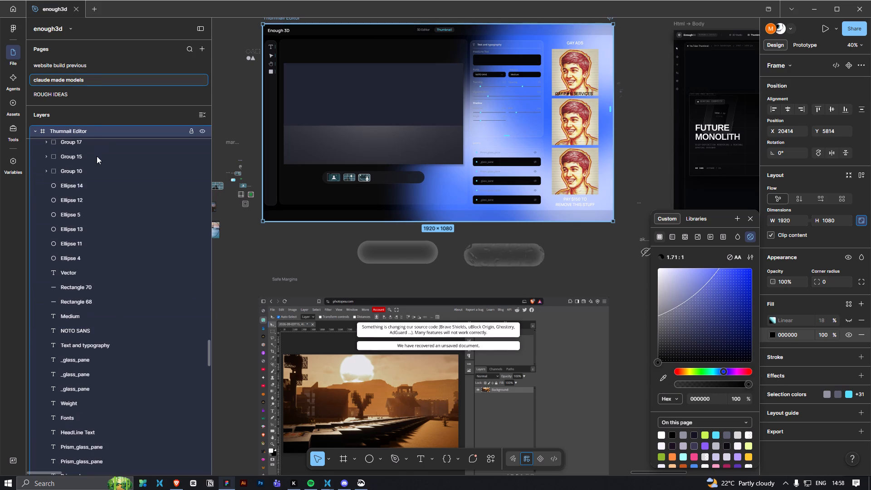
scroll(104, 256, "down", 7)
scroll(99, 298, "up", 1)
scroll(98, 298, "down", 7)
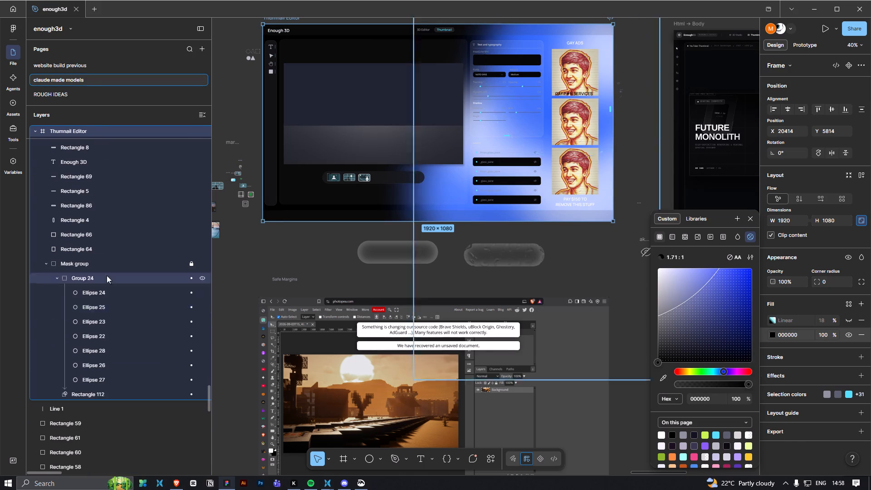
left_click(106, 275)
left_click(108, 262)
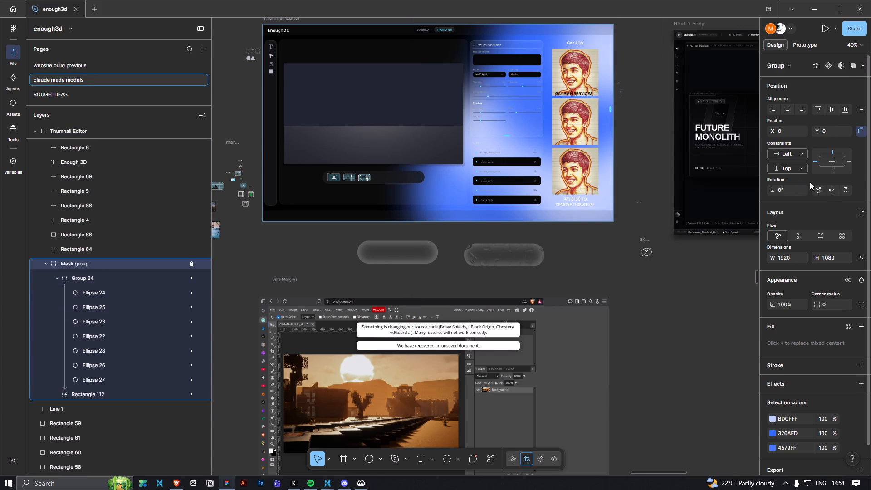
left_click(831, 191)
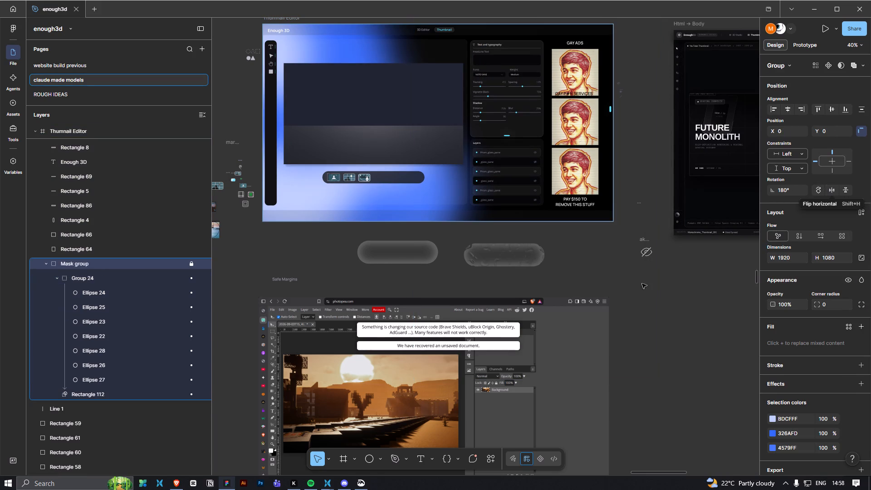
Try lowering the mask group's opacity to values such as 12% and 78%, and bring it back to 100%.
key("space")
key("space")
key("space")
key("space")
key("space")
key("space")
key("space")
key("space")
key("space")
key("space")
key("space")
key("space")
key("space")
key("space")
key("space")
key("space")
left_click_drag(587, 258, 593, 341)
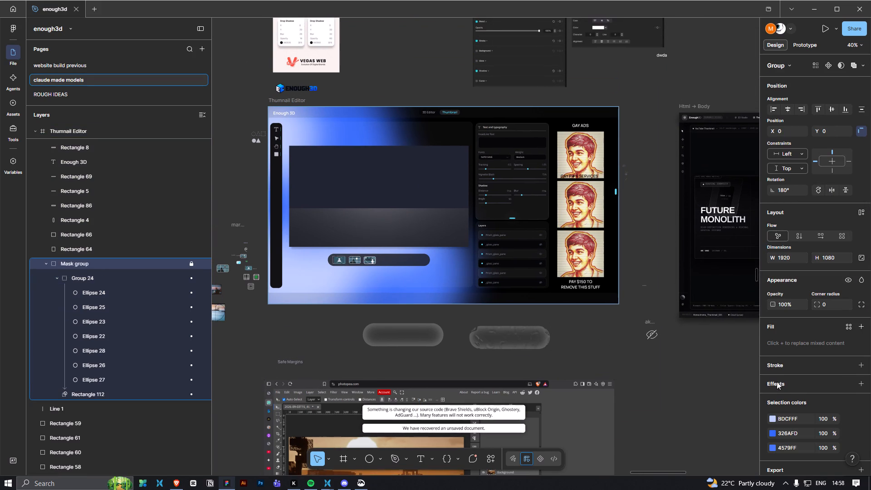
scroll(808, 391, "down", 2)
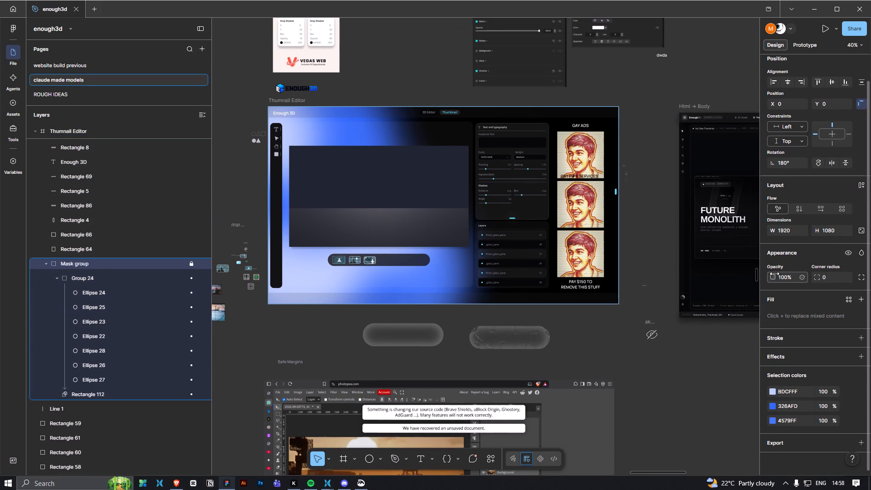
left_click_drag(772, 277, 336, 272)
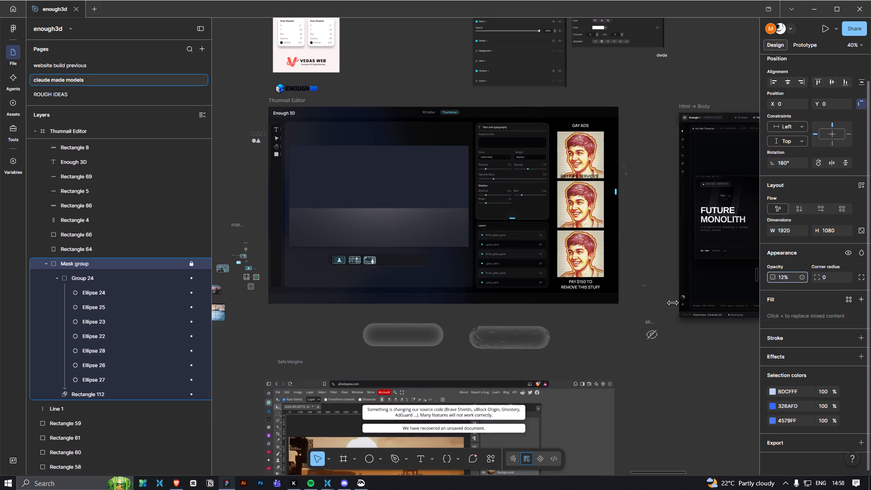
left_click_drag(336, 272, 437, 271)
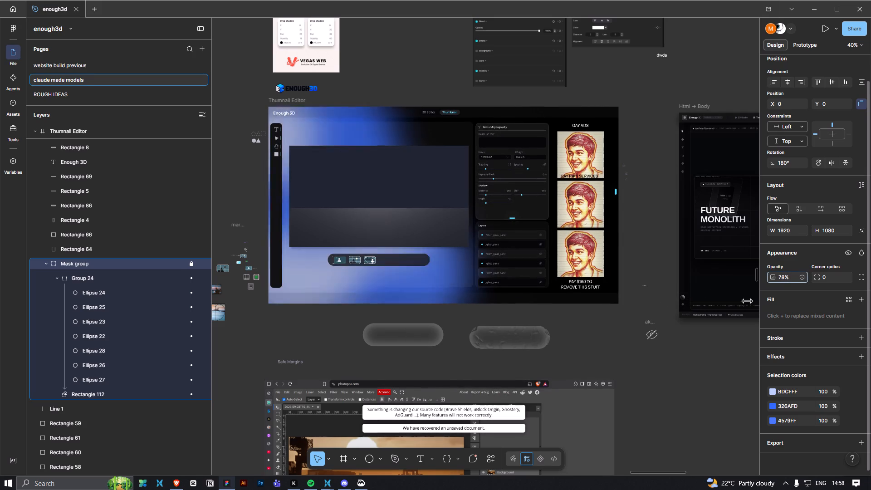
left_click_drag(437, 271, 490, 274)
Set the mask group's blend mode to Lighten.
left_click(858, 251)
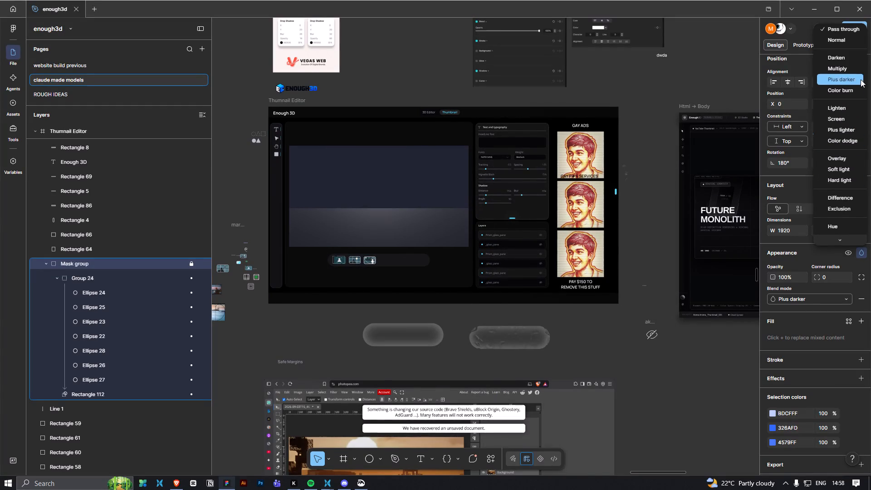
triple_click(858, 109)
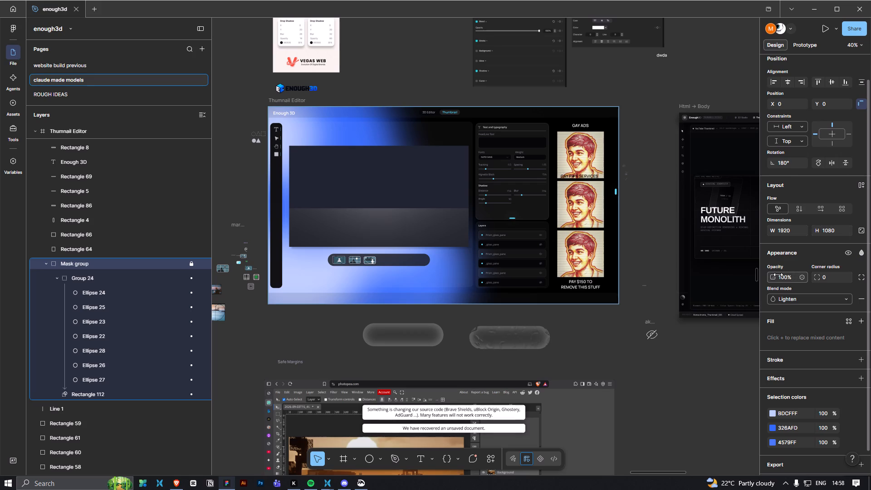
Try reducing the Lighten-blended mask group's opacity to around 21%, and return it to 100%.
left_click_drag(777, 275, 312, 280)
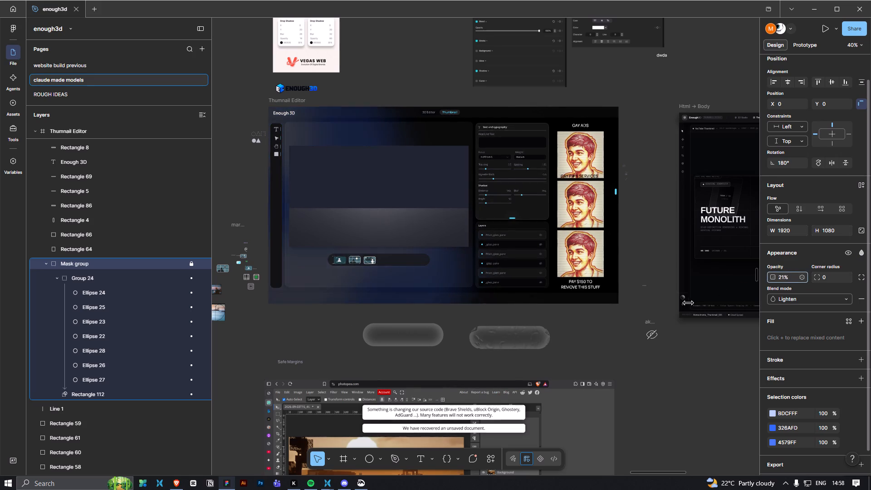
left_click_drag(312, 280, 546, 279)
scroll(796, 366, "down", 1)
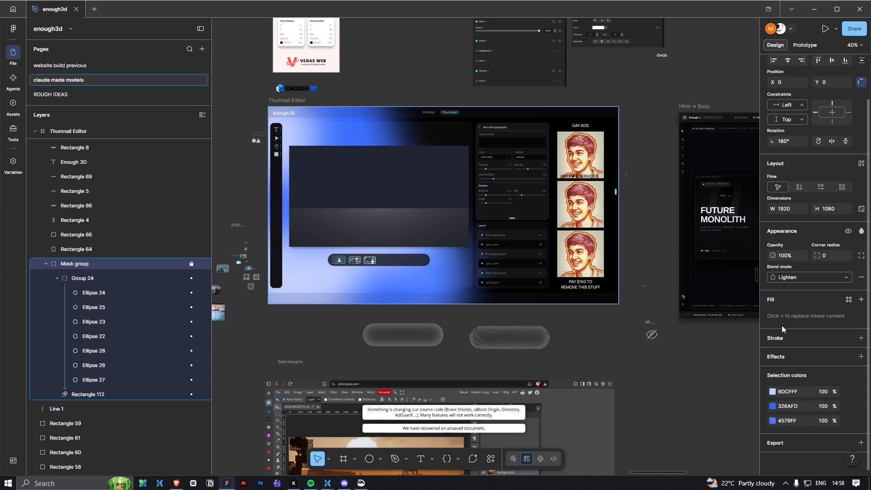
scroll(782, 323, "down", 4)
Flip the mask group back horizontally and flip it vertically.
left_click(836, 142)
left_click(842, 142)
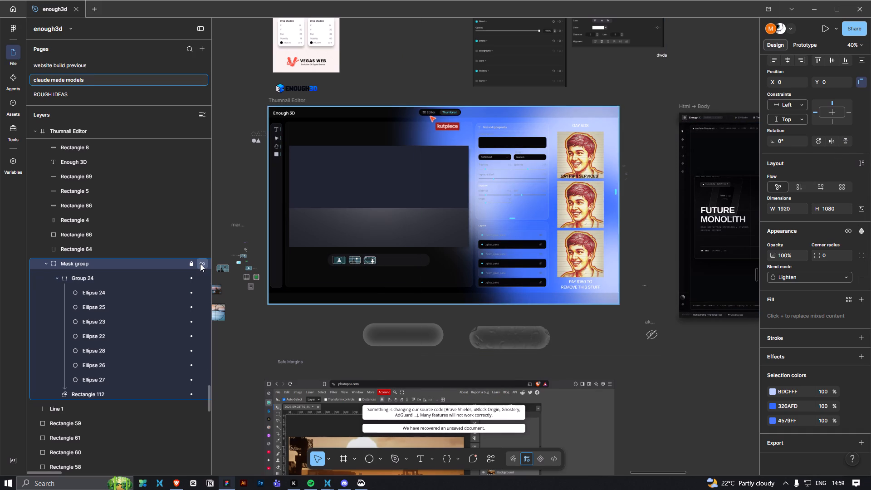
Toggle the mask group's visibility, leave it hidden, and clear the selection.
left_click(200, 264)
left_click(200, 264)
left_click(200, 264)
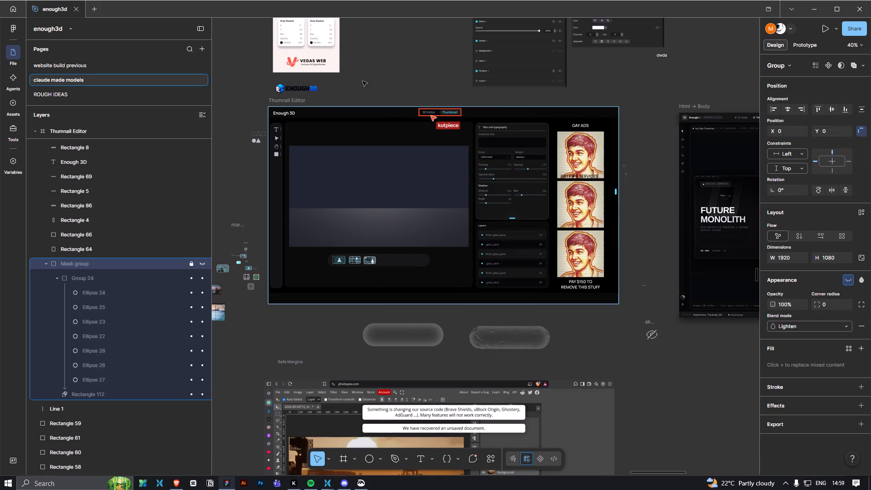
left_click(382, 75)
Examine the Thumnail Editor frame's layers list, typography settings and ad column on the plain black background.
scroll(558, 284, "up", 5, "ctrl")
scroll(588, 324, "up", 4, "ctrl")
key("space")
key("space")
key("space")
key("space")
left_click_drag(445, 316, 468, 363)
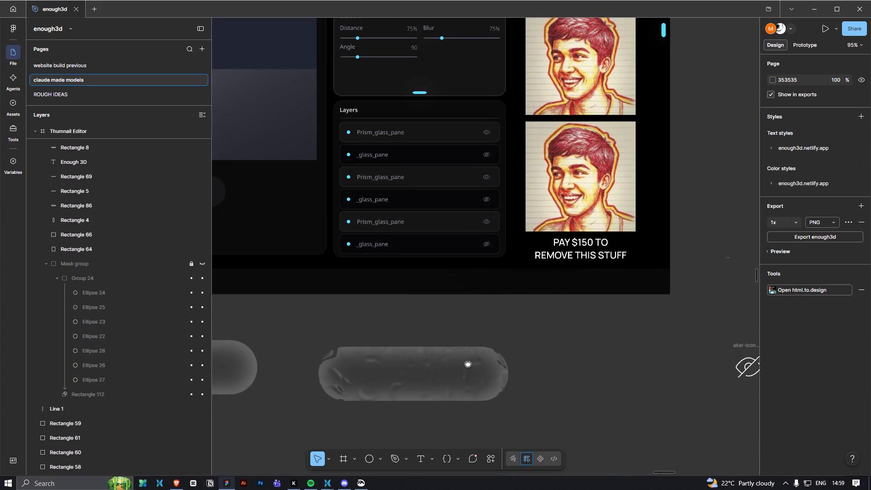
left_click_drag(468, 363, 487, 410)
scroll(333, 295, "down", 4, "ctrl")
key("space")
key("space")
key("space")
key("space")
key("space")
key("space")
key("space")
left_click_drag(401, 334, 457, 396)
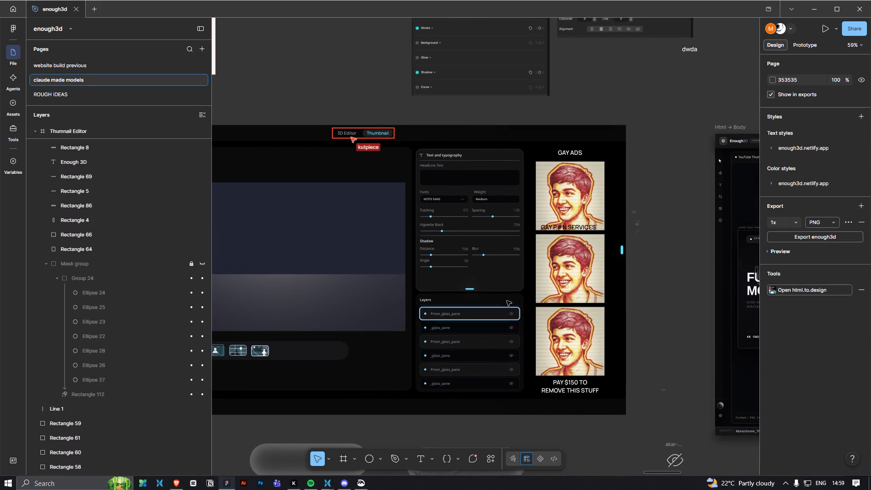
scroll(514, 317, "down", 9, "ctrl")
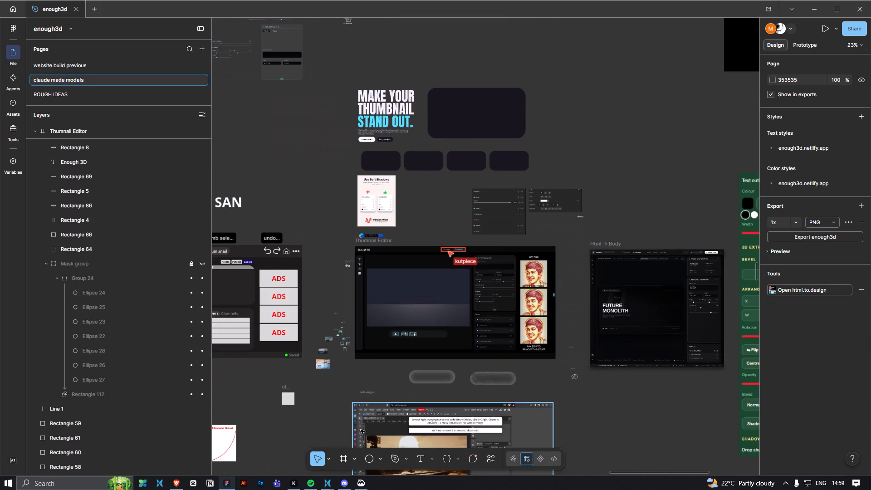
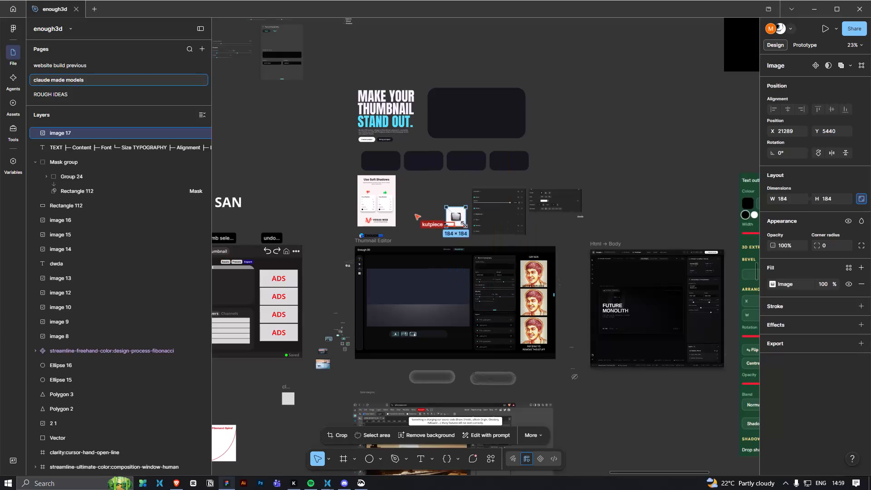
Move the folder icon image down to just above the Thumnail Editor frame, at about X 21270, Y 5522.
left_click(571, 235)
scroll(489, 271, "up", 8, "ctrl")
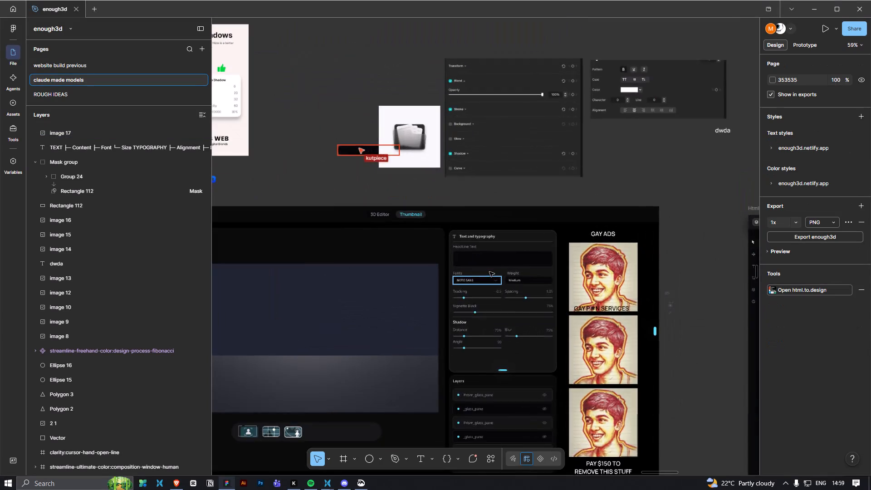
scroll(489, 272, "up", 4, "ctrl")
left_click(370, 78)
left_click_drag(372, 74, 363, 110)
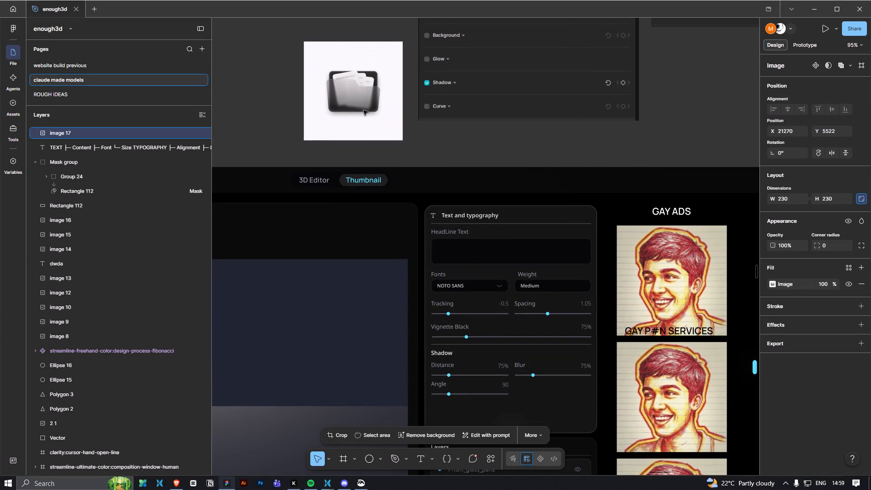
left_click_drag(363, 110, 362, 113)
left_click(463, 133)
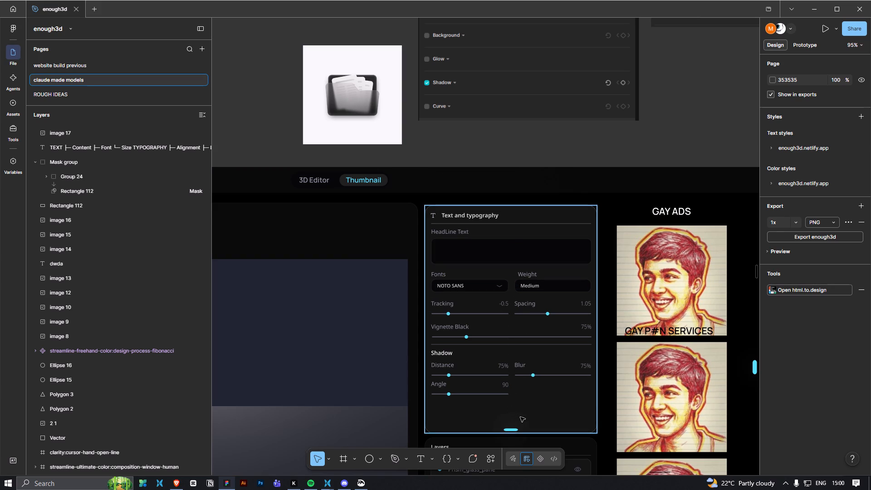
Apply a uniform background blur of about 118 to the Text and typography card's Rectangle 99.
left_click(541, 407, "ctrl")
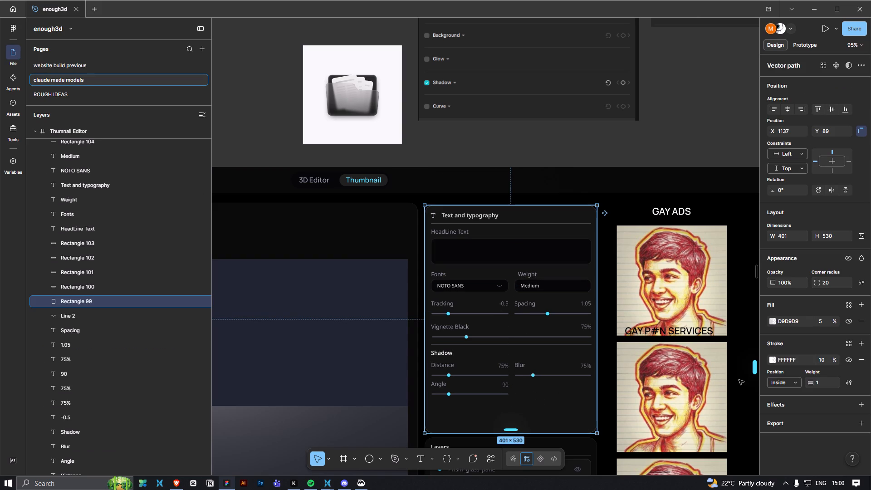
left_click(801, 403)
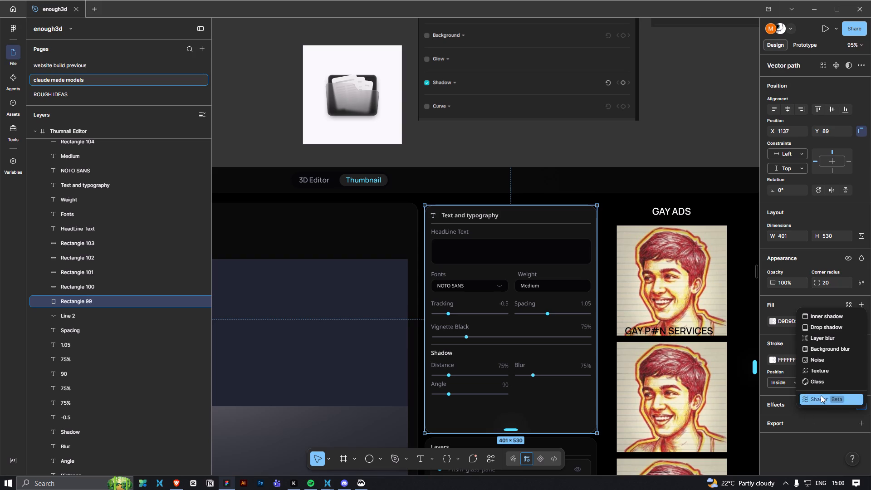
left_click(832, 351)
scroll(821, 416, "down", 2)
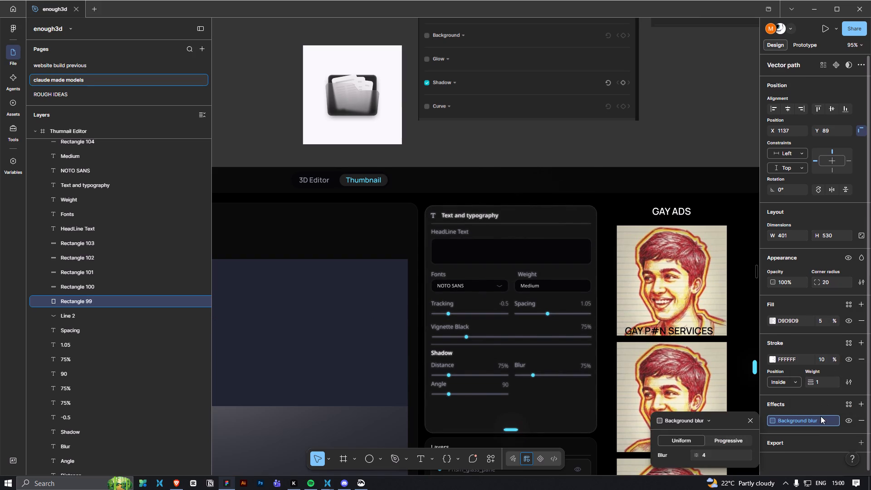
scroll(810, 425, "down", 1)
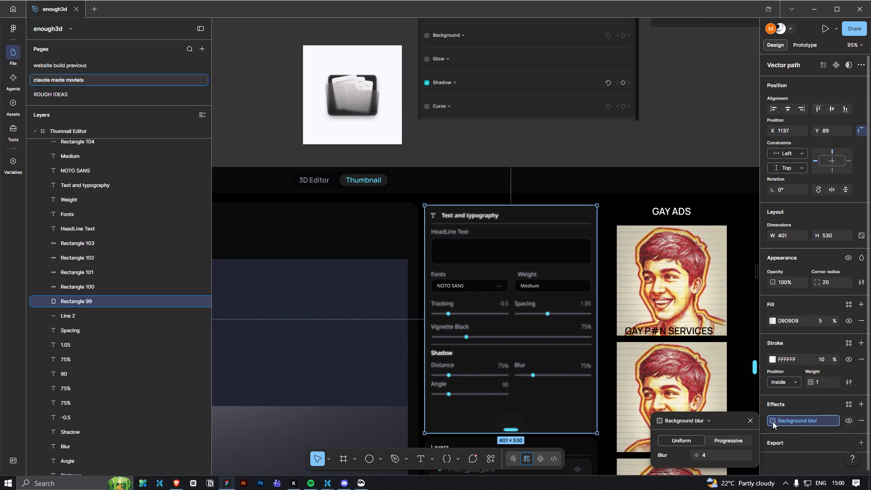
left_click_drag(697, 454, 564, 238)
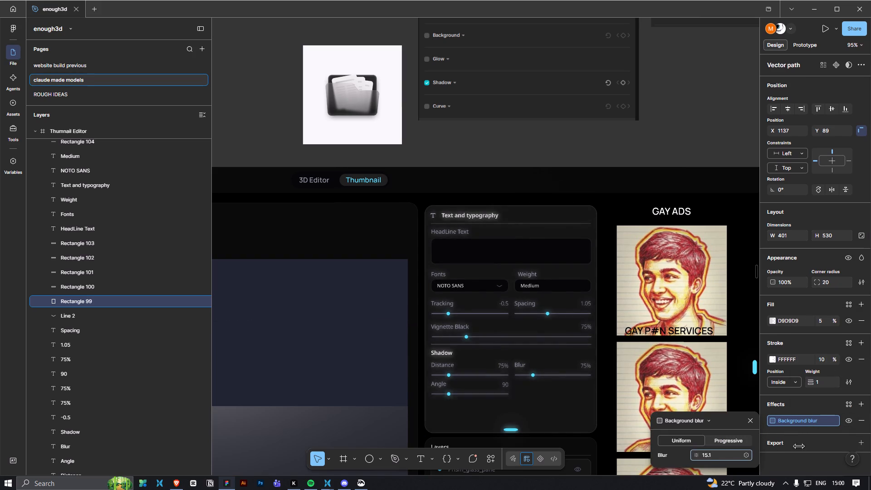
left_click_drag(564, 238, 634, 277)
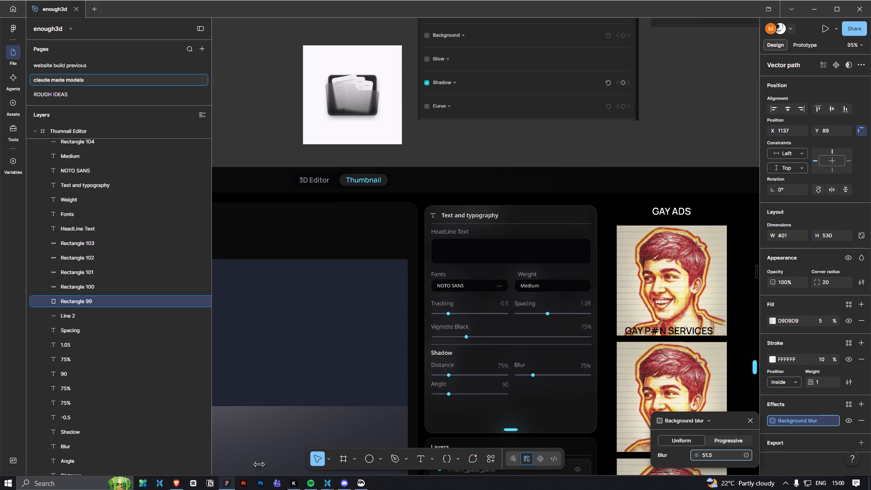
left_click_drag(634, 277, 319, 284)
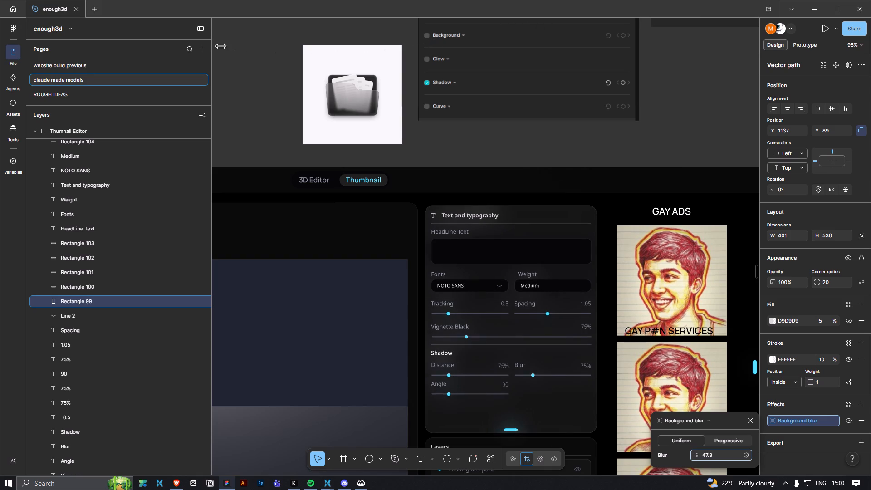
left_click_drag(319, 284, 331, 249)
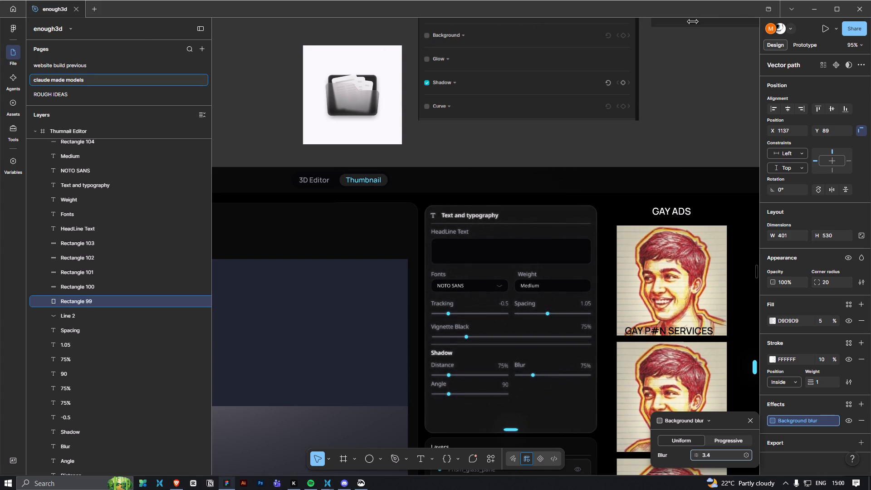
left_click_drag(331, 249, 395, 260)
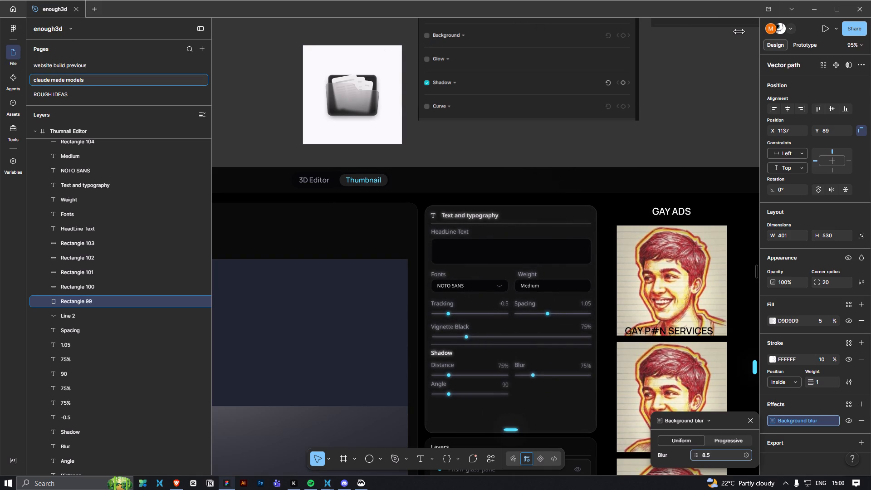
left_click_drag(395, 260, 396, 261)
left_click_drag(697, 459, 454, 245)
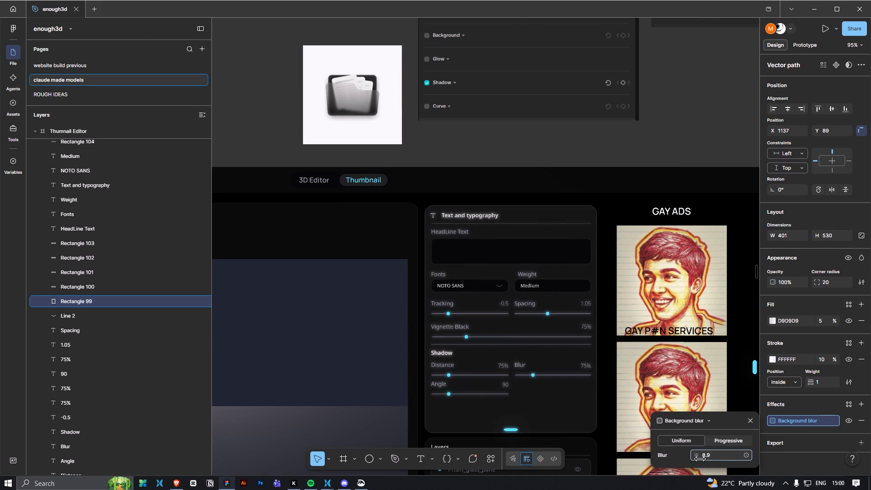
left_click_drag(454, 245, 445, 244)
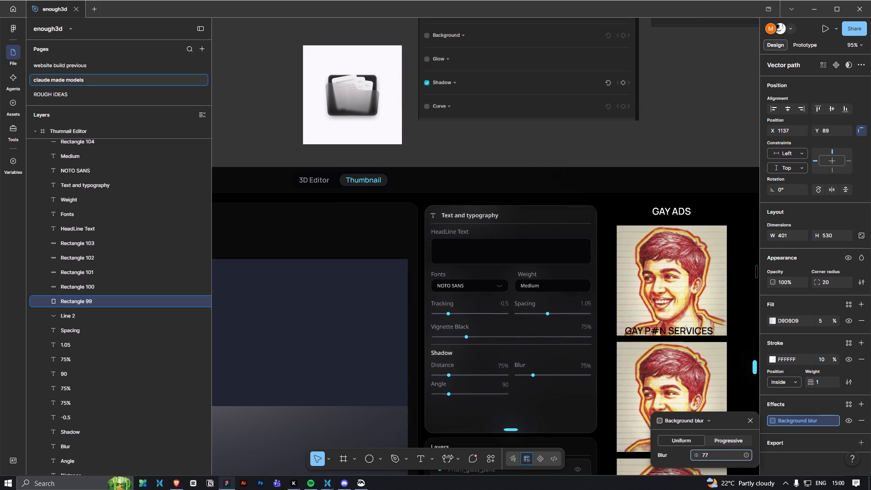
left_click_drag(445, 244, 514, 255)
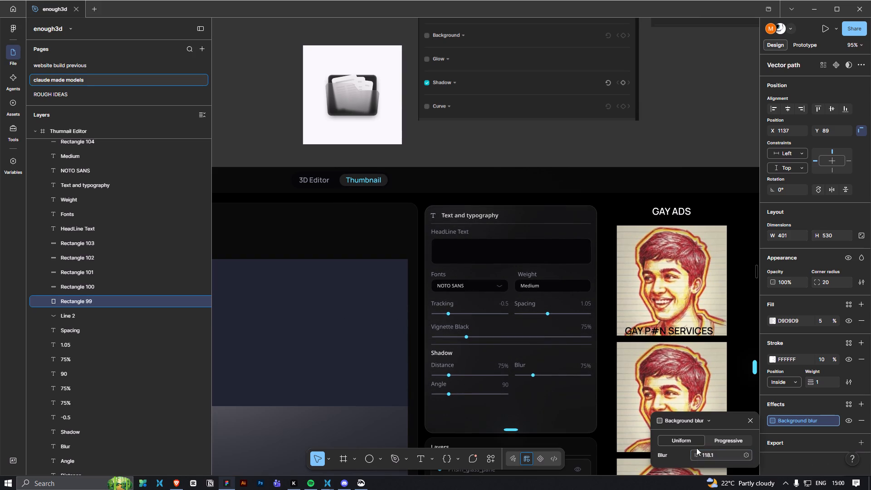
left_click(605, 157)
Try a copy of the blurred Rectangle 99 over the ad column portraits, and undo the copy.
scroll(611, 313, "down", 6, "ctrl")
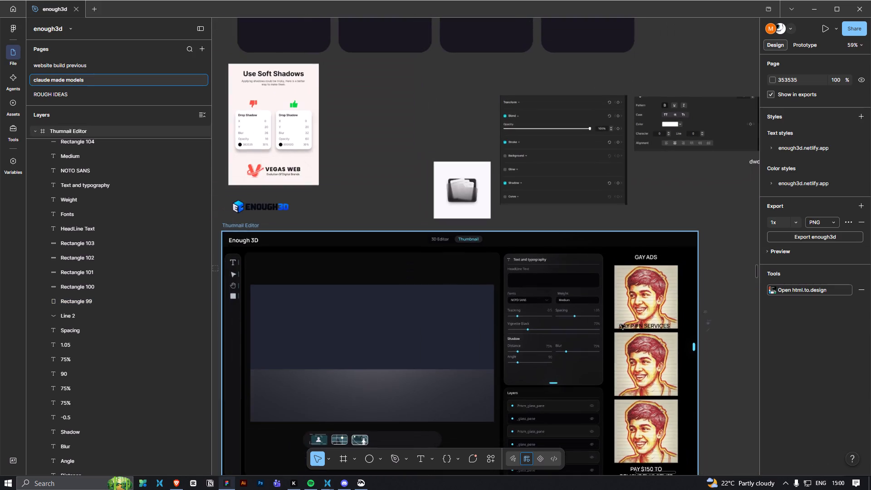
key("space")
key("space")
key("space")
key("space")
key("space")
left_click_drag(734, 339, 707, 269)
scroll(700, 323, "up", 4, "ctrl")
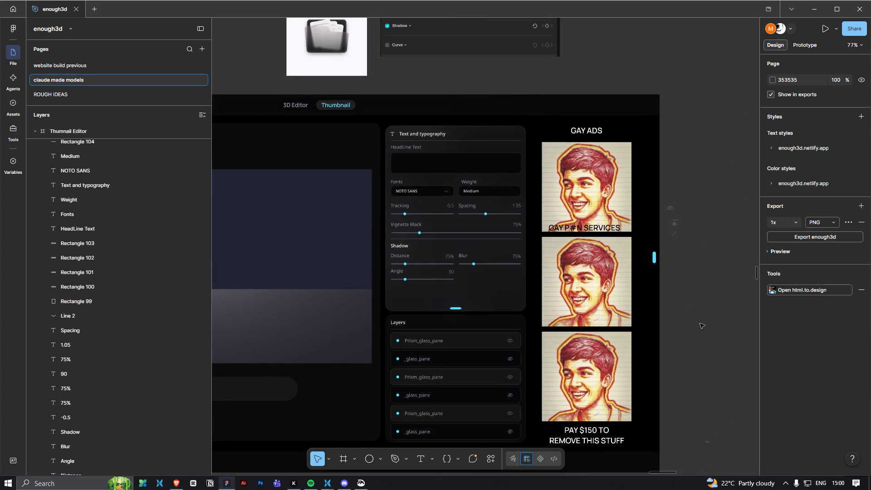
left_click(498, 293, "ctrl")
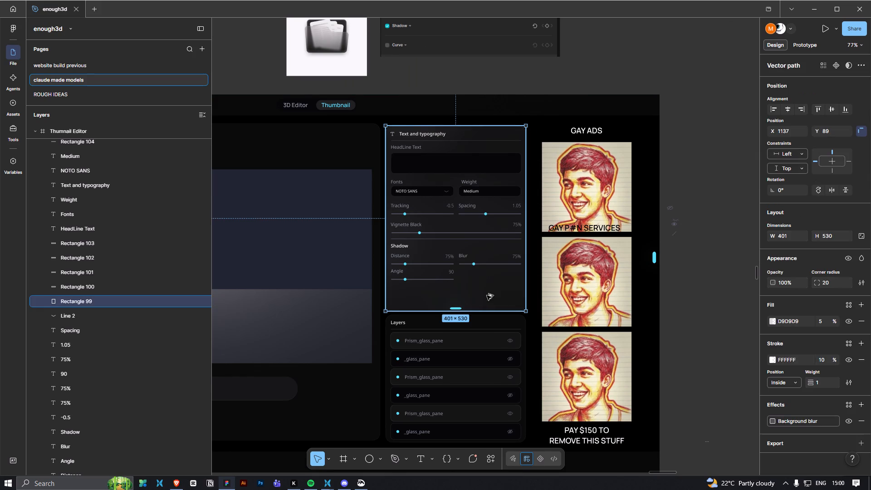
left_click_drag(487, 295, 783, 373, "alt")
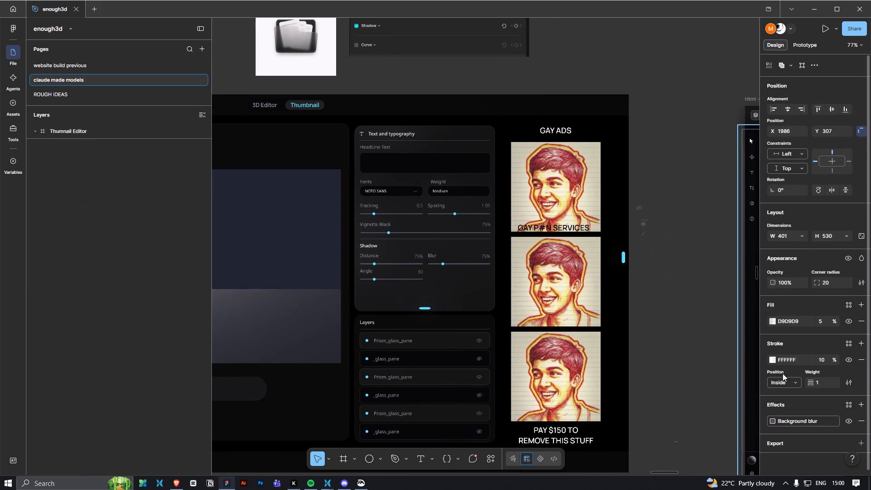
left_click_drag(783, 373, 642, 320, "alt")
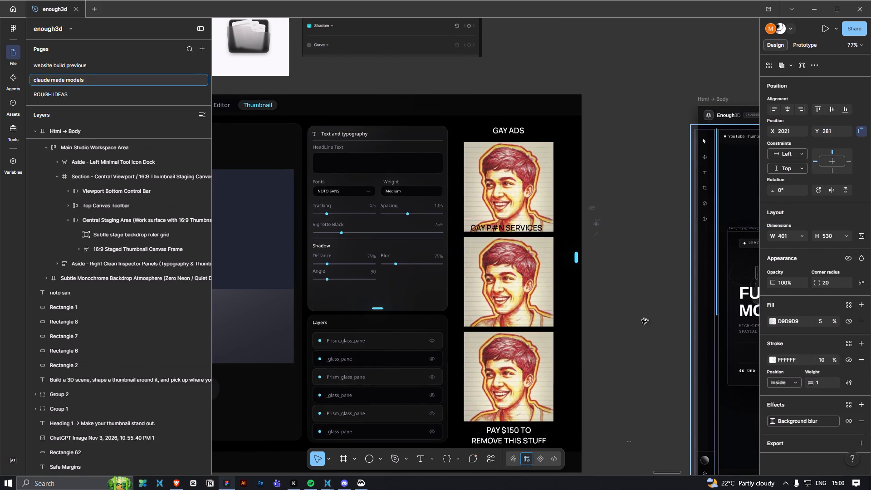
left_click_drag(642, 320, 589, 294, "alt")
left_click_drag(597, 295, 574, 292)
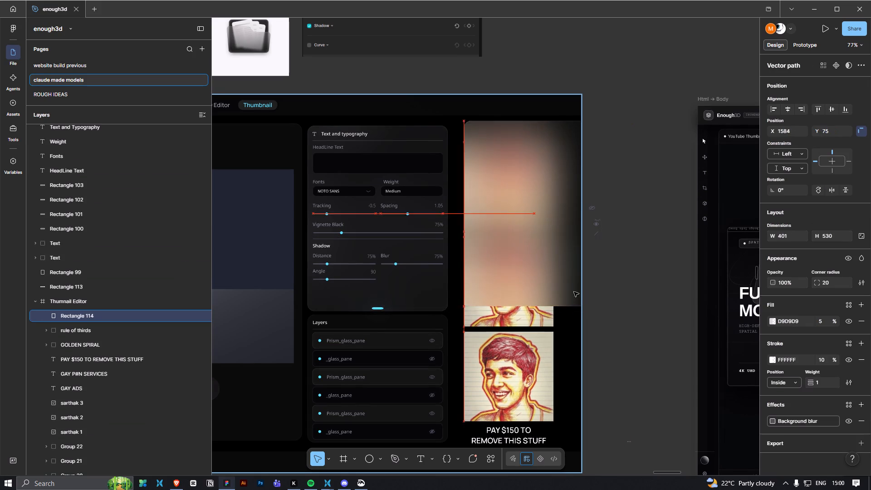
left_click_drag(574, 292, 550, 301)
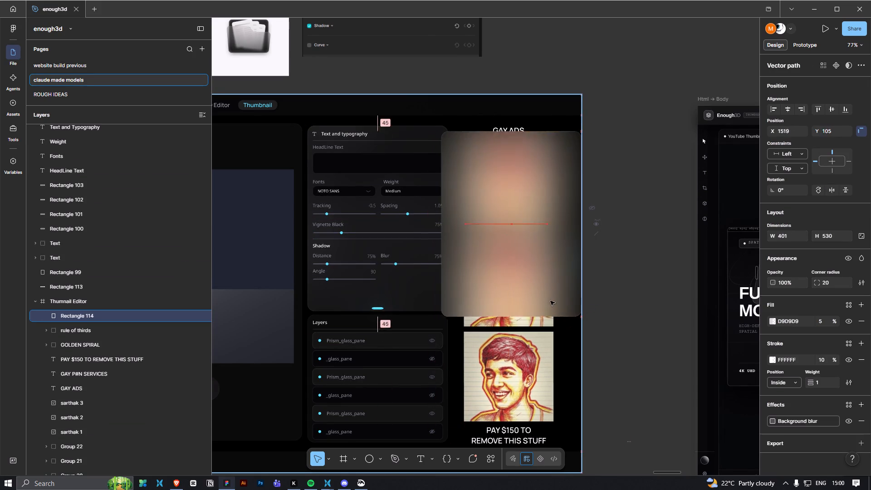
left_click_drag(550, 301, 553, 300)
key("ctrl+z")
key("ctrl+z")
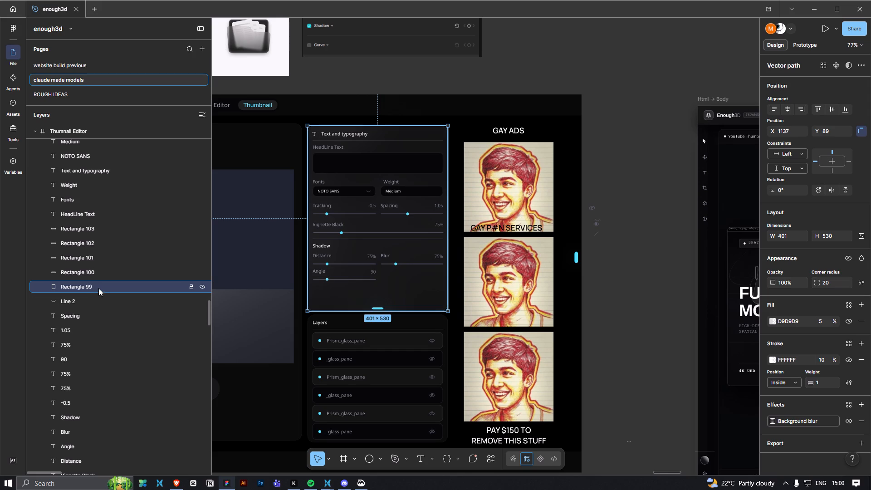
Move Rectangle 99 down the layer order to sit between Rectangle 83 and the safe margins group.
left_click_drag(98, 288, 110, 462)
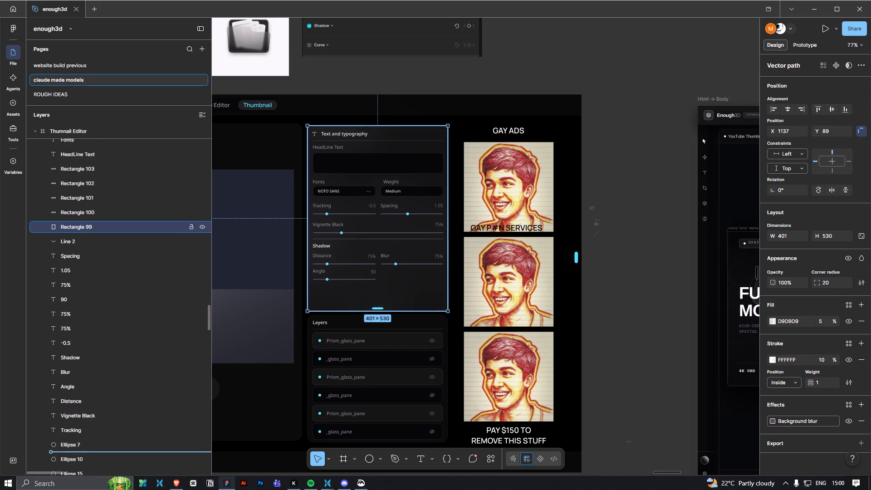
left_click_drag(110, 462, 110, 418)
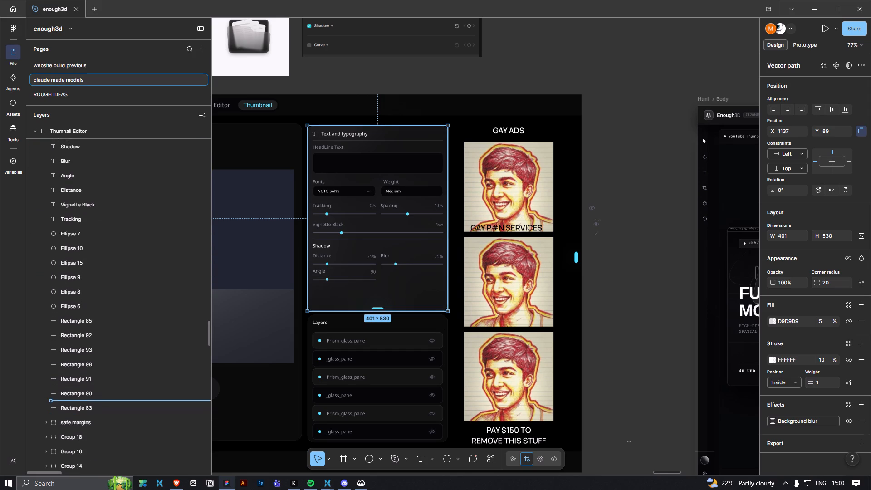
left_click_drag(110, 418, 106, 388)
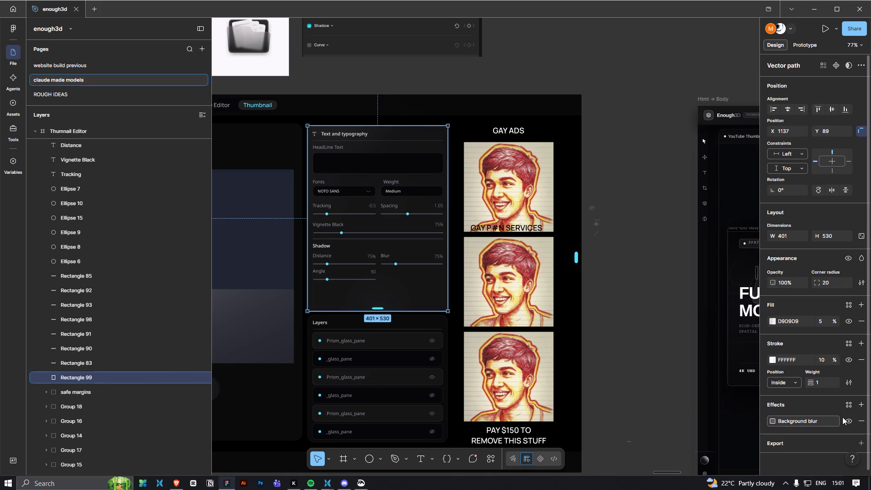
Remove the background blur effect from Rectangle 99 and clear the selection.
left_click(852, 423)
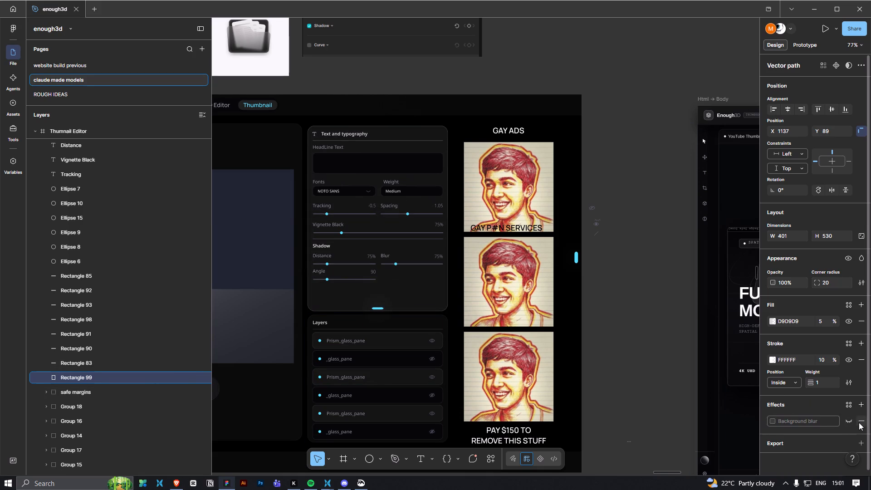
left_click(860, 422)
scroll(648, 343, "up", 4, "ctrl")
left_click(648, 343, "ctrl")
Hide Rectangle 99 behind the Text and typography controls to compare the card without it, and delete that rectangle.
key("space")
key("space")
key("space")
key("space")
key("space")
key("space")
key("space")
key("space")
key("space")
key("space")
left_click_drag(373, 281, 523, 325)
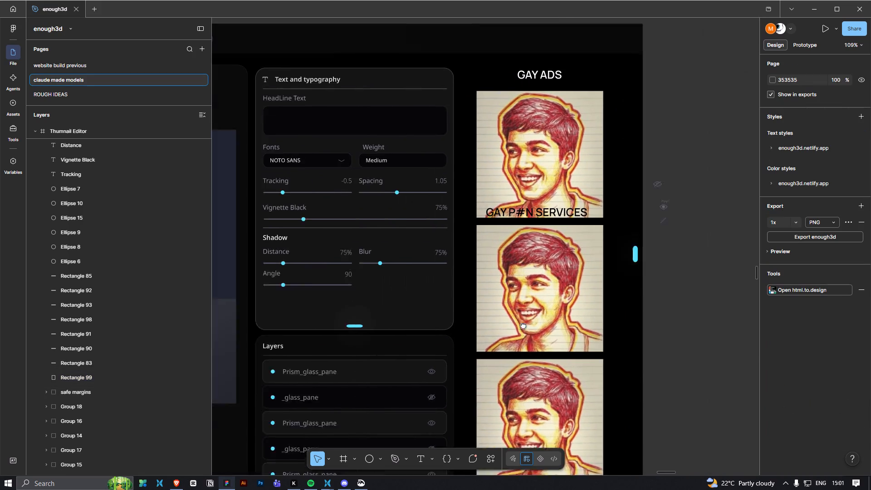
left_click_drag(523, 325, 544, 333)
scroll(452, 310, "up", 4, "ctrl")
scroll(464, 310, "down", 3, "ctrl")
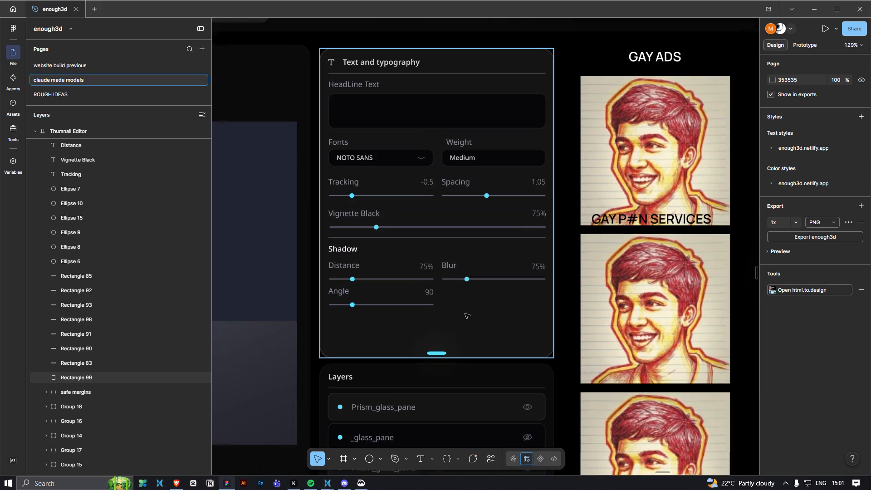
left_click(199, 378)
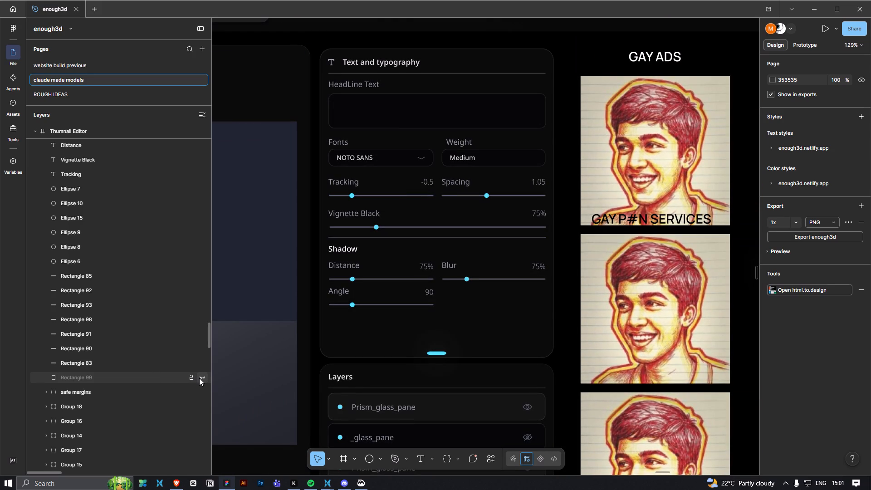
left_click(182, 376)
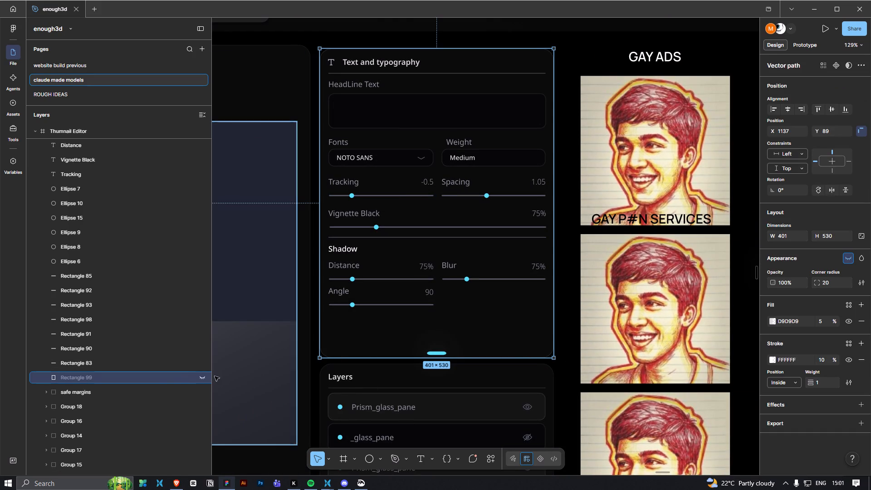
key("BackSpace")
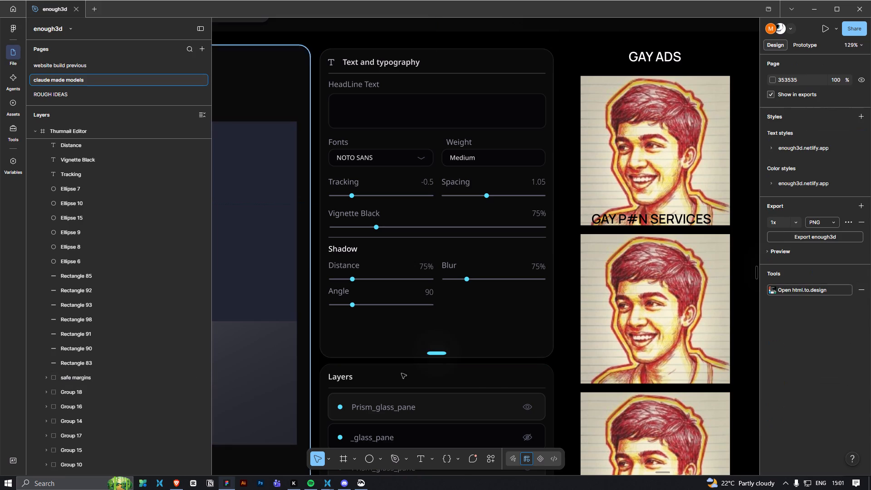
Add a background blur effect to Rectangle 64, the remaining background of the Text and typography card.
left_click(533, 339, "ctrl")
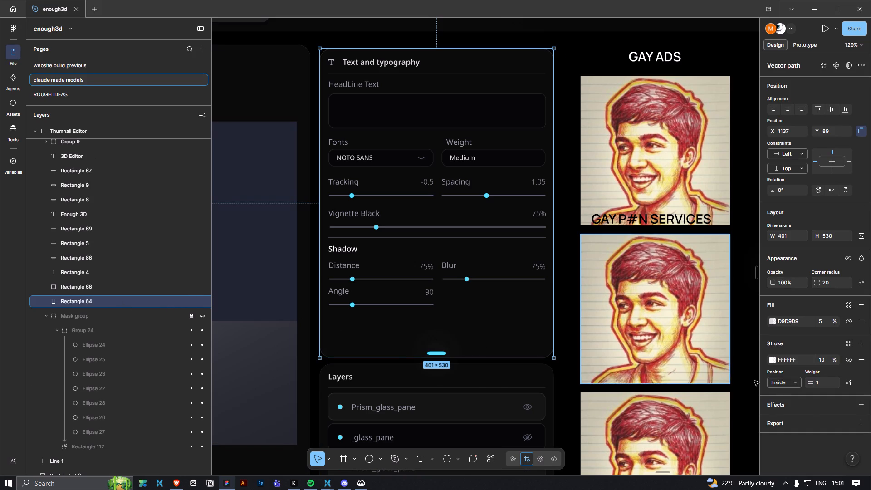
left_click(807, 410)
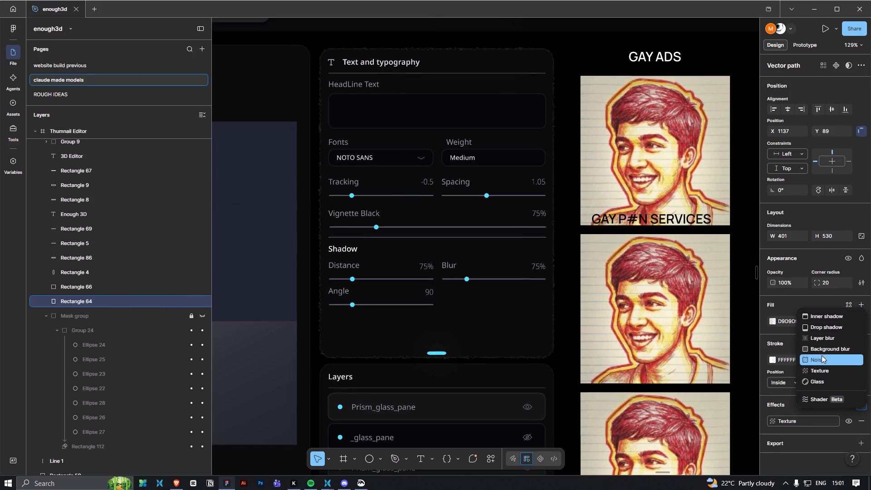
left_click(822, 353)
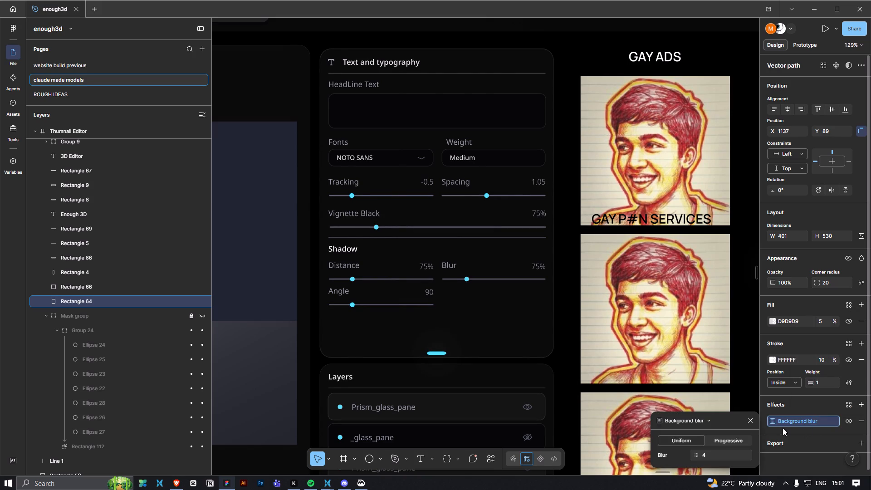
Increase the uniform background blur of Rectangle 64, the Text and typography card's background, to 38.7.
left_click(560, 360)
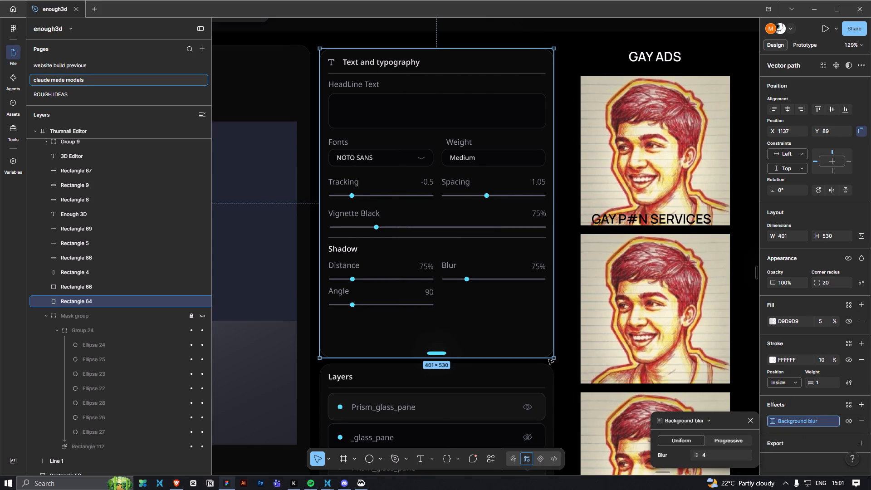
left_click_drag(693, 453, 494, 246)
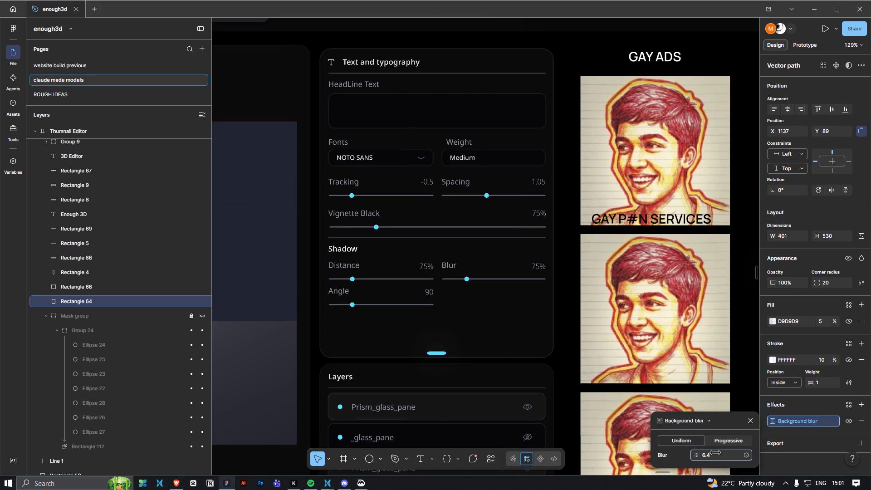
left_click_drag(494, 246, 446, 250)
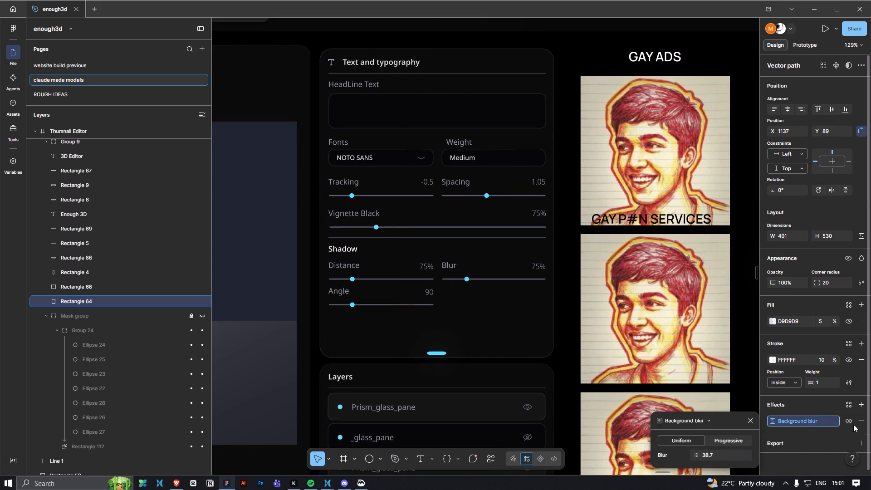
Remove the background blur effect from Rectangle 64 and clear the selection.
left_click(856, 422)
left_click(562, 349)
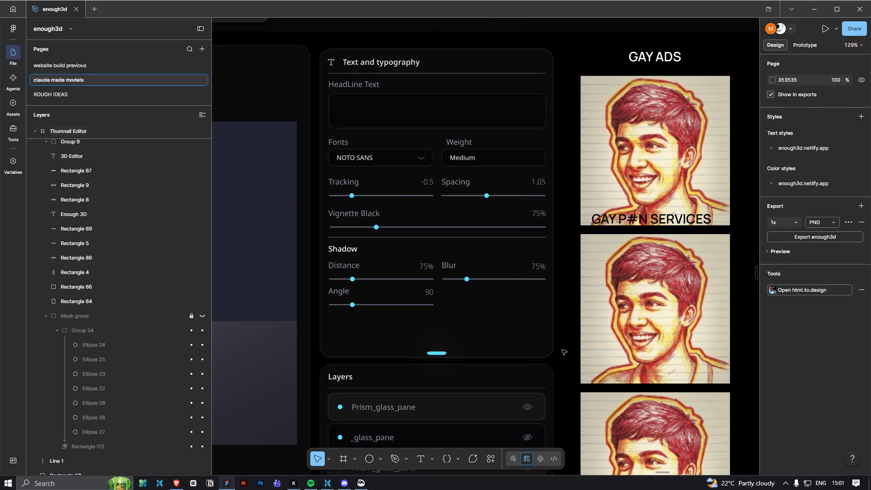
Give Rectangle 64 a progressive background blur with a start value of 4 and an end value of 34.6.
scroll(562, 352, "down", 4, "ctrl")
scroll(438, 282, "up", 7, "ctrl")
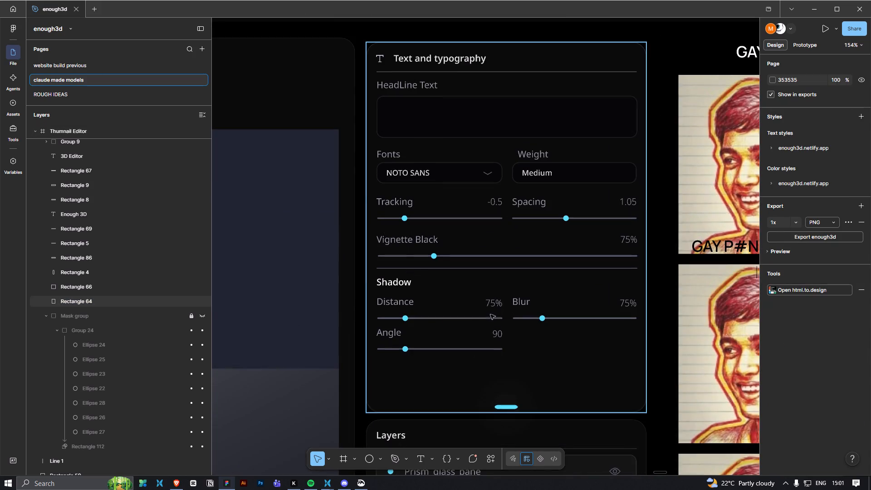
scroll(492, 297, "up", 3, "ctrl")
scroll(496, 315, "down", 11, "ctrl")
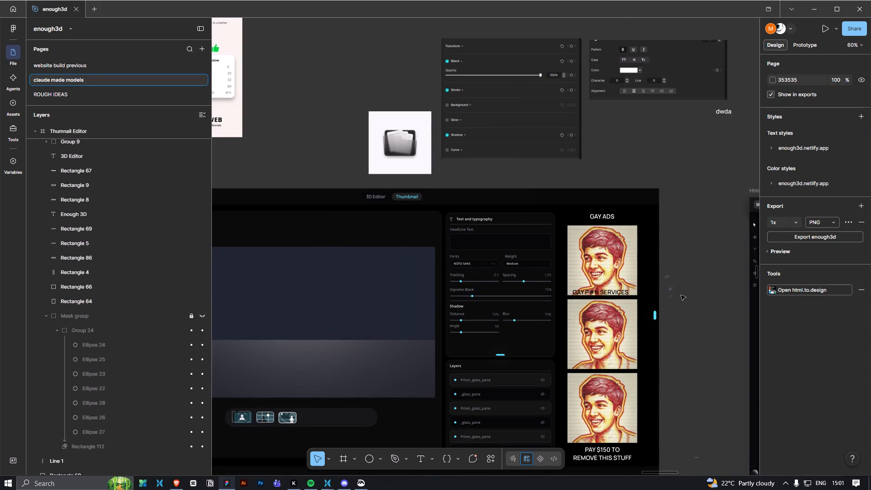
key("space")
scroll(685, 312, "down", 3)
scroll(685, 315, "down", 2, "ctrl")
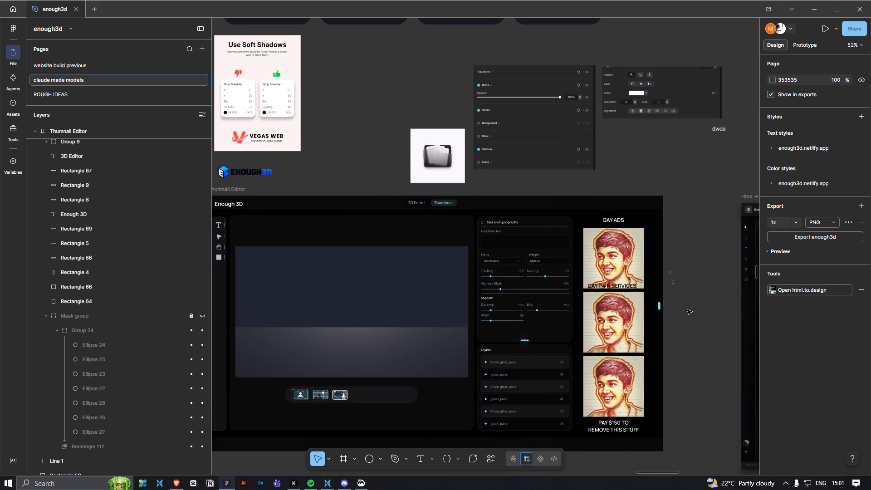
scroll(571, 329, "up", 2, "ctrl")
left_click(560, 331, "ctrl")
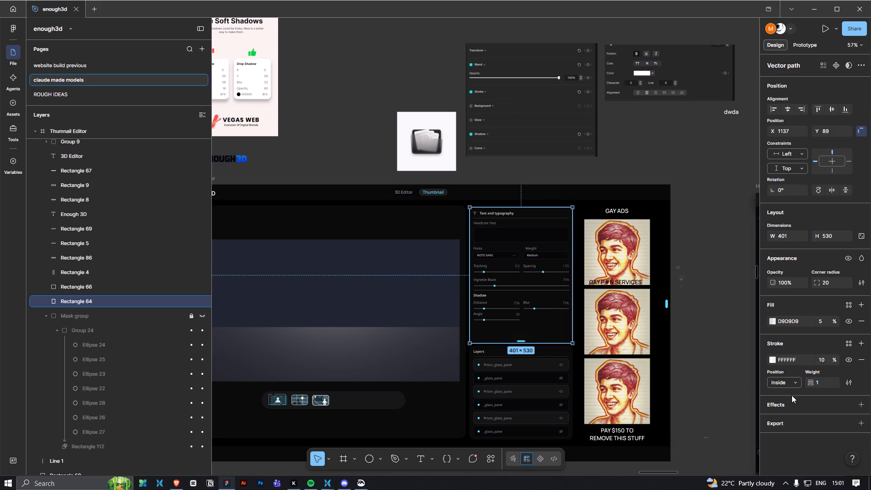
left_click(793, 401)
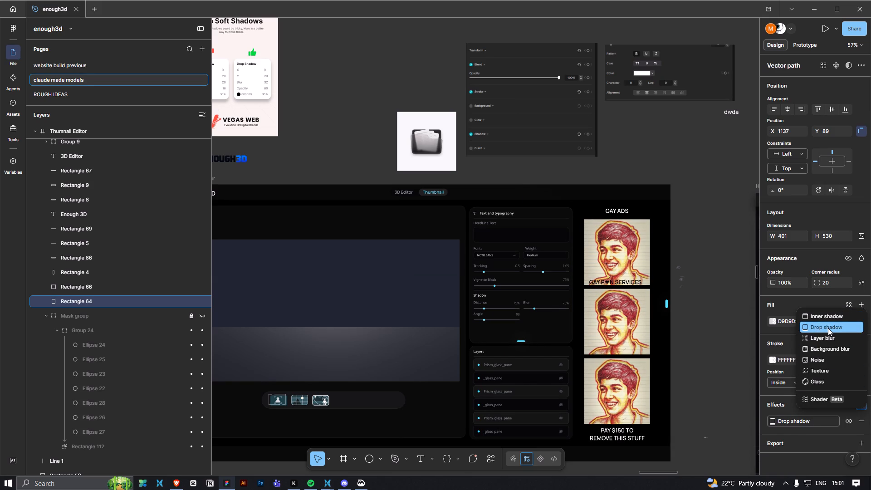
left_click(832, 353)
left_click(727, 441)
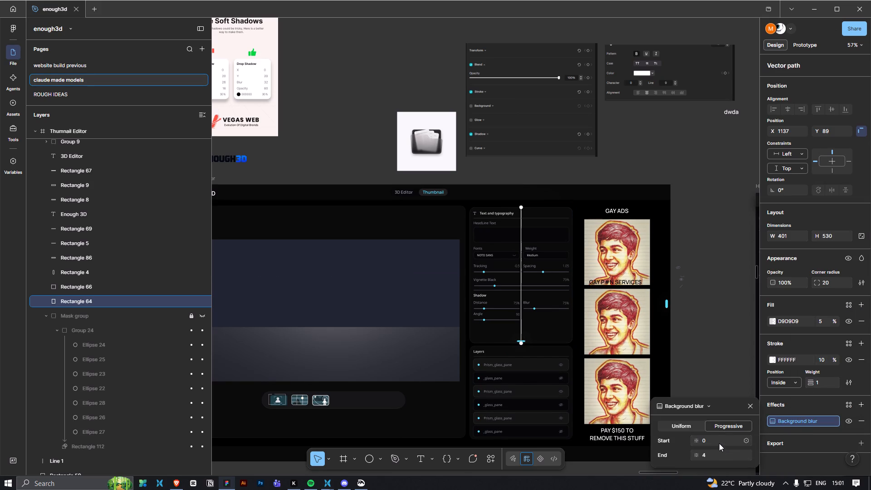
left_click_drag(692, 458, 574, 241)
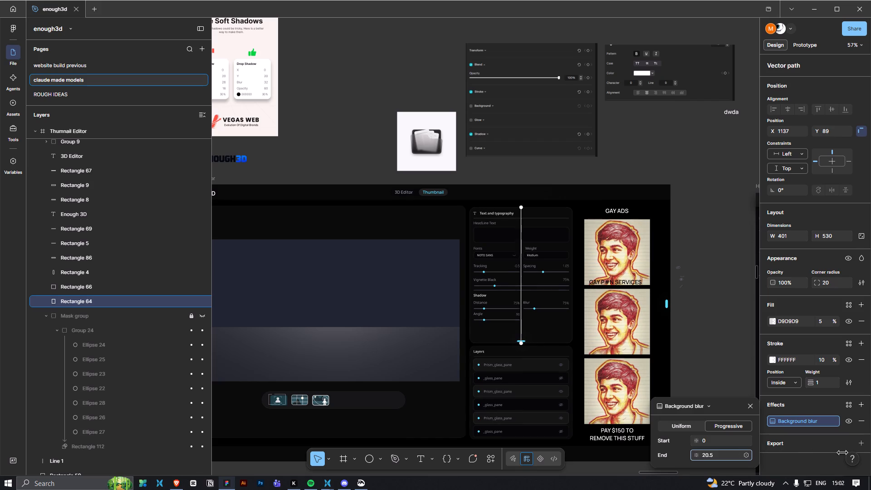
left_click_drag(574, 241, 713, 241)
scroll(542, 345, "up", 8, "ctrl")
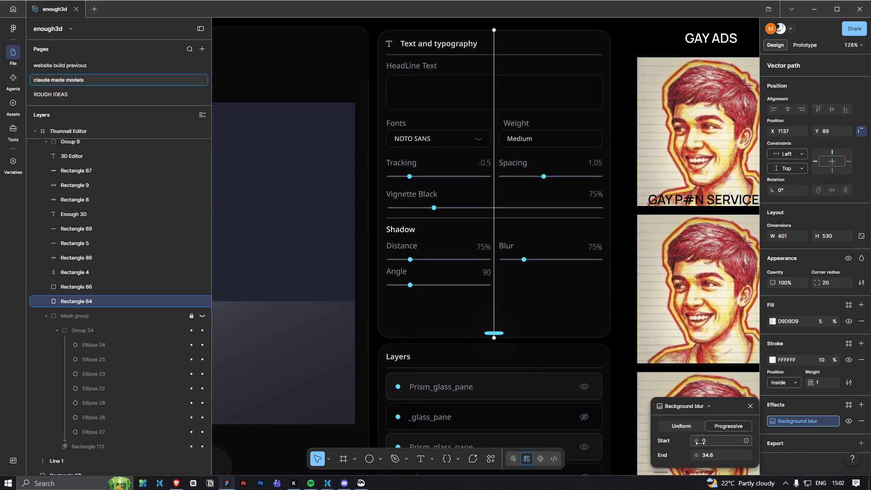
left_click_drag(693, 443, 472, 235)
Hide and reshow Rectangle 64 to compare the card with and without its background, and check its background blur settings.
left_click(203, 302)
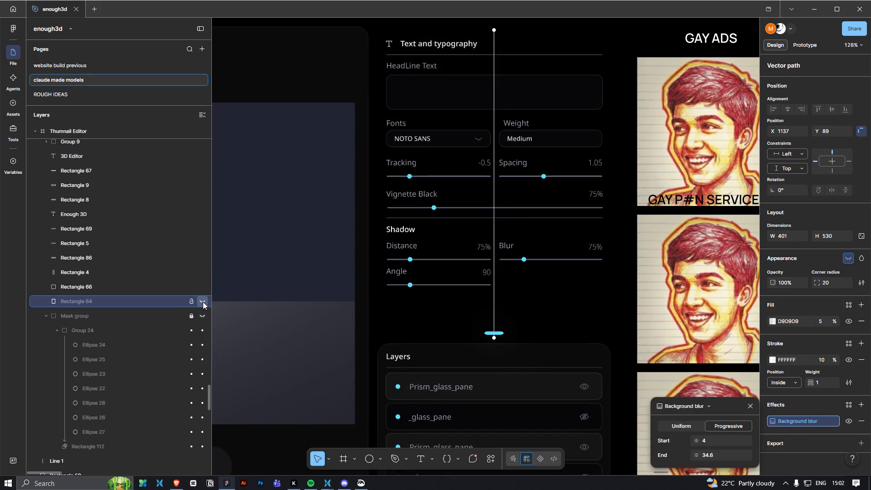
left_click(203, 302)
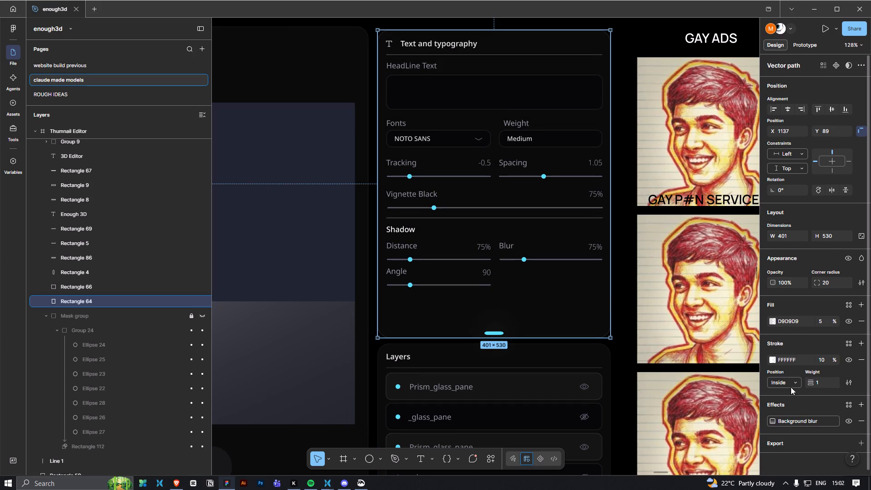
left_click(803, 424)
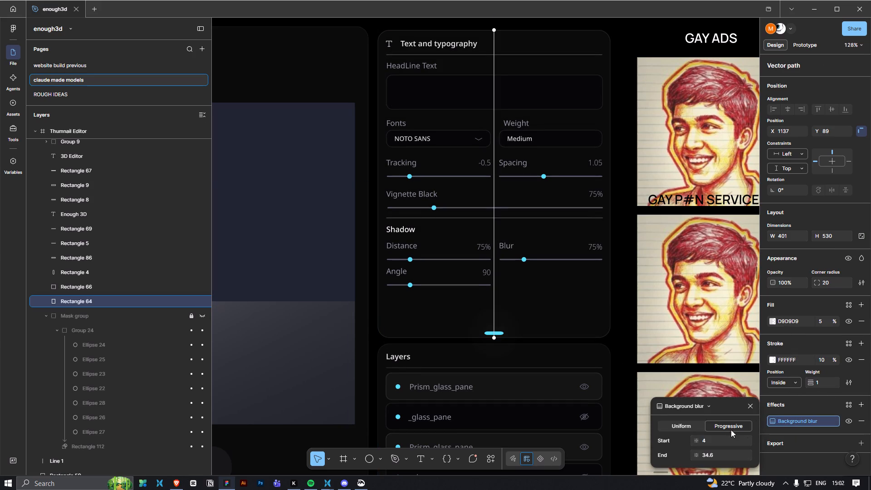
left_click(754, 406)
Add a layer blur effect to Rectangle 64 and remove its background blur.
left_click(857, 409)
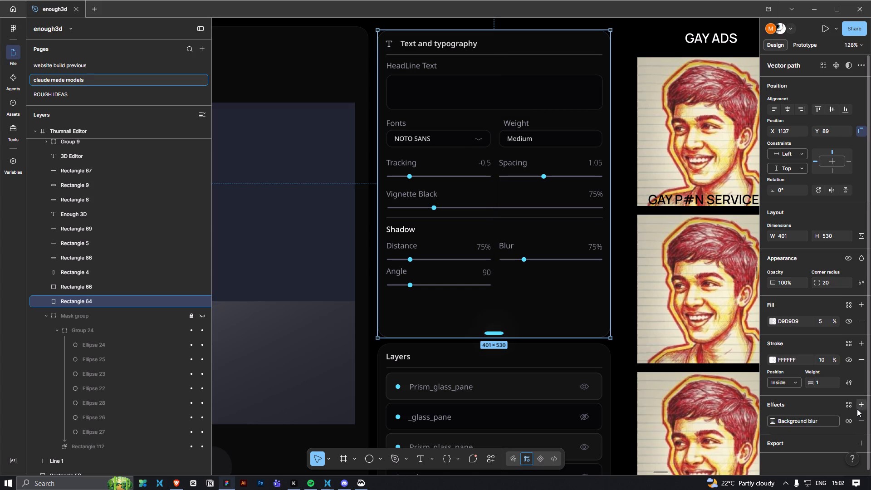
left_click(830, 342)
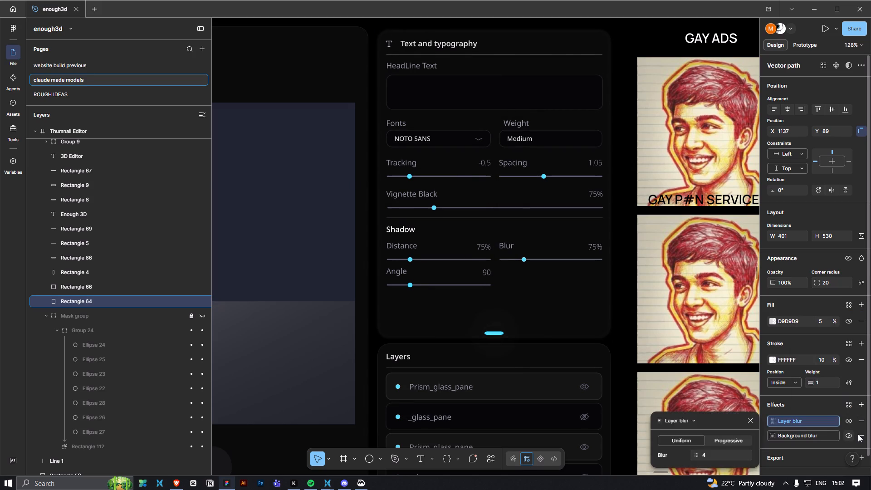
left_click(860, 435)
Make Rectangle 64's layer blur progressive with an end value of 22.1, and clear the selection.
left_click(776, 420)
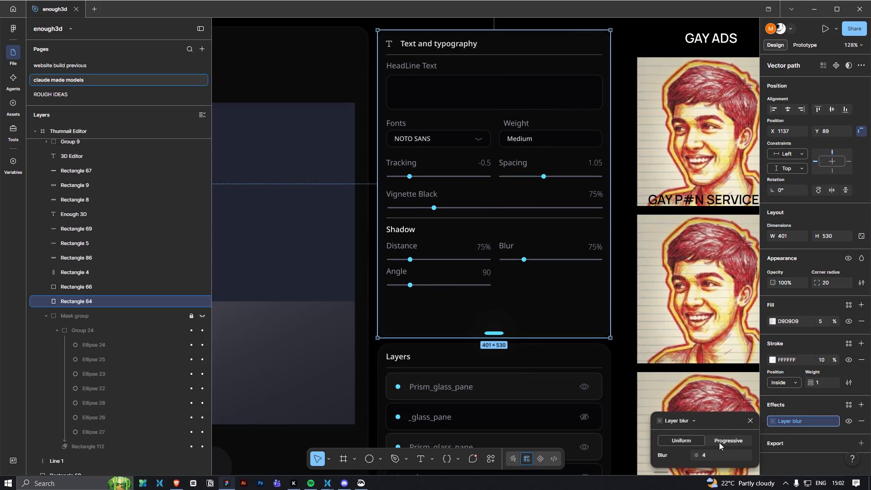
left_click(719, 442)
left_click_drag(698, 456, 596, 242)
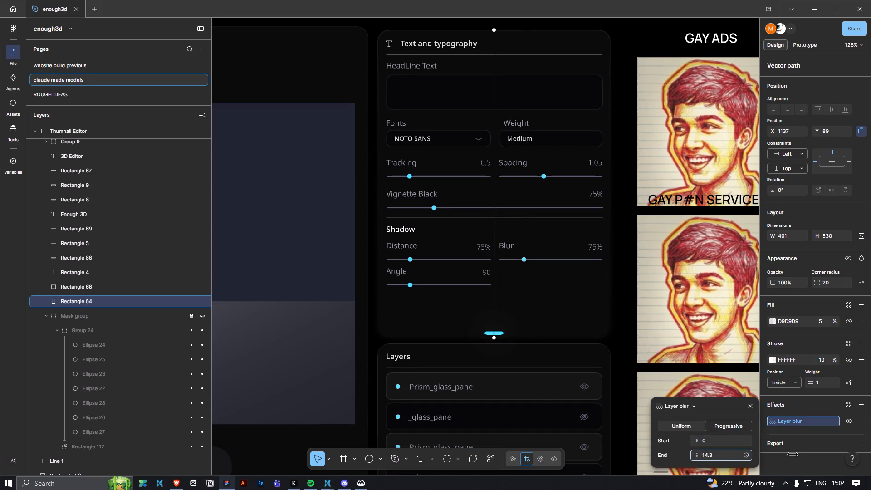
left_click_drag(596, 242, 648, 245)
left_click_drag(648, 245, 600, 255)
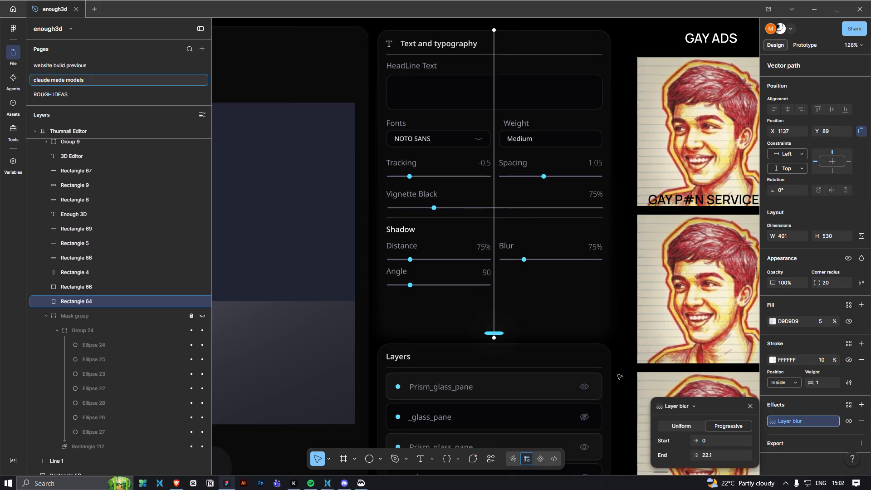
left_click(617, 374)
scroll(618, 374, "down", 4, "ctrl")
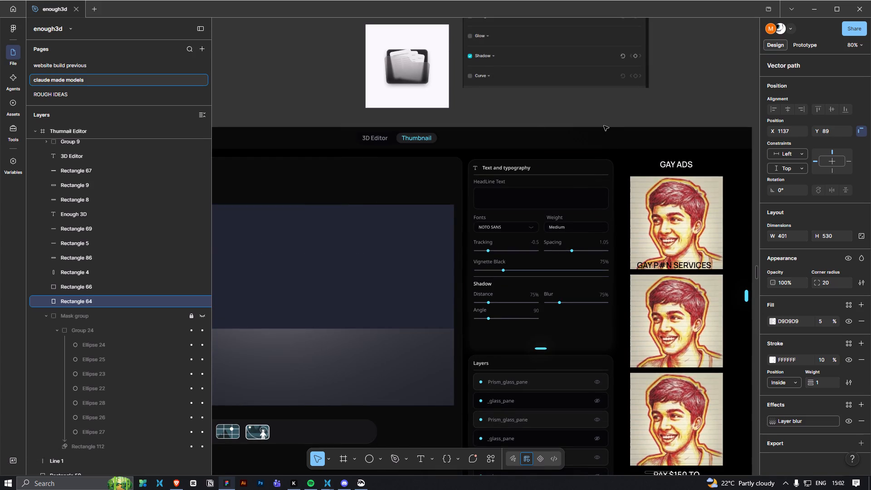
left_click(604, 126)
left_click(565, 118)
Examine the separate Text and Typography card draft with its two Text tabs and the loose sliders beside it.
scroll(671, 414, "down", 4, "ctrl")
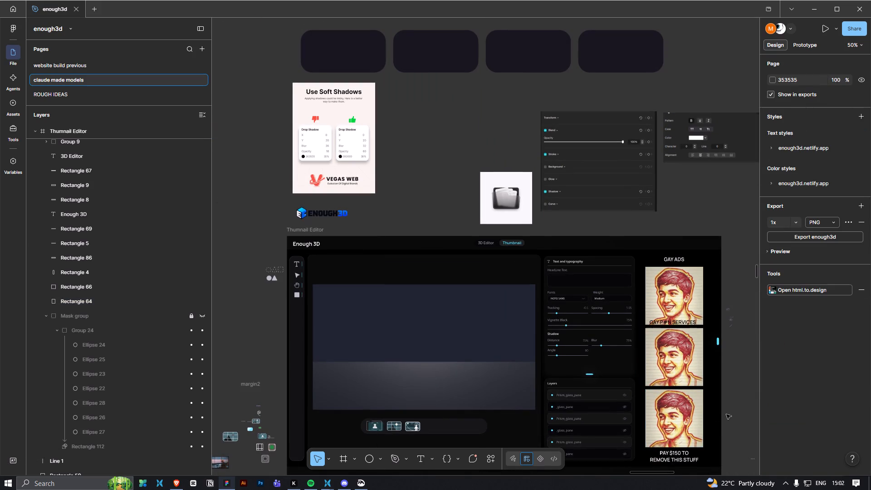
key("space")
left_click_drag(739, 410, 725, 410)
scroll(372, 226, "down", 7, "ctrl")
key("space")
key("space")
key("space")
key("space")
left_click_drag(317, 186, 429, 343)
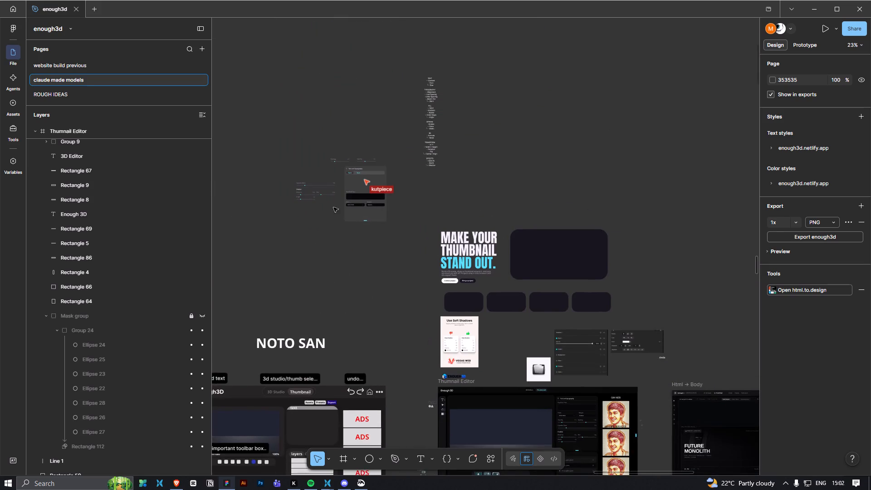
scroll(335, 198, "up", 12, "ctrl")
key("space")
key("space")
key("space")
key("space")
key("space")
key("space")
key("space")
left_click_drag(284, 202, 353, 363)
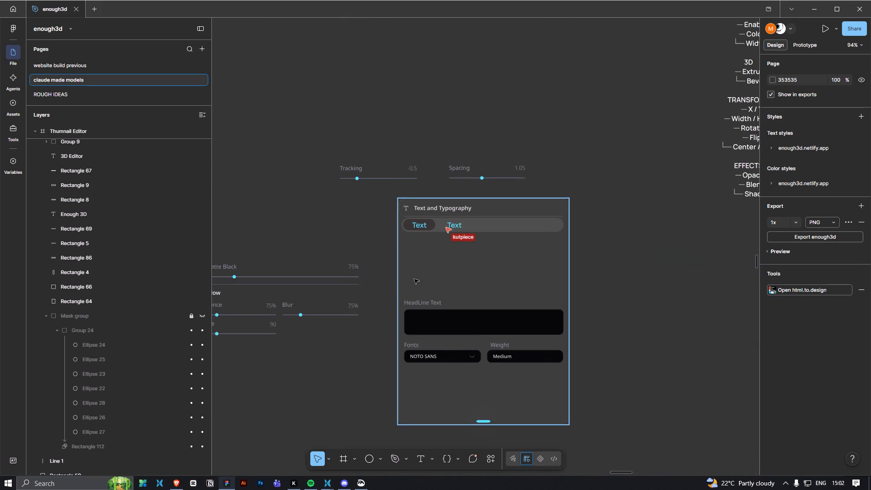
scroll(416, 277, "up", 4, "ctrl")
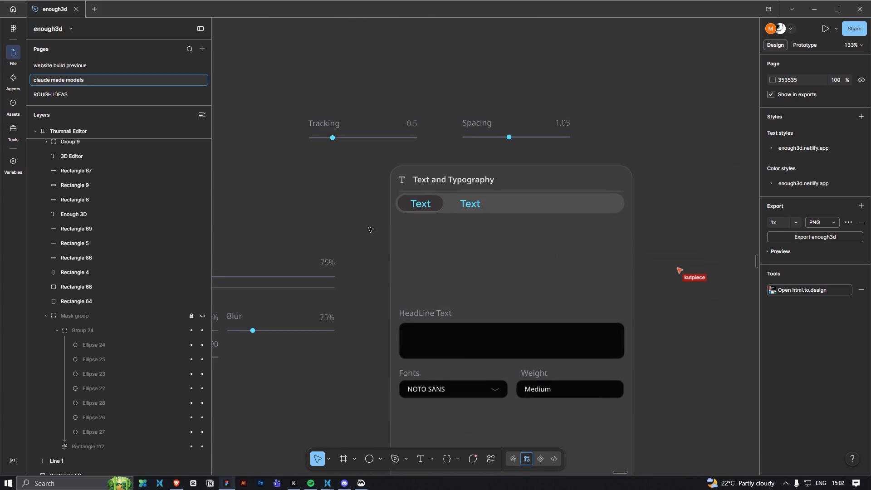
scroll(404, 220, "up", 8, "ctrl")
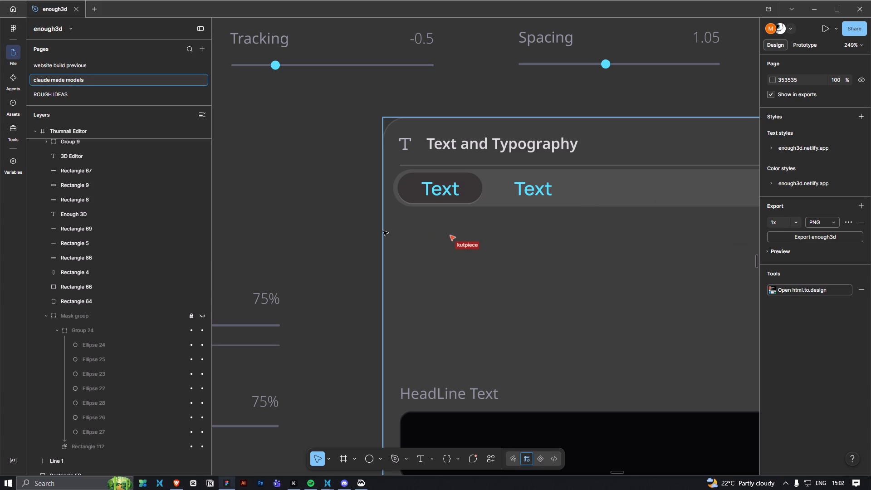
scroll(392, 168, "down", 5, "ctrl")
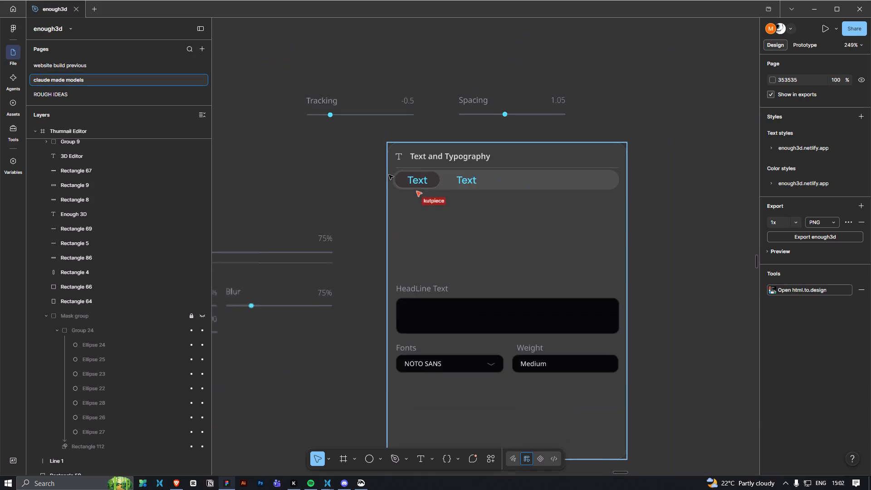
Return to the Thumnail Editor frame and examine its tool strip, overall layout and the neighbouring wireframe with ADS boxes.
scroll(387, 179, "down", 5, "ctrl")
key("space")
left_click_drag(587, 270, 410, 204)
scroll(408, 213, "down", 10, "ctrl")
key("space")
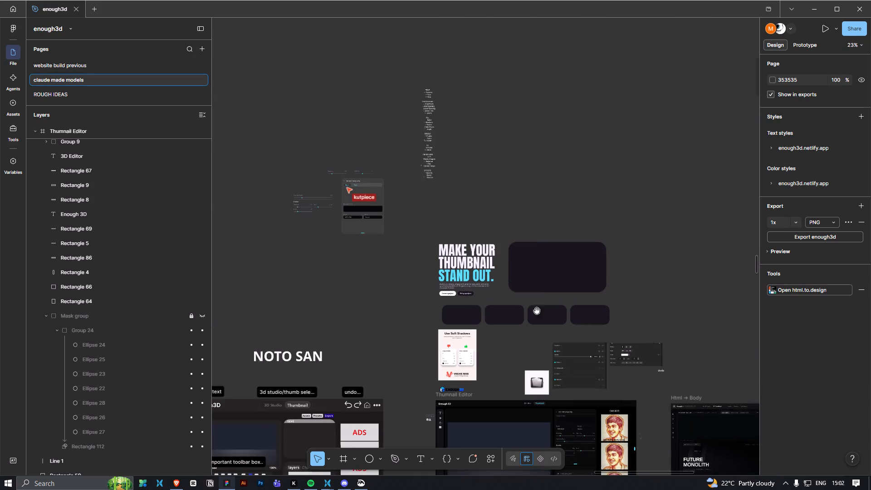
left_click_drag(567, 325, 516, 230)
scroll(441, 301, "up", 8, "ctrl")
key("space")
key("space")
key("space")
left_click_drag(440, 289, 432, 224)
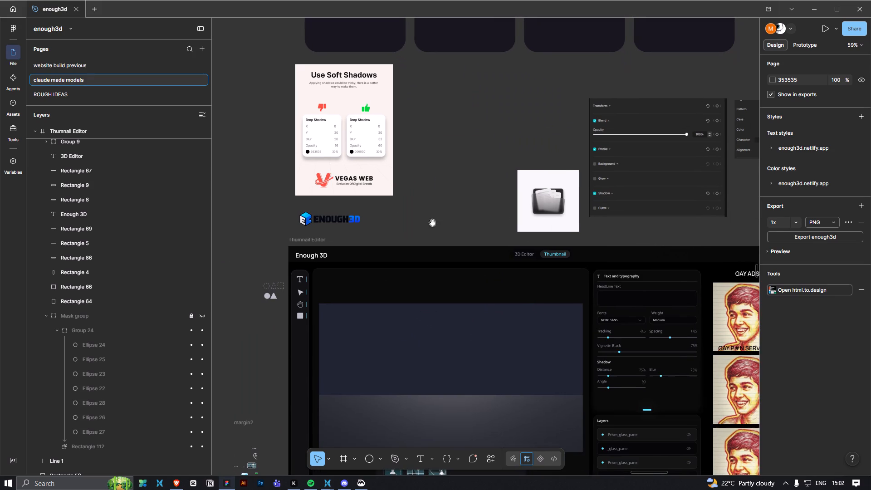
scroll(292, 267, "up", 4, "ctrl")
scroll(275, 323, "up", 4, "ctrl")
scroll(311, 345, "down", 4, "ctrl")
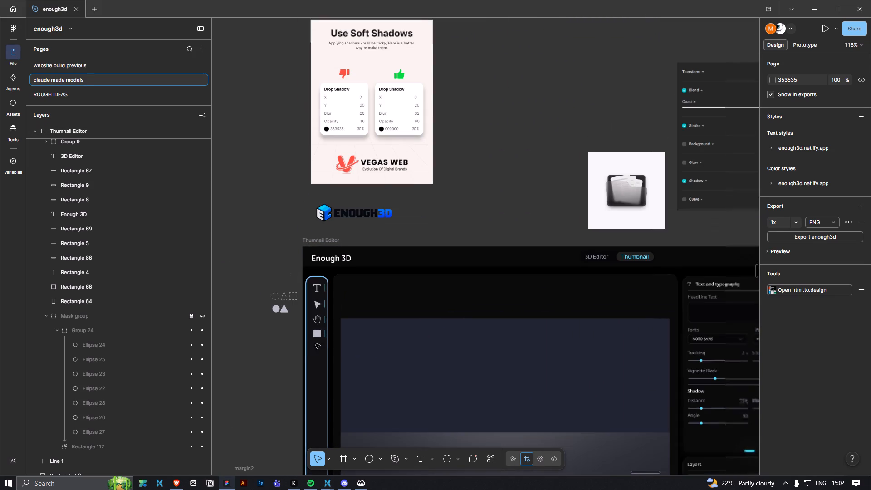
key("space")
key("space")
key("space")
key("space")
key("space")
key("space")
key("space")
key("space")
key("space")
key("space")
left_click_drag(489, 217, 342, 139)
scroll(403, 172, "down", 3)
scroll(403, 176, "down", 5, "ctrl")
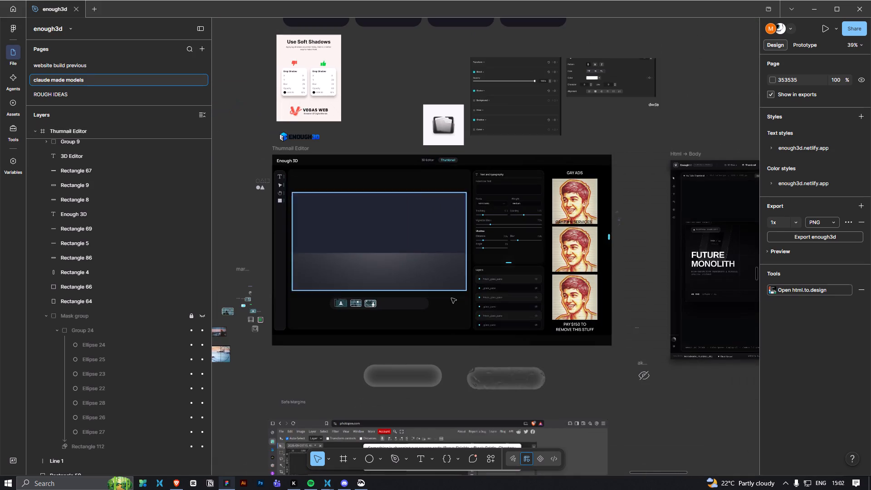
scroll(501, 350, "up", 4, "ctrl")
scroll(462, 372, "down", 5, "ctrl")
key("space")
key("space")
key("space")
key("space")
left_click_drag(264, 355, 470, 307)
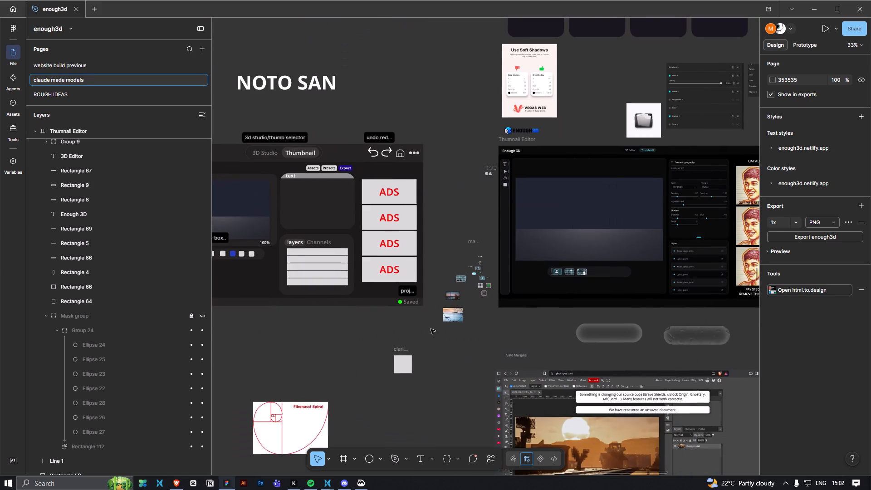
Examine the Photopea screenshot below the Thumnail Editor frame, focusing on its menu bar and tool options.
scroll(524, 363, "up", 3, "ctrl")
key("space")
left_click_drag(569, 374, 491, 306)
scroll(460, 337, "up", 9, "ctrl")
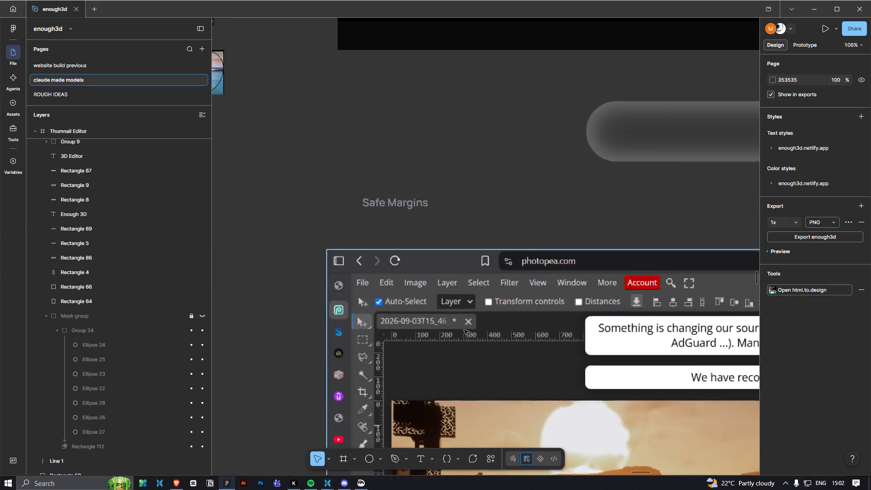
scroll(433, 300, "up", 2, "ctrl")
scroll(415, 295, "down", 3, "ctrl")
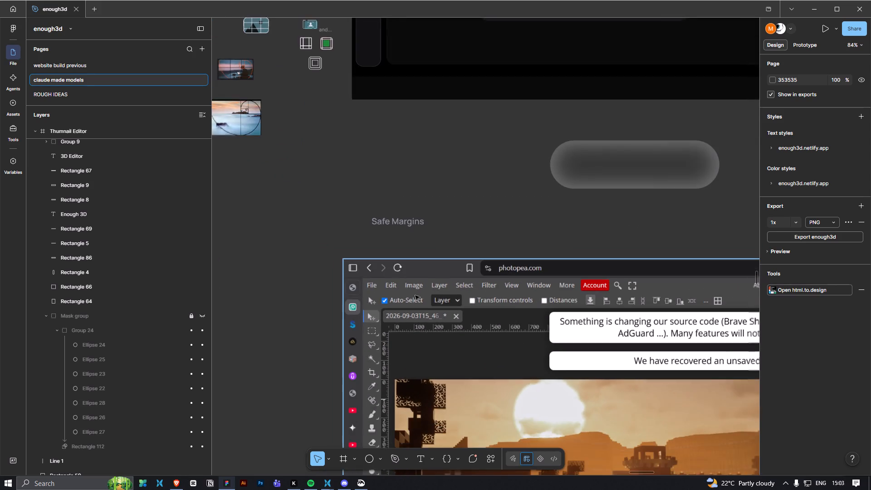
scroll(415, 295, "down", 13, "ctrl")
Examine the written outline of text controls, from the TEXT and TYPOGRAPHY groups through FILL, STROKE, 3D, TRANSFORM and EFFECTS.
key("space")
key("space")
key("space")
key("space")
key("space")
key("space")
key("space")
key("space")
key("space")
key("space")
key("space")
key("space")
key("space")
key("space")
left_click_drag(474, 61, 450, 328)
left_click_drag(516, 369, 362, 223)
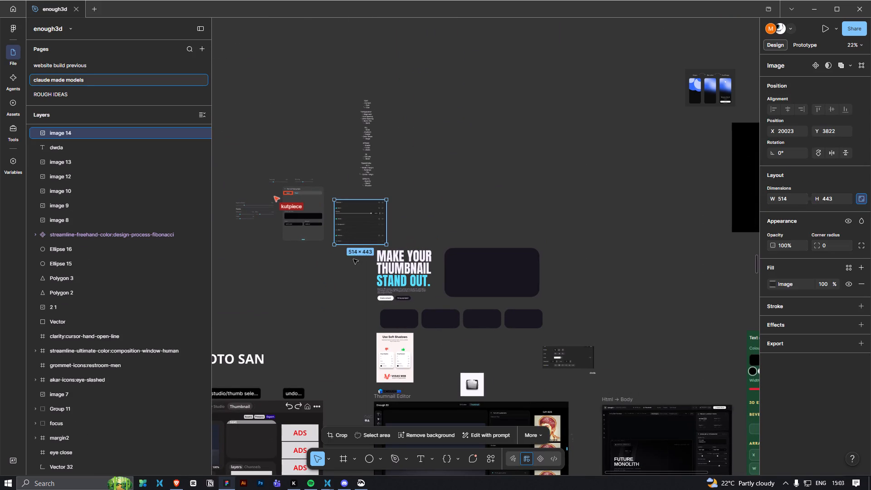
scroll(353, 259, "up", 8, "ctrl")
key("space")
left_click_drag(333, 55, 347, 237)
scroll(409, 225, "up", 9, "ctrl")
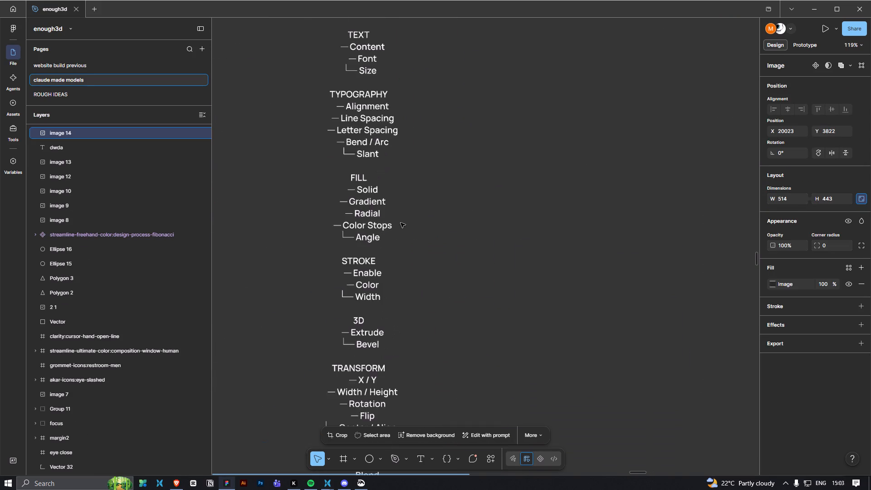
key("space")
key("space")
key("space")
key("space")
key("space")
key("space")
key("space")
key("space")
key("space")
key("space")
key("space")
key("space")
key("space")
key("space")
key("space")
key("space")
key("space")
key("space")
key("space")
key("space")
left_click_drag(421, 320, 510, 237)
left_click_drag(519, 311, 538, 236)
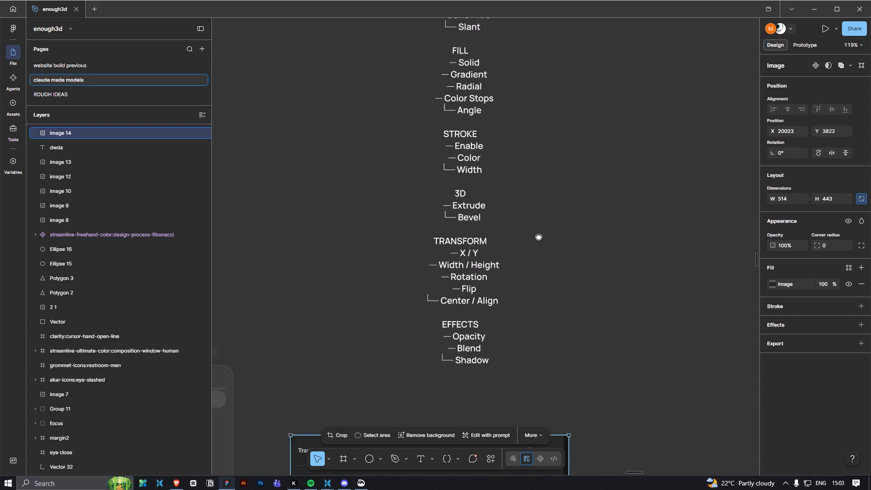
left_click_drag(538, 236, 539, 235)
left_click_drag(524, 318, 552, 232)
left_click_drag(522, 297, 528, 247)
Examine the reference image of collapsible Transform, Blend, Stroke and Shadow sections against the Text and Typography card draft.
scroll(411, 322, "up", 4, "ctrl")
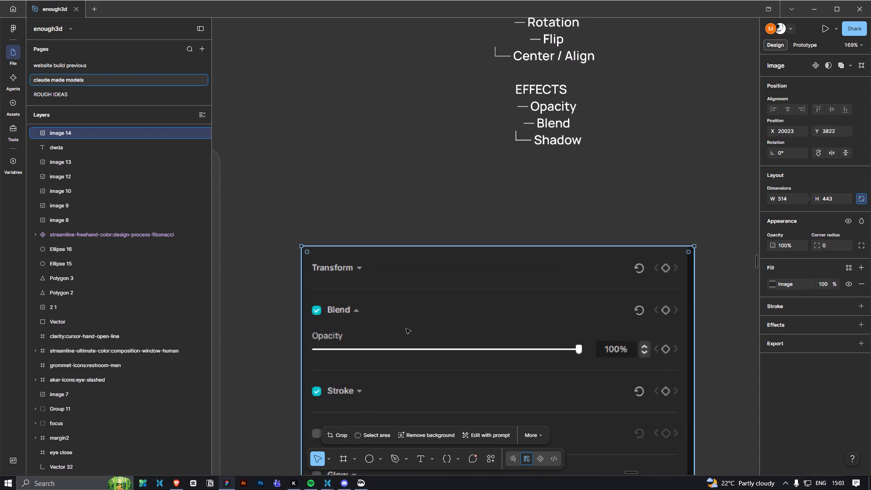
key("space")
key("space")
key("space")
left_click_drag(393, 332, 417, 261)
scroll(415, 260, "down", 4, "ctrl")
key("space")
key("space")
key("space")
key("space")
key("space")
key("space")
key("space")
key("space")
key("space")
key("space")
key("space")
key("space")
key("space")
key("space")
key("space")
key("space")
key("space")
key("space")
key("space")
key("space")
left_click_drag(357, 274, 430, 239)
left_click_drag(401, 233, 493, 235)
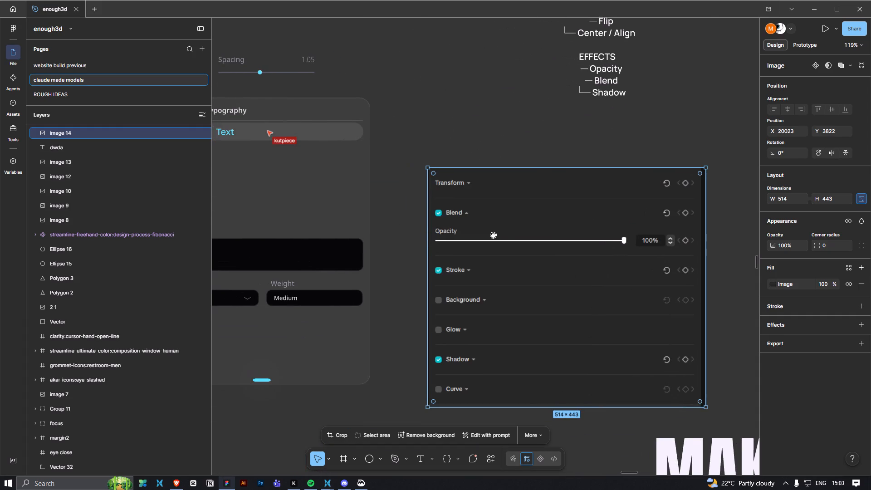
left_click_drag(493, 235, 505, 239)
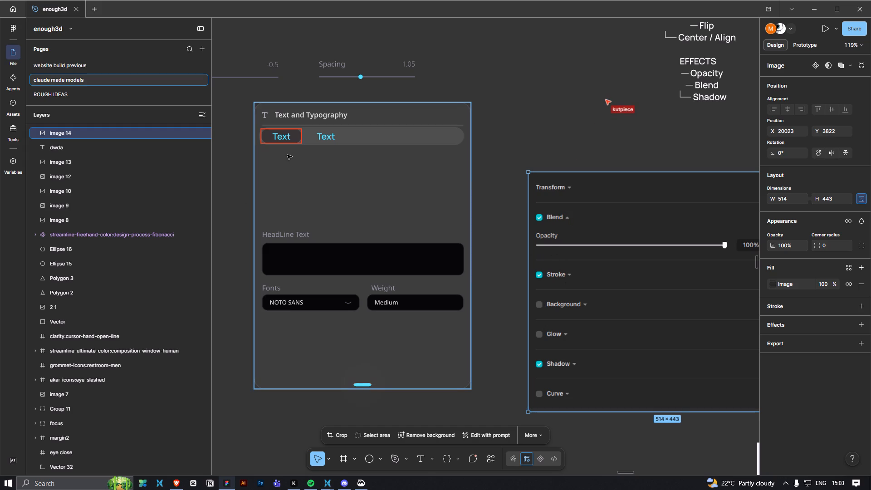
Inspect the tab bar's background rectangle in the Text and Typography card draft, and clear the selection.
left_click(543, 136)
left_click(444, 140)
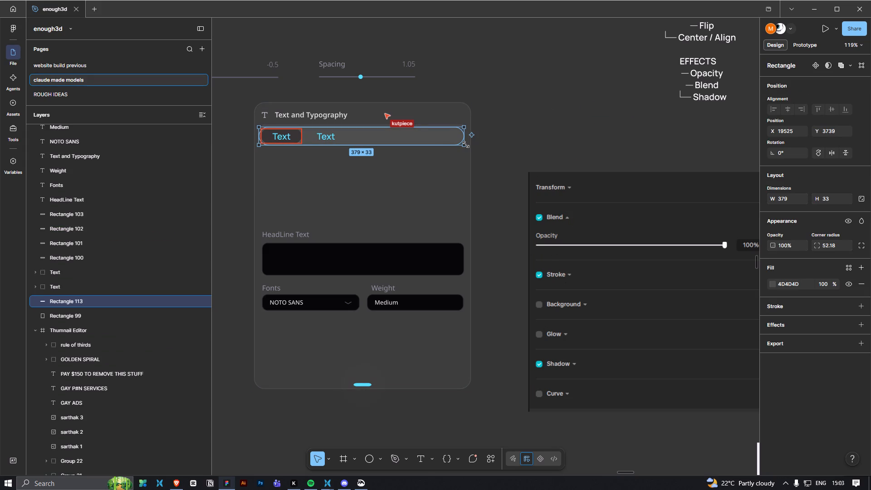
left_click(487, 159)
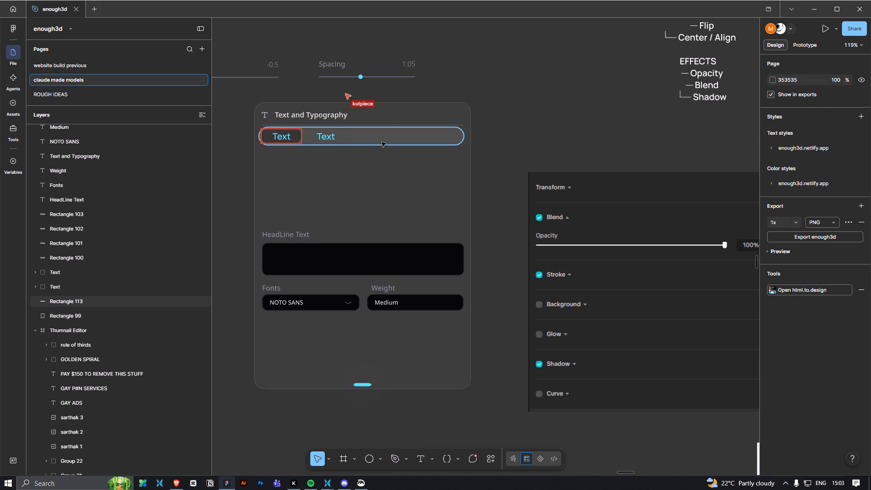
left_click(530, 132)
Return to the Photopea screenshot below the Thumnail Editor frame and examine its options bar, toolbar and layers layout.
scroll(505, 170, "down", 4, "ctrl")
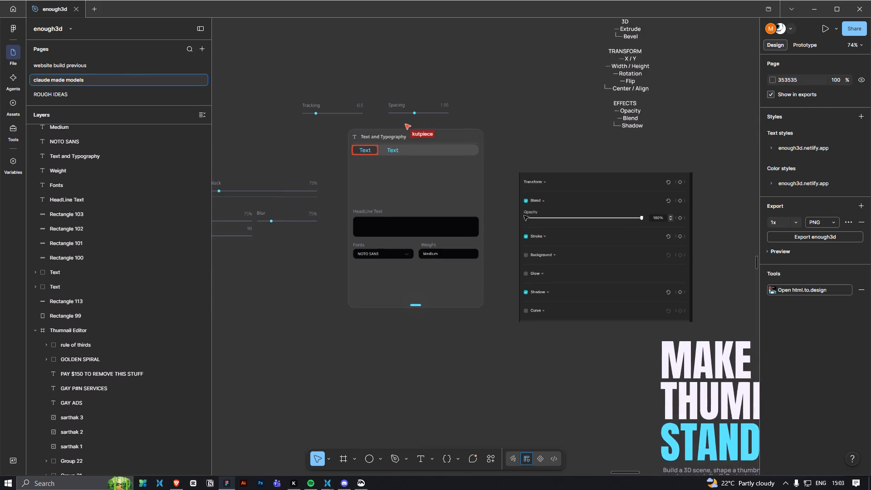
key("space")
key("space")
left_click_drag(598, 299, 473, 228)
scroll(464, 270, "down", 4, "ctrl")
key("space")
key("space")
key("space")
key("space")
key("space")
key("space")
key("space")
key("space")
key("space")
key("space")
key("space")
key("space")
key("space")
key("space")
key("space")
key("space")
key("space")
key("space")
key("space")
key("space")
left_click_drag(504, 350, 383, 222)
left_click_drag(540, 314, 413, 216)
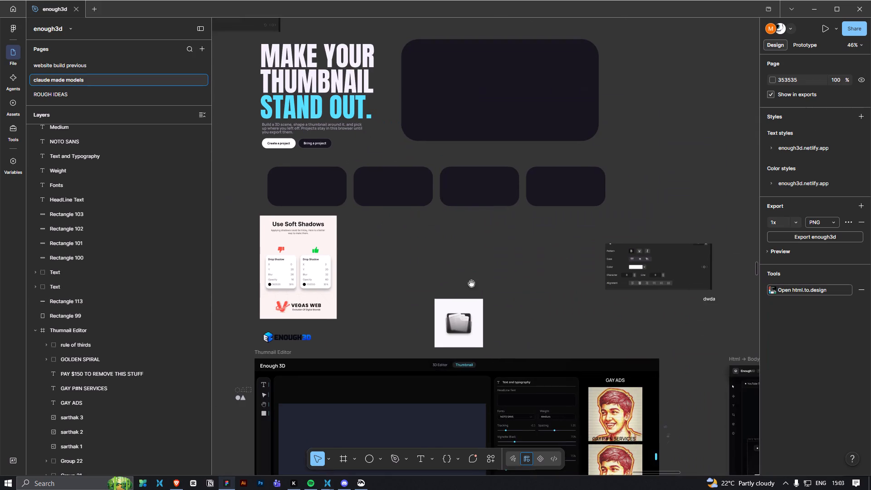
left_click_drag(470, 284, 486, 188)
left_click_drag(489, 294, 508, 170)
left_click_drag(517, 336, 519, 201)
left_click_drag(500, 363, 519, 255)
scroll(375, 275, "up", 4, "ctrl")
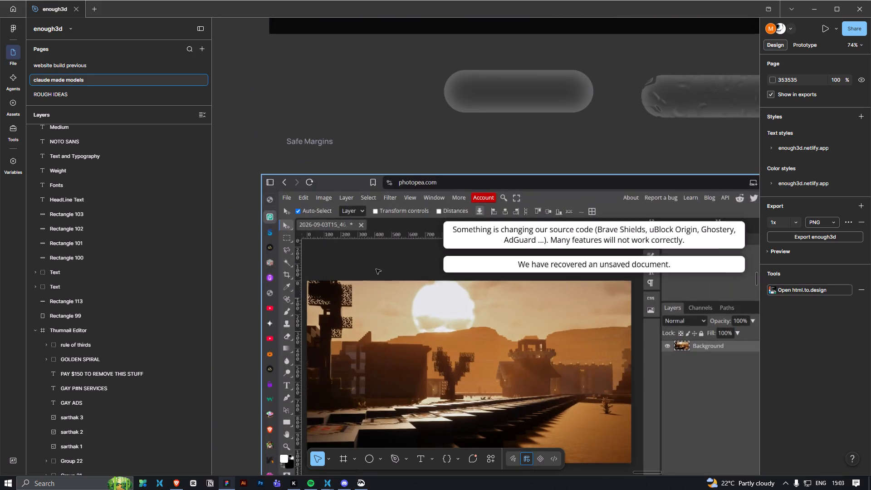
scroll(377, 269, "up", 4, "ctrl")
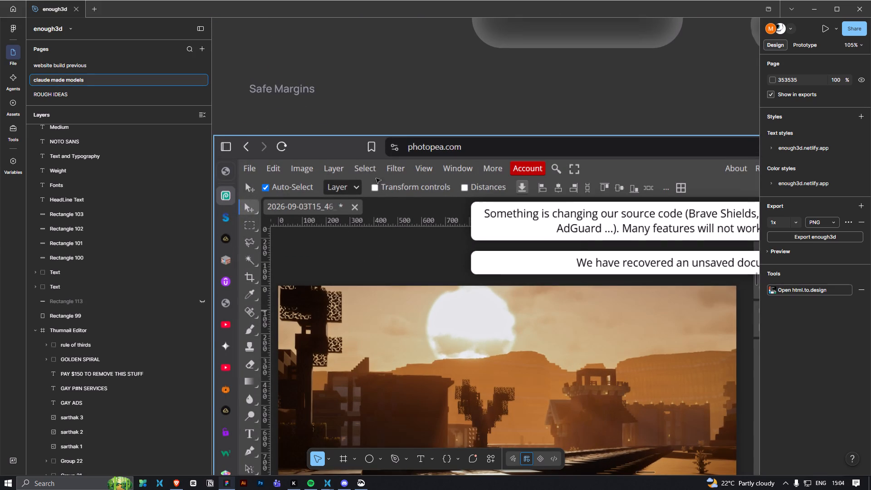
Go back to the Text and Typography card draft and examine its two Text tabs up close.
scroll(460, 204, "down", 13, "ctrl")
key("space")
key("space")
key("space")
key("space")
key("space")
key("space")
key("space")
key("space")
key("space")
key("space")
key("space")
key("space")
key("space")
key("space")
key("space")
key("space")
key("space")
key("space")
key("space")
key("space")
left_click_drag(362, 165, 383, 335)
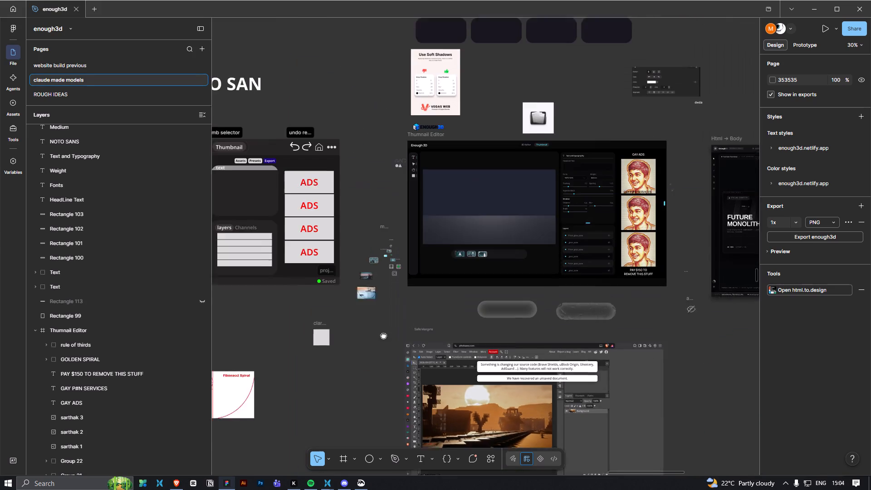
left_click_drag(383, 335, 383, 337)
left_click_drag(371, 208, 382, 376)
left_click_drag(364, 206, 380, 357)
scroll(349, 255, "up", 8, "ctrl")
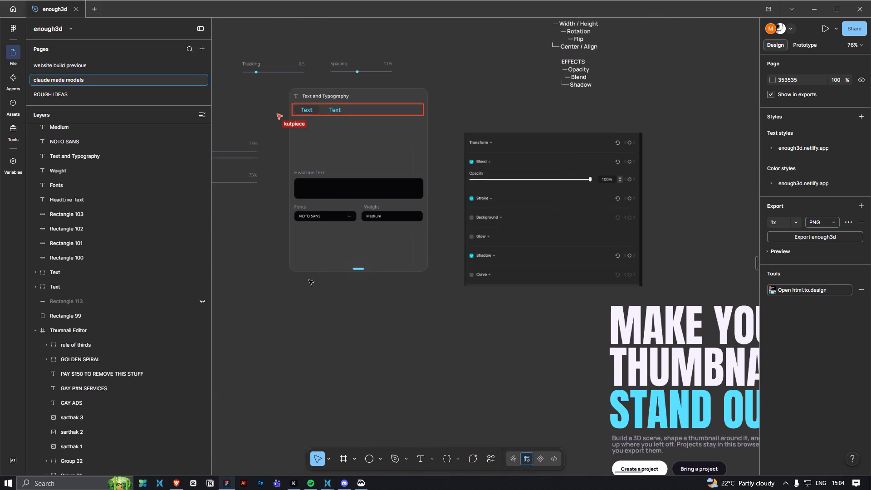
key("space")
key("space")
left_click_drag(242, 244, 276, 361)
scroll(315, 294, "up", 4, "ctrl")
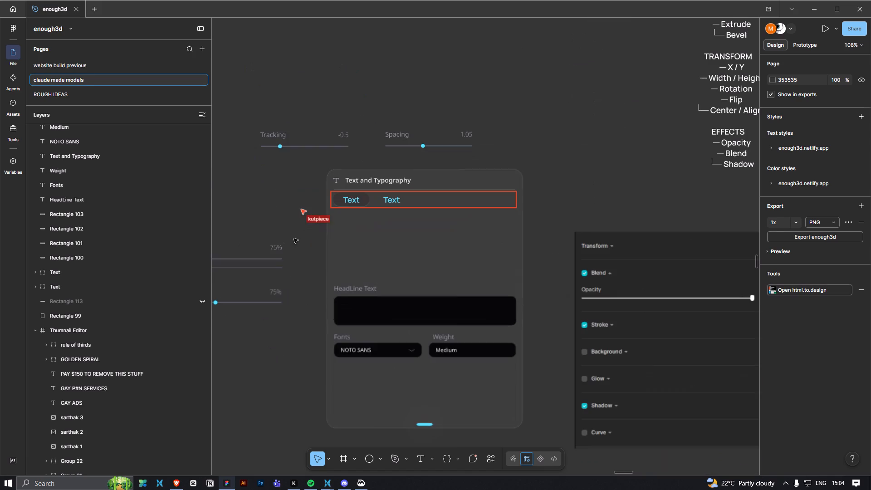
scroll(298, 220, "up", 5, "ctrl")
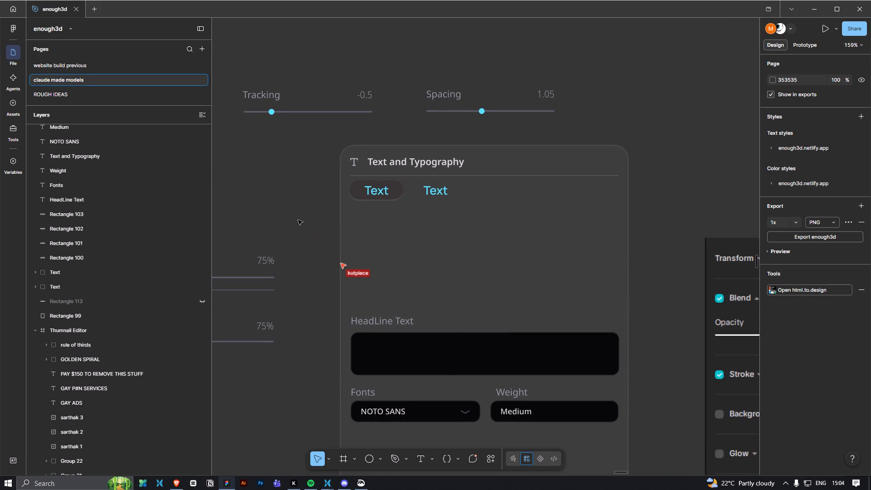
Inspect the pill shape behind the first Text tab, clear the selection, and review the card with its surrounding sliders.
left_click(357, 197, "ctrl")
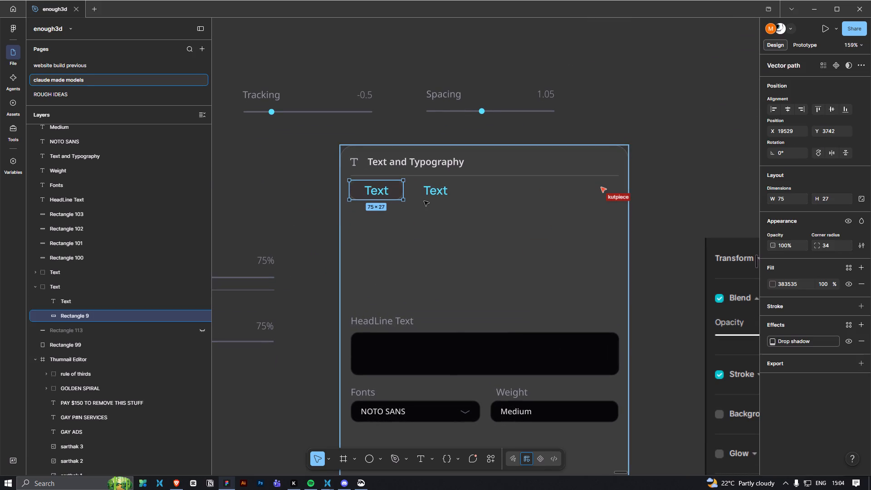
left_click(294, 216)
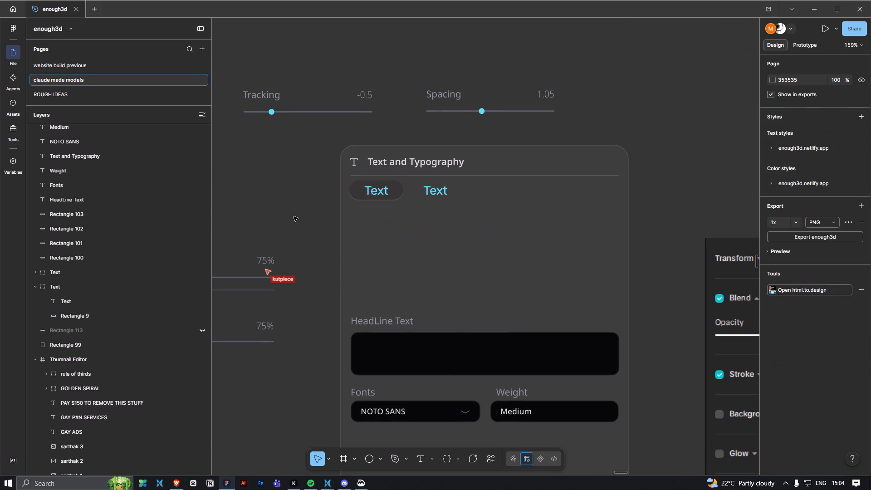
scroll(294, 217, "down", 3, "ctrl")
key("space")
key("space")
key("space")
key("space")
key("space")
left_click_drag(282, 197, 331, 191)
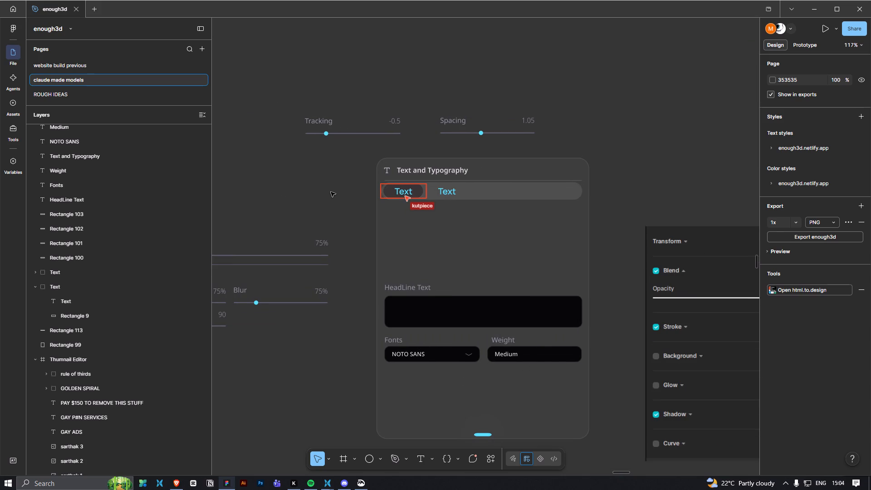
Hide the drop shadow on the pill shape behind the first Text tab, and clear the selection.
double_click(419, 194)
left_click(600, 98)
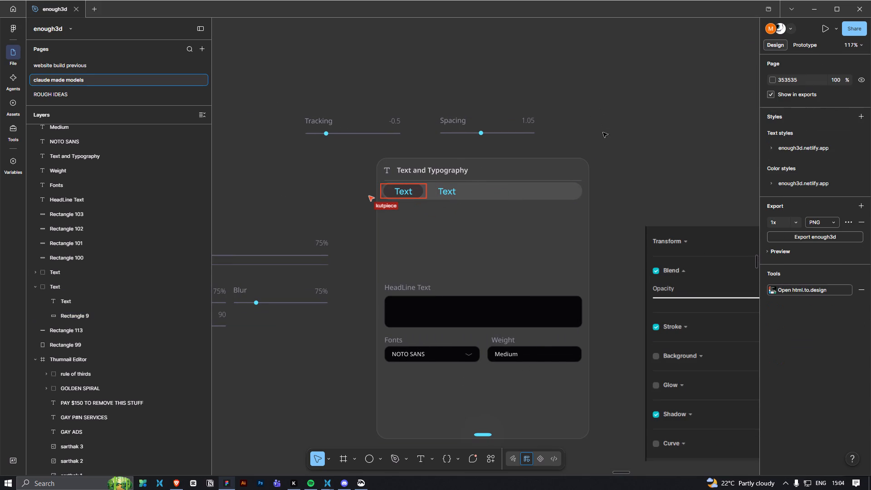
left_click(610, 178)
scroll(377, 222, "up", 12, "ctrl")
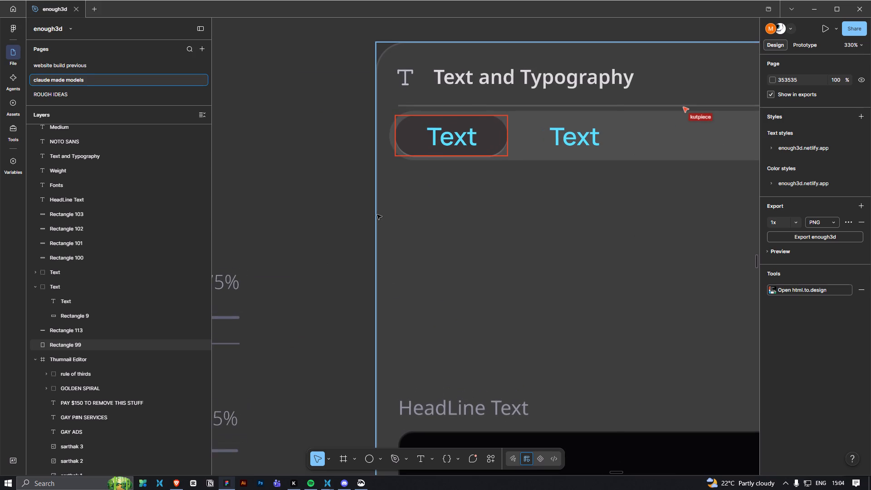
left_click(499, 152, "ctrl")
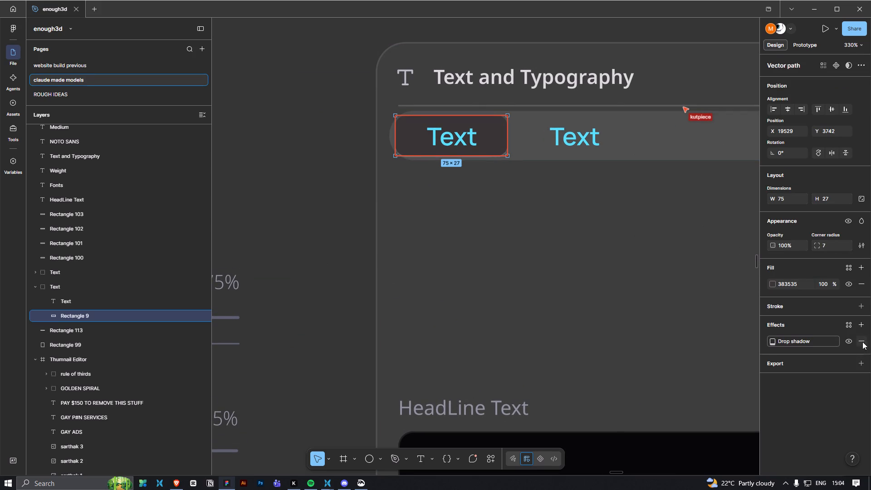
left_click(852, 341)
left_click(339, 193)
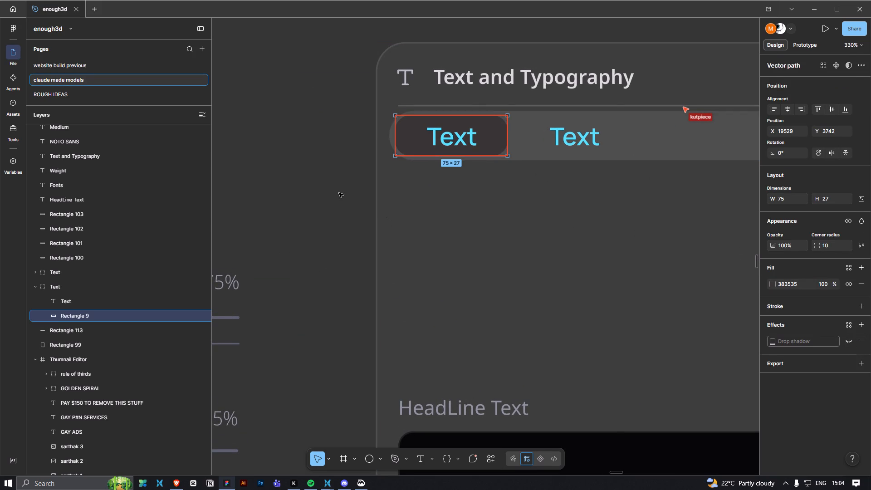
left_click(339, 193)
left_click(339, 193)
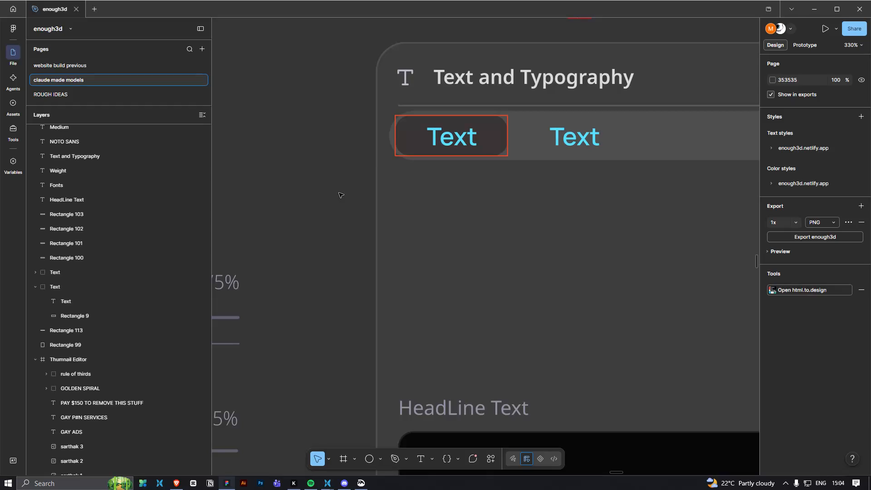
left_click(347, 168)
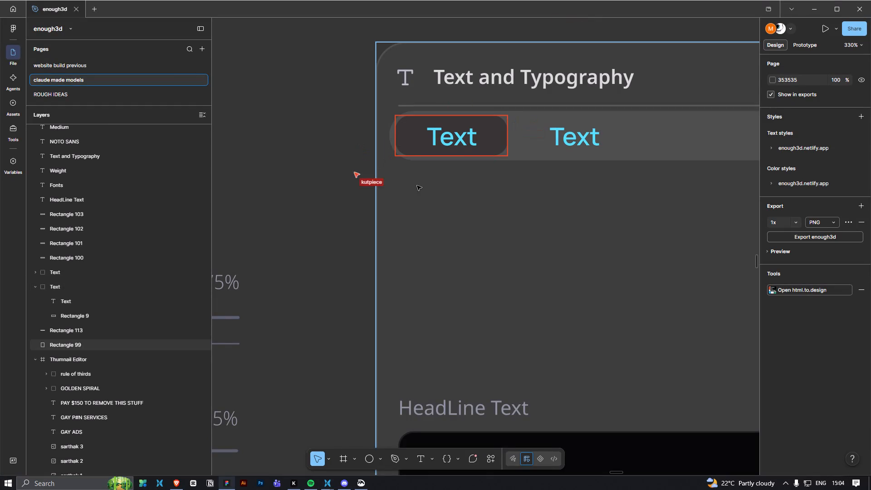
left_click(360, 166)
left_click(333, 134)
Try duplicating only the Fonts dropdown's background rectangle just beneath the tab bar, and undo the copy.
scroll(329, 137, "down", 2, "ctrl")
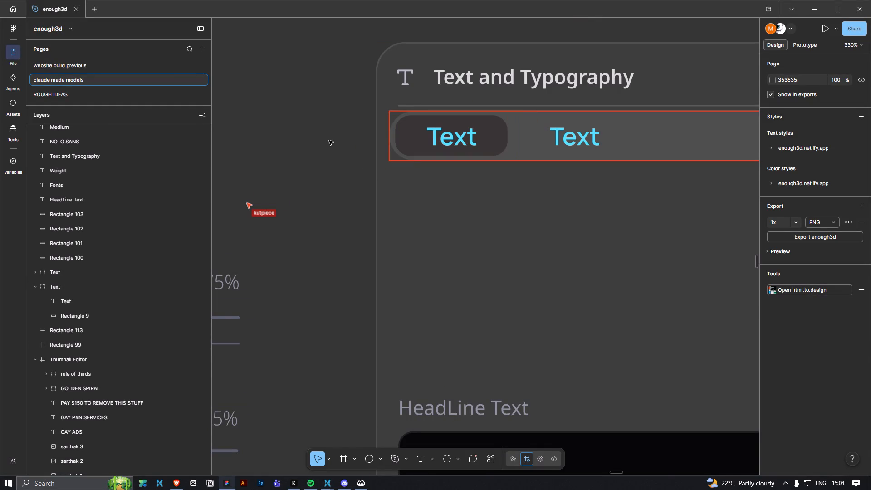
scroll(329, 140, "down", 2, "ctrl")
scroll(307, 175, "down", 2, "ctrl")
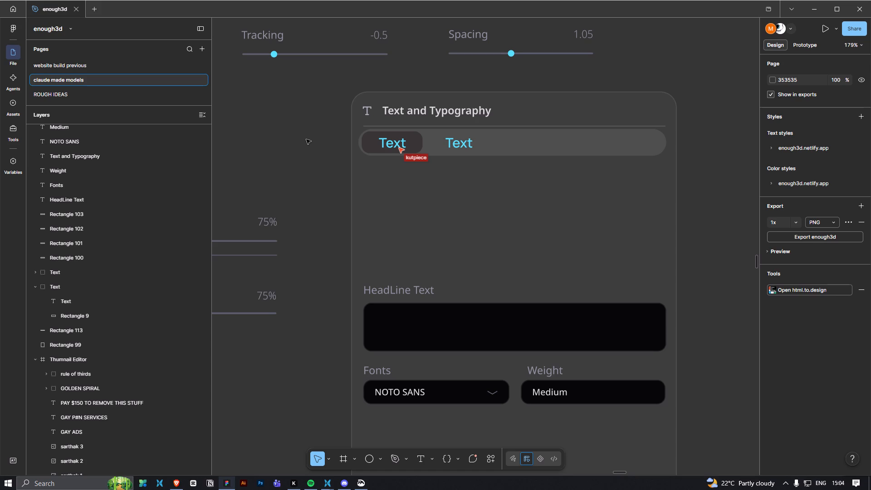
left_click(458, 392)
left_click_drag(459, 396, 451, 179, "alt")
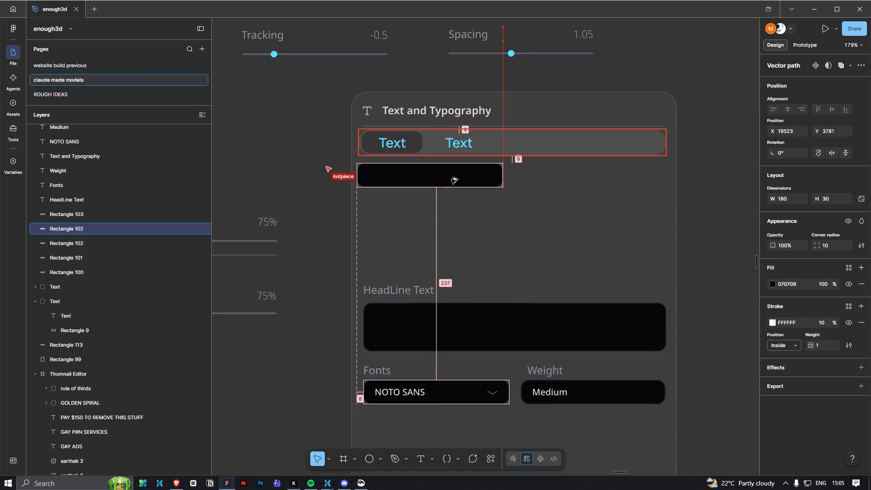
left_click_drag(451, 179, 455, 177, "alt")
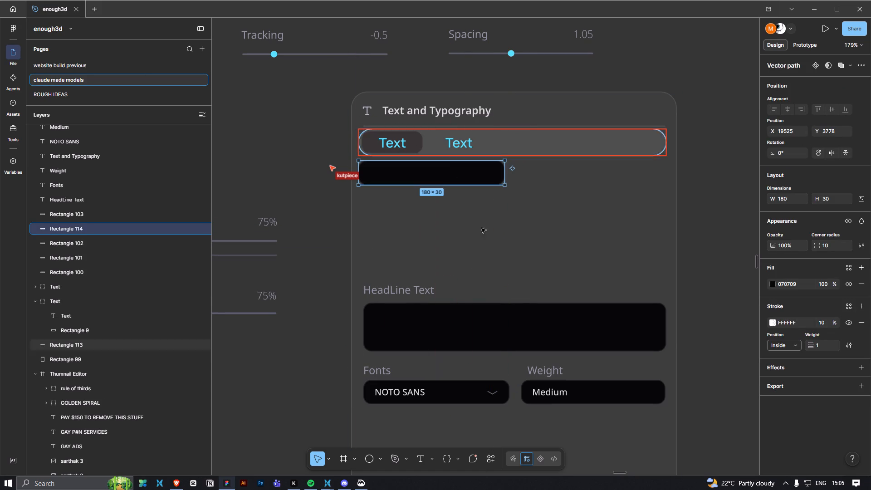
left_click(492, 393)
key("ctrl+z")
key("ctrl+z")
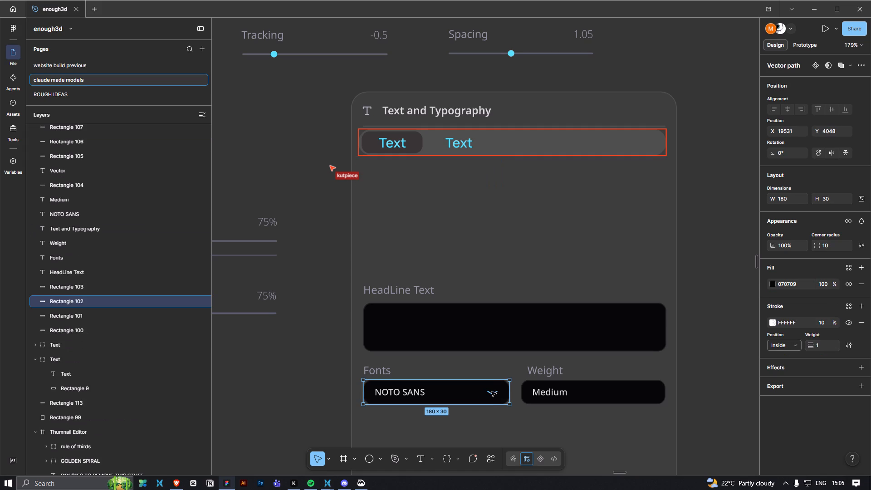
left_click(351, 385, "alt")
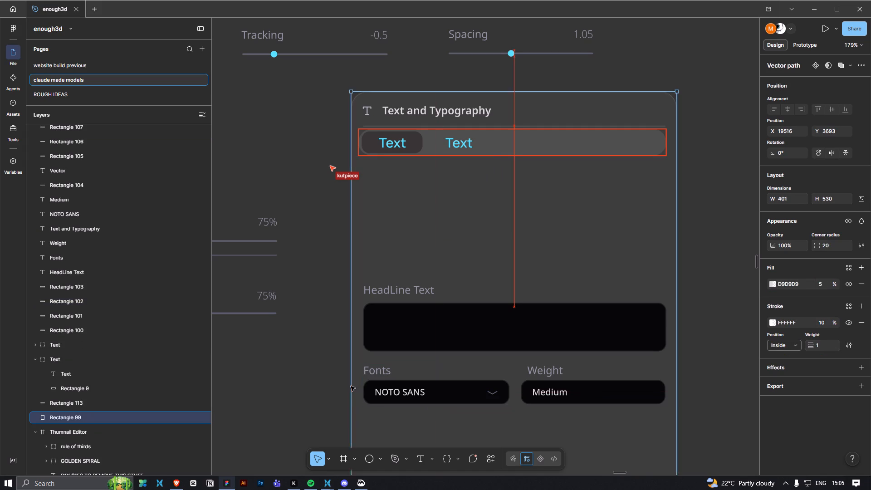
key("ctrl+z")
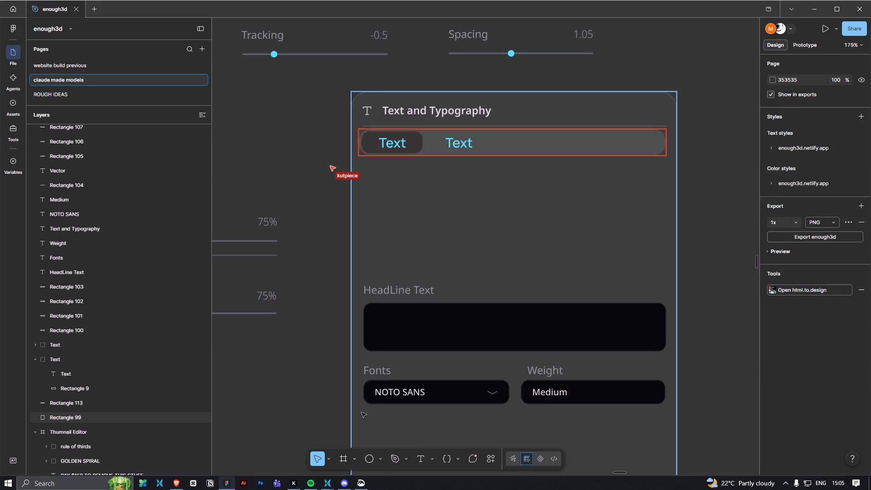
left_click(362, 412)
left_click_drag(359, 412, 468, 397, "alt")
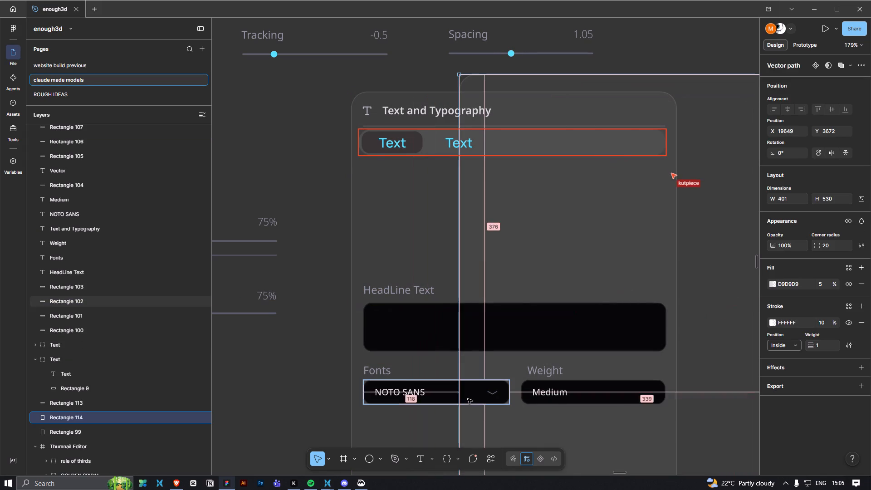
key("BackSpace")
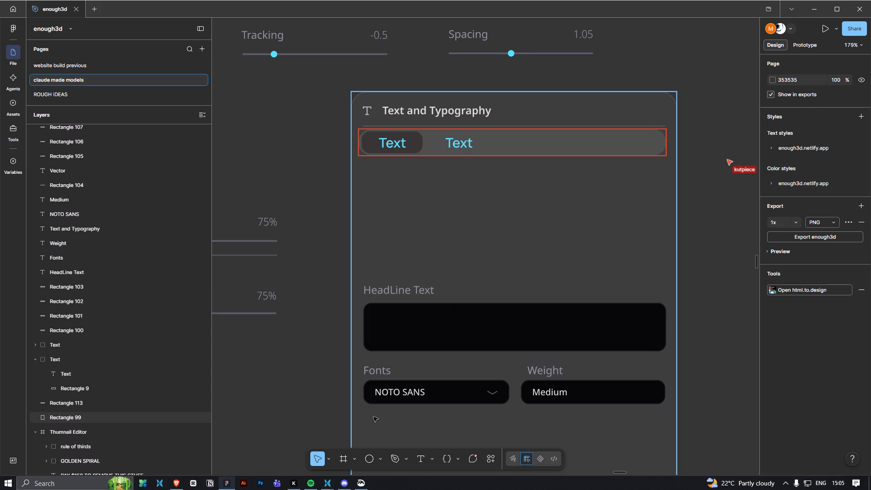
Duplicate the NOTO SANS dropdown with its label and chevron below the tab bar, removing the blank field copied alongside it.
left_click_drag(355, 378, 413, 397, "ctrl")
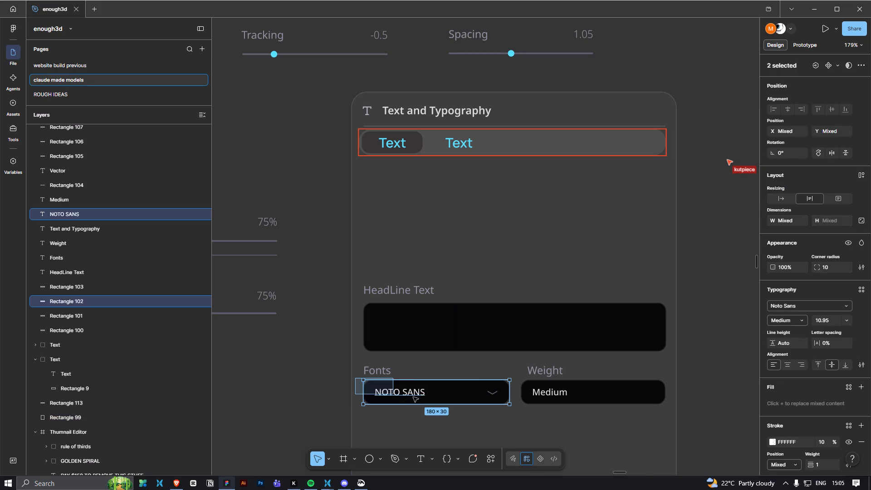
left_click_drag(413, 397, 525, 412, "ctrl")
left_click_drag(477, 395, 483, 194, "alt+shift")
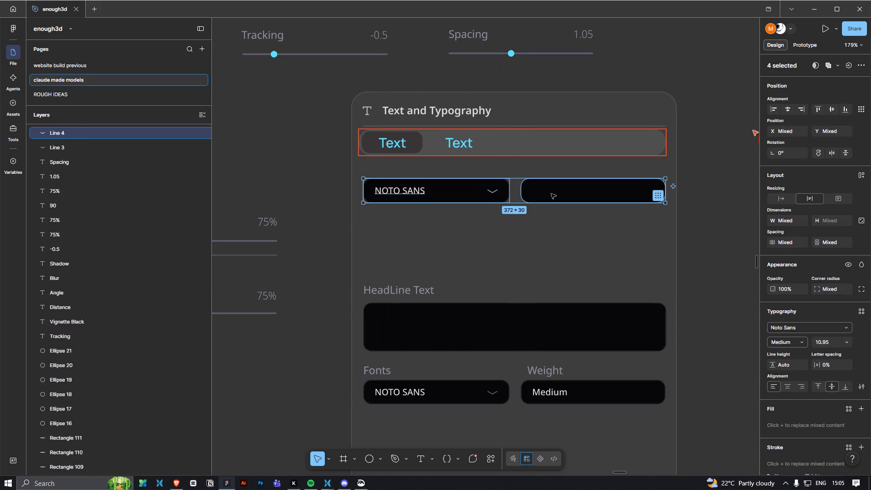
left_click(551, 194)
key("BackSpace")
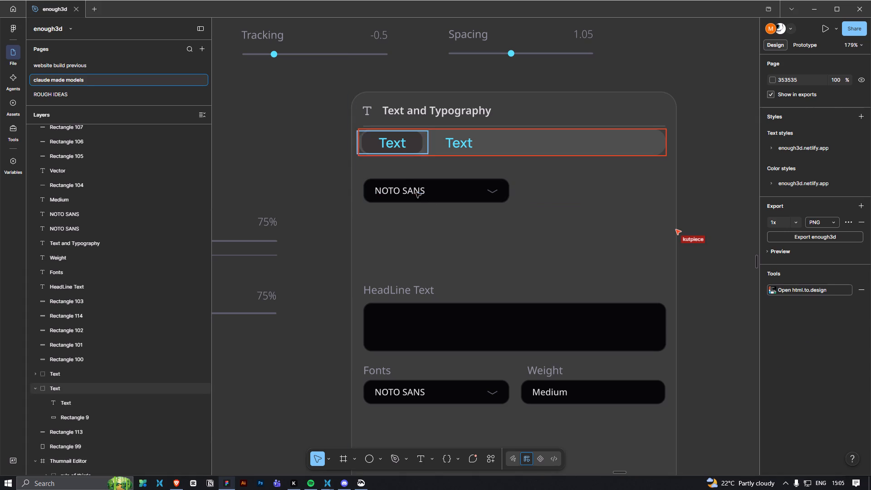
Inspect the copied dropdown's chevron and review the card next to the Transform and Blend reference screenshot.
left_click(492, 192)
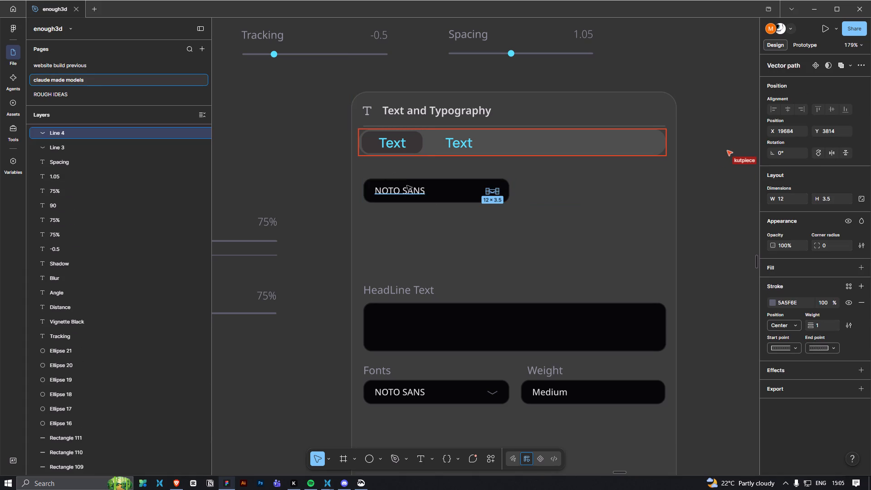
scroll(617, 234, "down", 5, "ctrl")
key("space")
left_click_drag(717, 260, 625, 276)
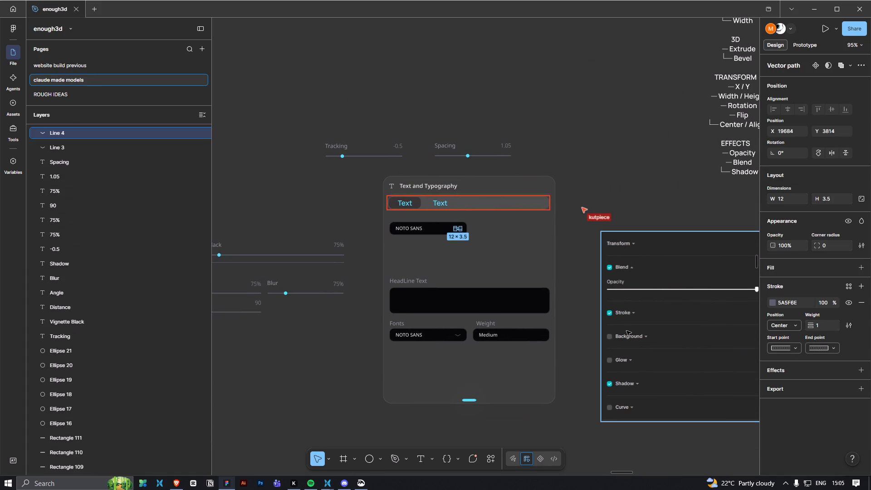
left_click_drag(617, 359, 622, 382)
key("ctrl+z")
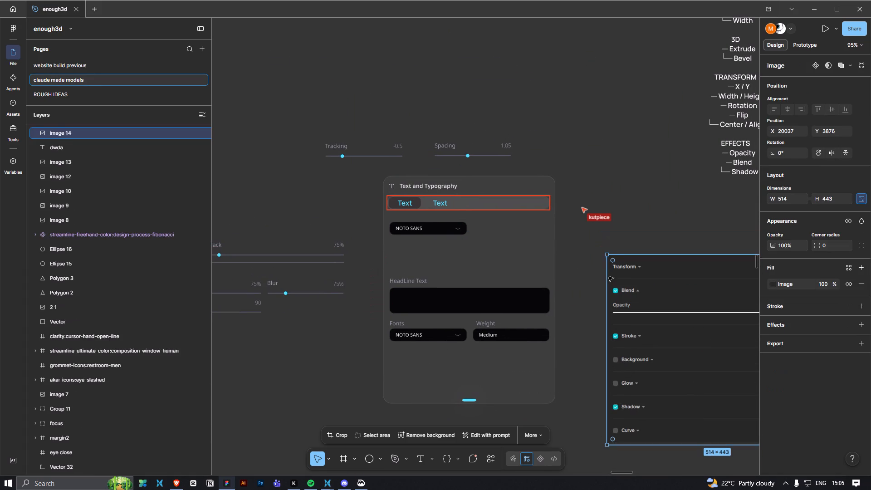
left_click(578, 252, "ctrl")
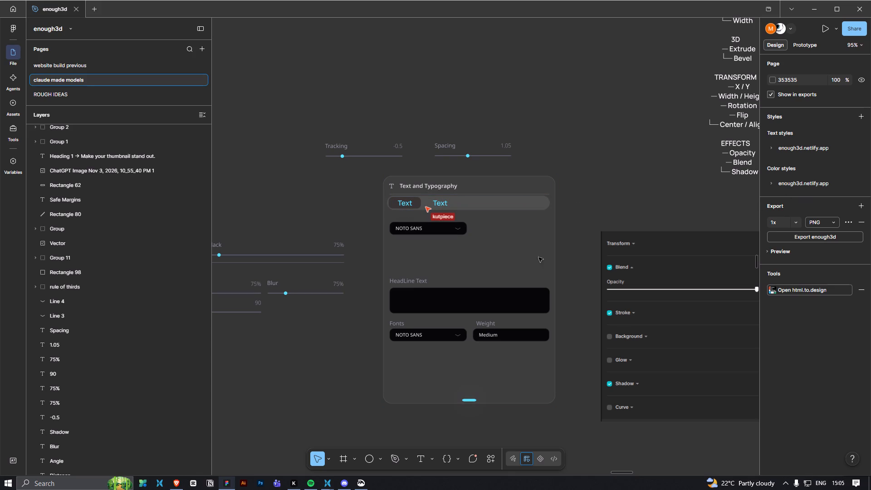
left_click(458, 228)
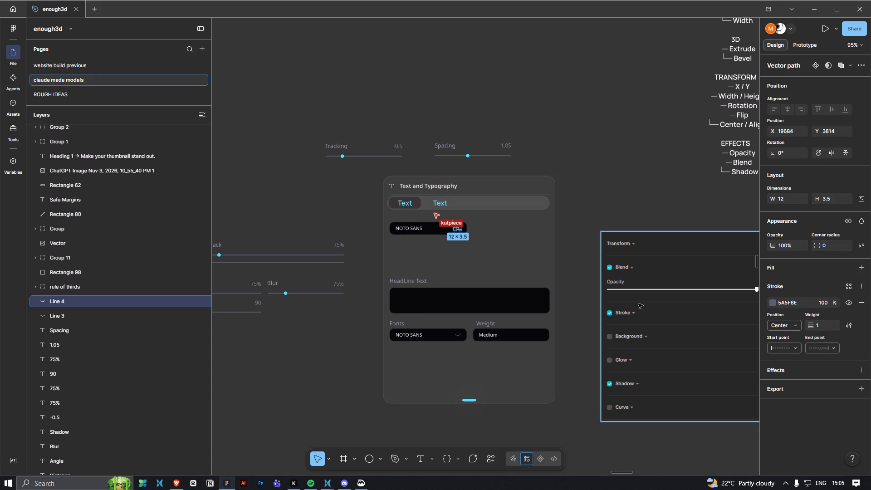
left_click(597, 219)
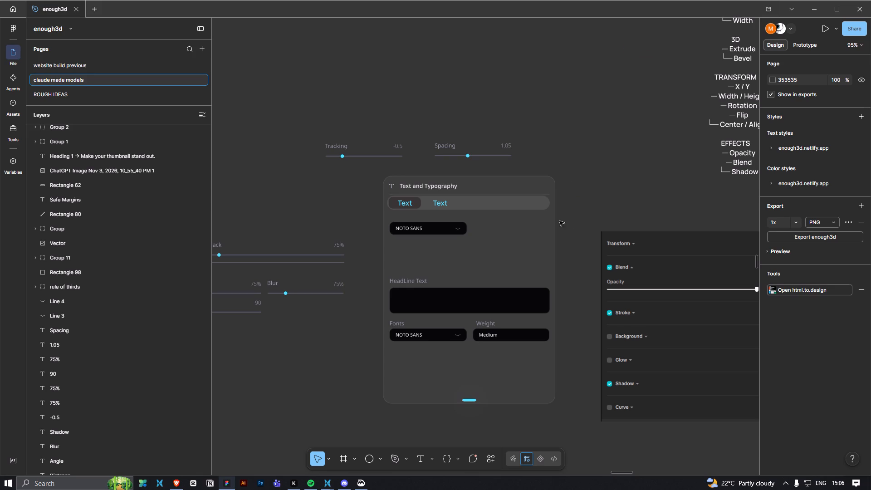
Examine the control outline above the card, from the TEXT and TYPOGRAPHY groups down to TRANSFORM and EFFECTS.
scroll(550, 201, "down", 6, "ctrl")
key("space")
key("space")
key("space")
key("space")
key("space")
left_click_drag(566, 116, 446, 239)
scroll(557, 216, "up", 5, "ctrl")
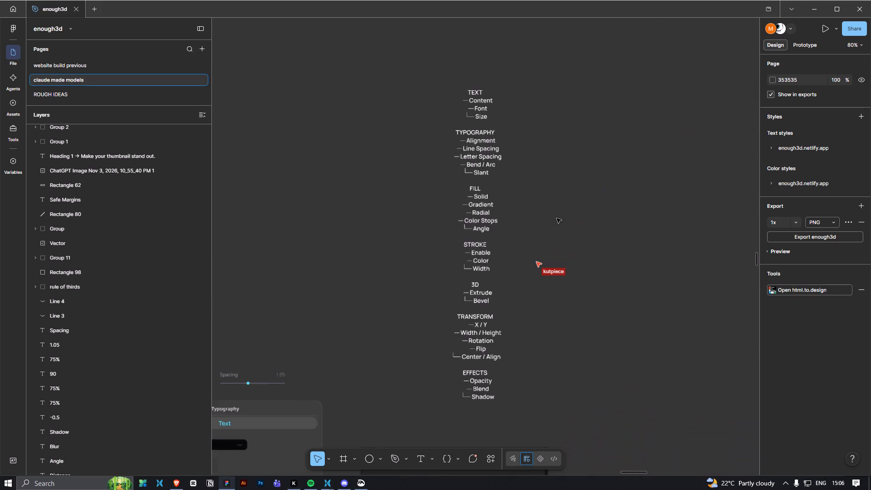
scroll(554, 220, "up", 4, "ctrl")
key("space")
key("space")
key("space")
left_click_drag(508, 287, 513, 272)
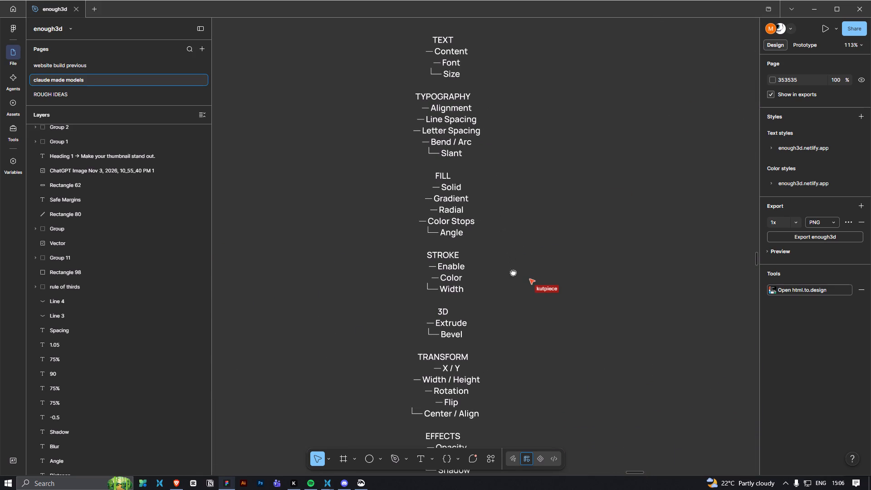
left_click_drag(513, 272, 524, 253)
key("space")
key("space")
key("space")
key("space")
left_click_drag(513, 309, 513, 285)
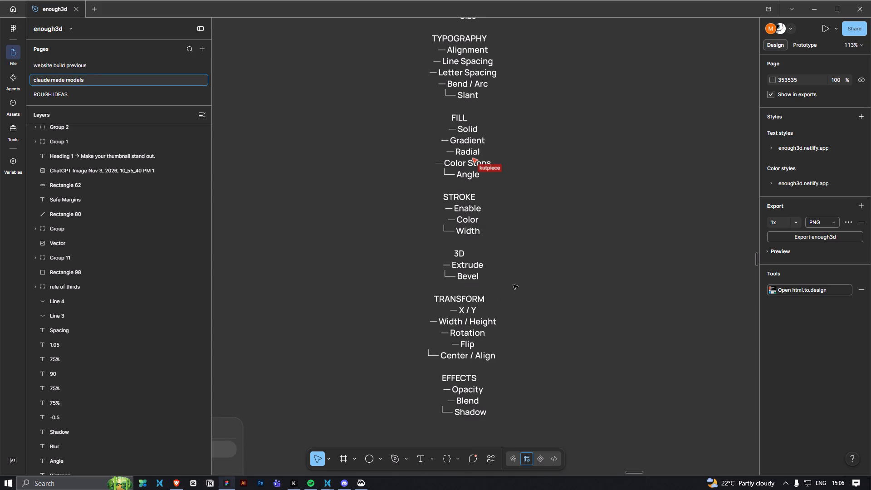
scroll(513, 284, "down", 5, "ctrl")
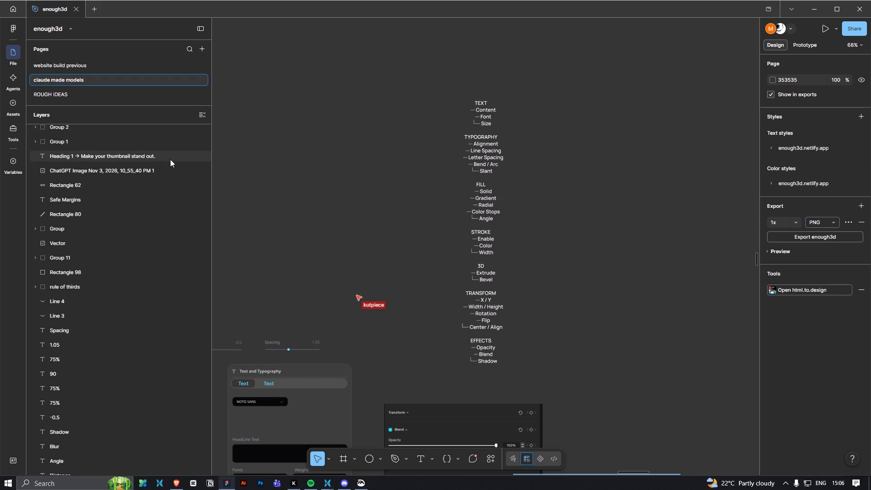
Move the tab bar with its two Text tabs out of the Text and Typography card to the empty canvas above it.
key("space")
key("space")
key("space")
key("space")
key("space")
key("space")
key("space")
left_click_drag(294, 245, 376, 157)
scroll(461, 302, "up", 8, "ctrl")
key("space")
key("space")
key("space")
key("space")
key("space")
left_click_drag(441, 327, 594, 256)
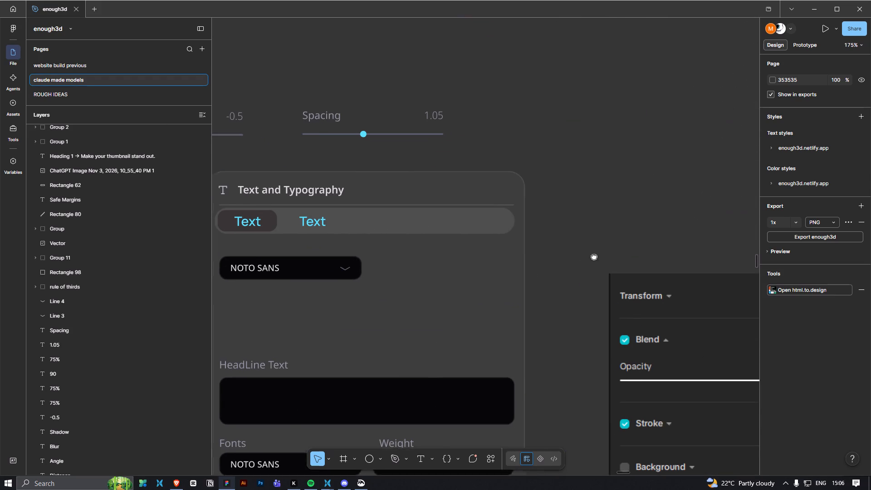
left_click_drag(594, 256, 597, 255)
left_click_drag(241, 235, 490, 218, "ctrl")
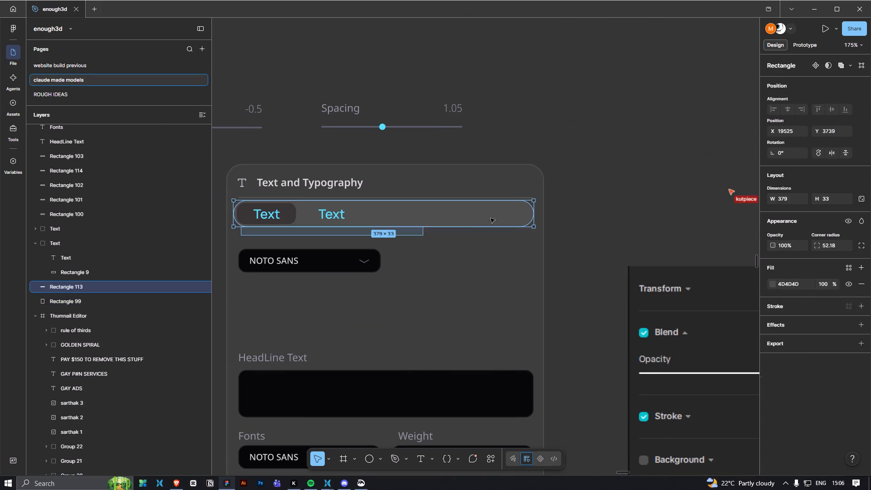
left_click_drag(490, 218, 521, 207, "ctrl")
left_click_drag(482, 217, 663, 86)
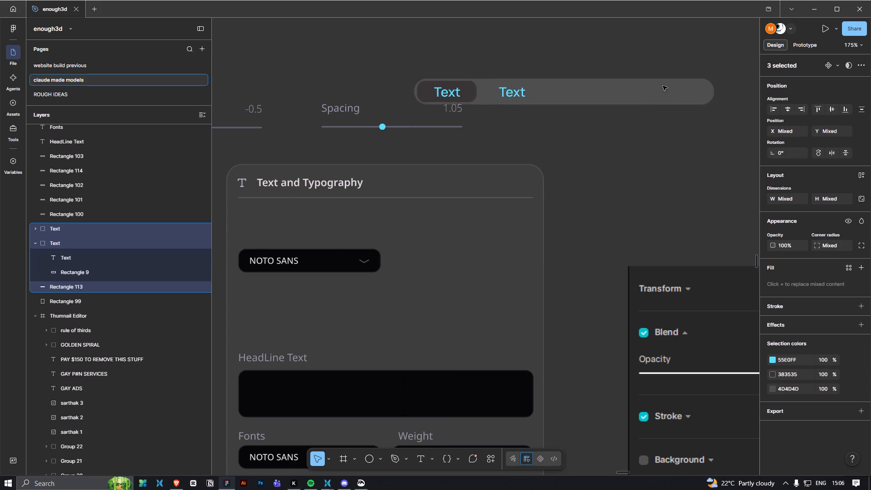
left_click_drag(663, 86, 657, 72)
left_click(641, 137)
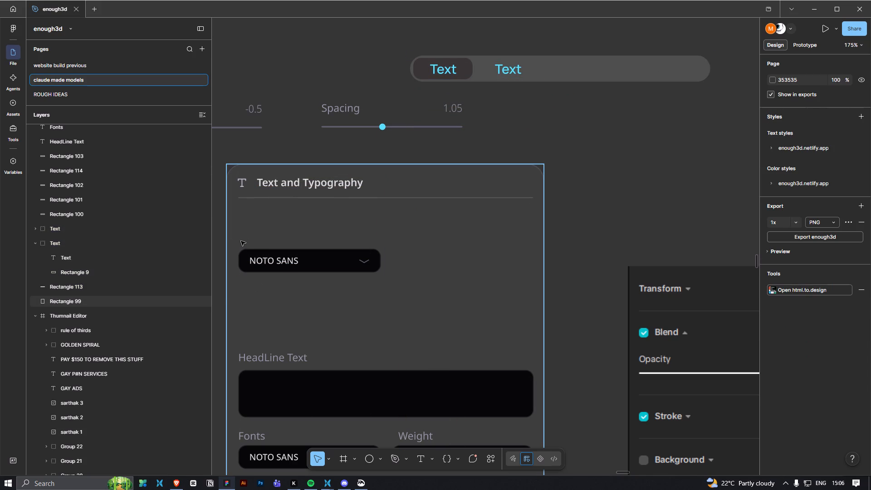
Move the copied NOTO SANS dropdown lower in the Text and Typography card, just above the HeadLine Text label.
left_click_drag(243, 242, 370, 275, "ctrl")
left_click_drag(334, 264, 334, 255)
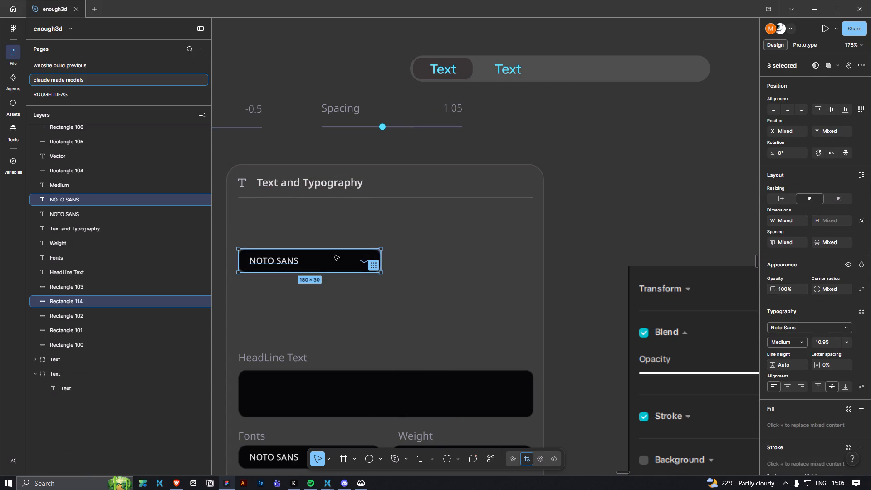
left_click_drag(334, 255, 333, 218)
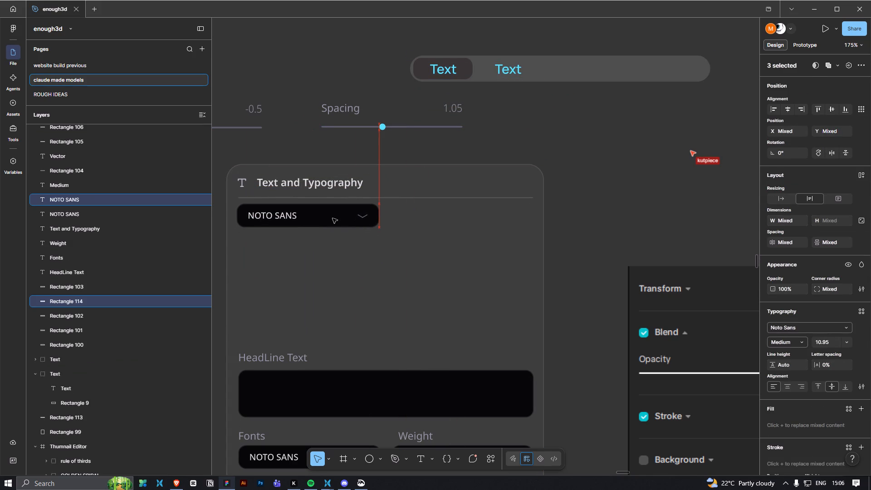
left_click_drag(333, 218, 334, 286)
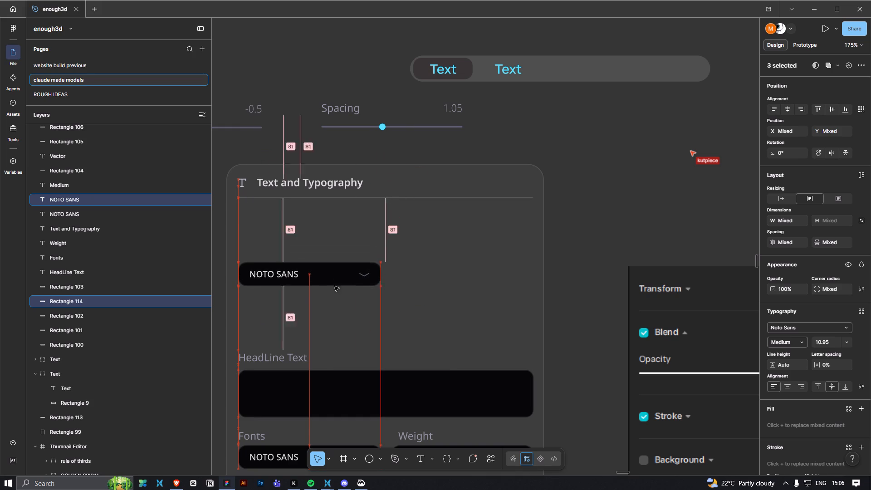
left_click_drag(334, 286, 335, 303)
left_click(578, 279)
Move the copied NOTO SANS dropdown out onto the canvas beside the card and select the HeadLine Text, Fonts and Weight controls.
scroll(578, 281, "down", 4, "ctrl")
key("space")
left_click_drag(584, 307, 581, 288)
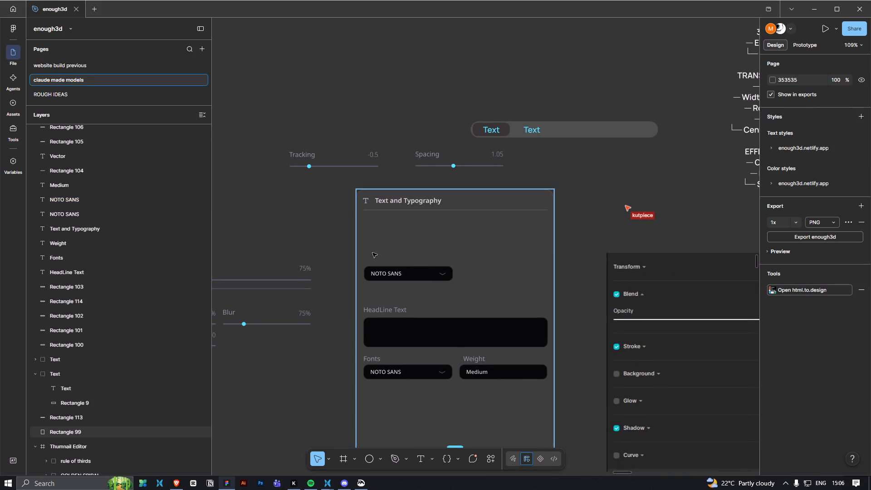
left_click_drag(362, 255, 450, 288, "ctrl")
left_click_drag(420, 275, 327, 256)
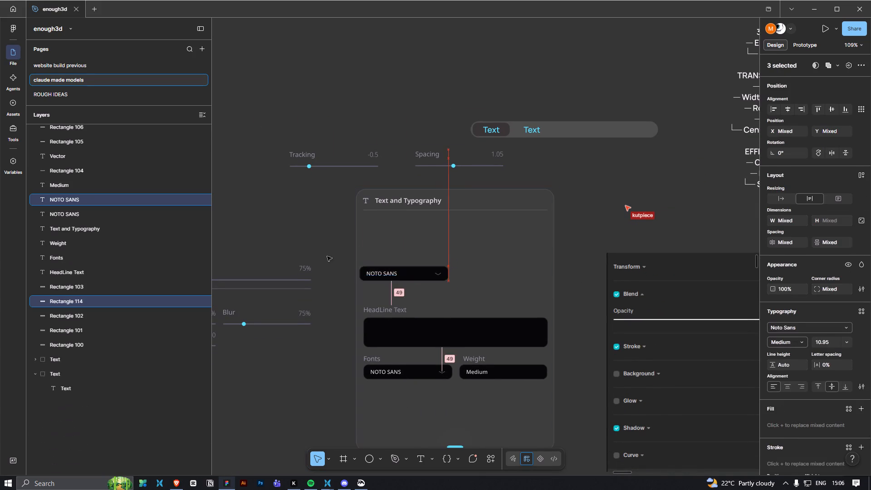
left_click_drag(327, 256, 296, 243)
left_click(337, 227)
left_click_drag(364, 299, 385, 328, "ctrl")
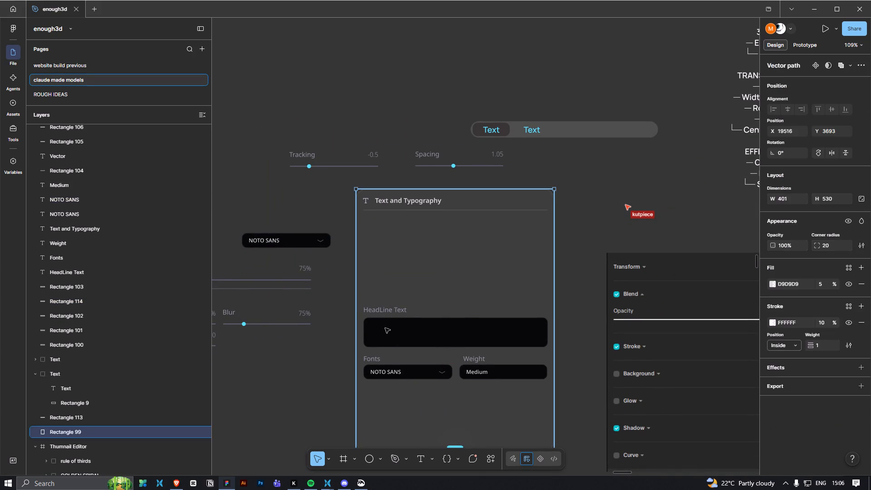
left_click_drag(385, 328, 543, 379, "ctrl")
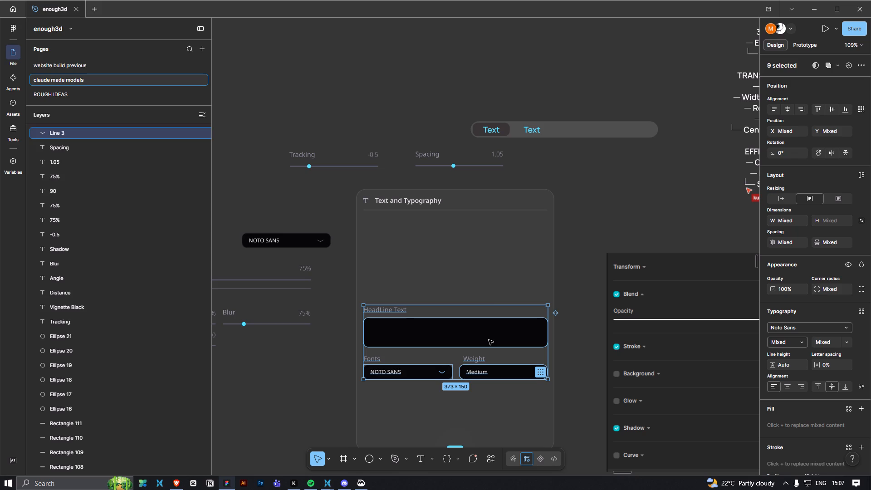
Undo the recent moves of the NOTO SANS dropdown and the tab bar, back to the tab bar sitting inside the card.
key("ctrl+z")
key("ctrl+z")
key("ctrl+z")
key("ctrl+z")
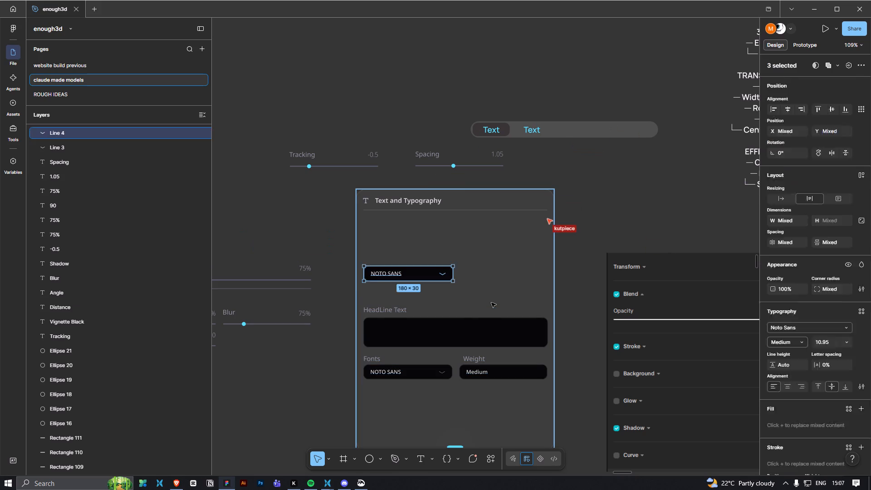
key("ctrl+z")
key("ctrl+z")
key("ctrl+z")
key("ctrl+z")
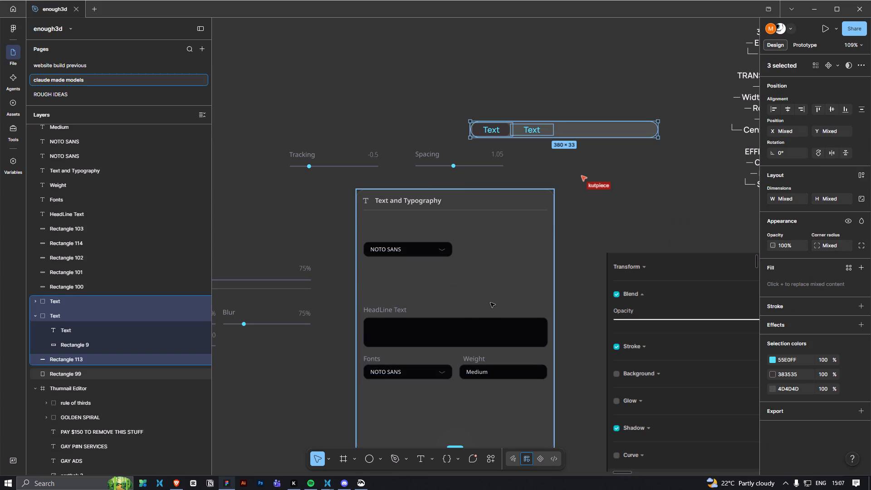
key("ctrl+z")
left_click(603, 225)
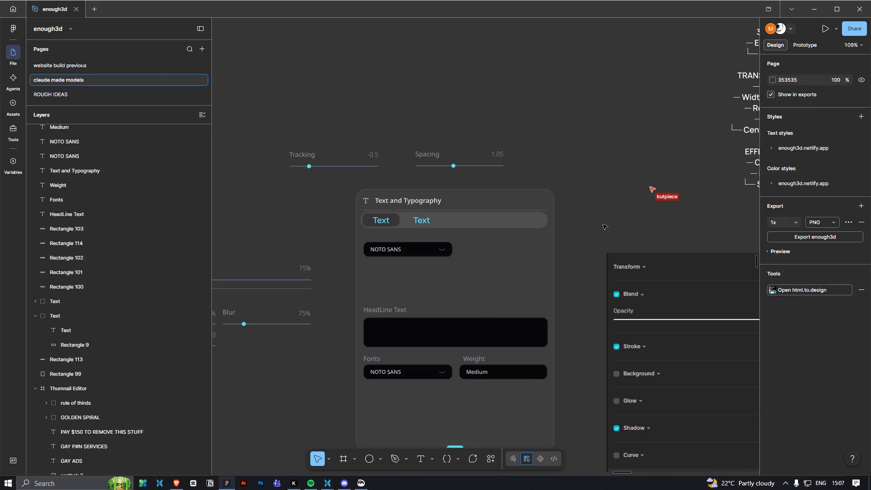
Look across the canvas references and examine the Text and typography panel in the Thumbnail Editor frame.
scroll(573, 289, "down", 4, "ctrl")
key("space")
key("space")
key("space")
key("space")
key("space")
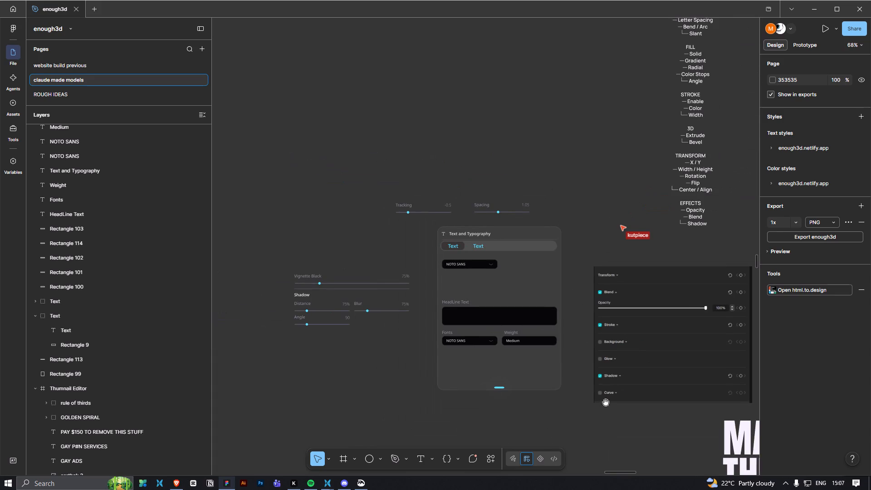
left_click_drag(606, 437, 405, 359)
scroll(408, 353, "down", 5, "ctrl")
key("space")
key("space")
key("space")
key("space")
key("space")
key("space")
key("space")
key("space")
key("space")
key("space")
key("space")
key("space")
key("space")
key("space")
key("space")
key("space")
key("space")
key("space")
key("space")
key("space")
left_click_drag(581, 301, 510, 232)
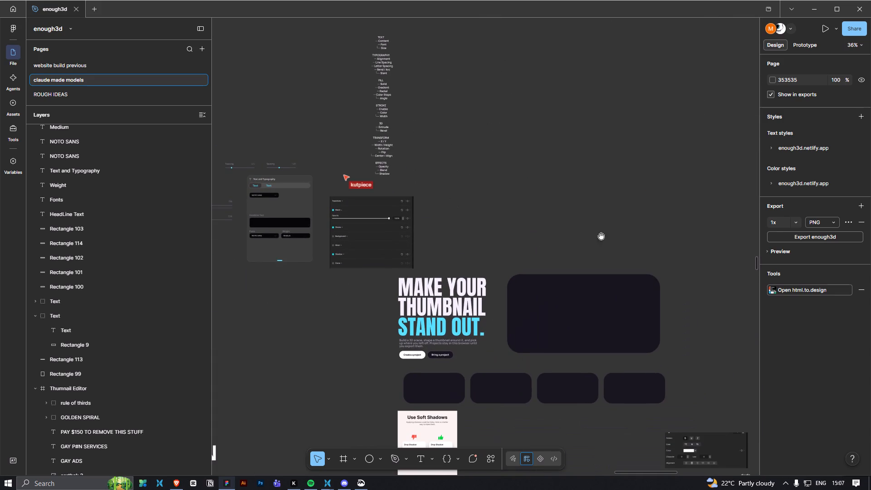
left_click_drag(708, 308, 686, 261)
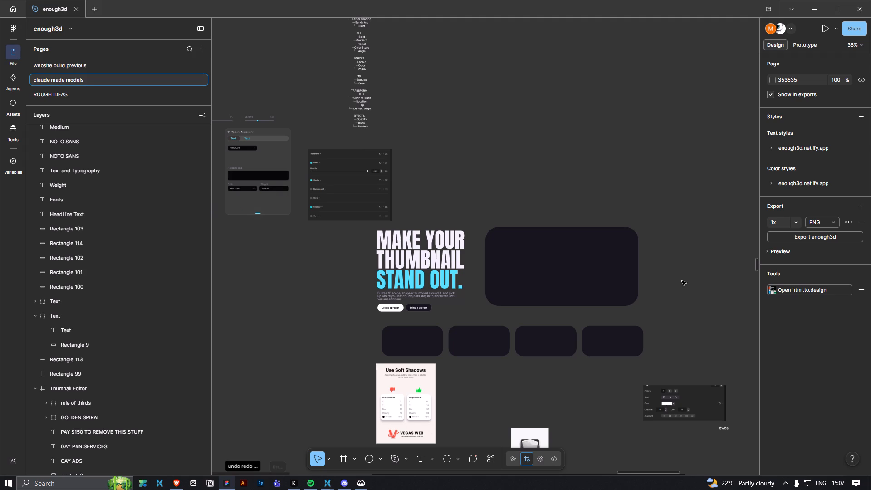
key("space")
key("space")
key("space")
key("space")
key("space")
key("space")
key("space")
key("space")
key("space")
key("space")
key("space")
key("space")
key("space")
key("space")
left_click_drag(617, 392, 509, 279)
left_click_drag(528, 371, 513, 249)
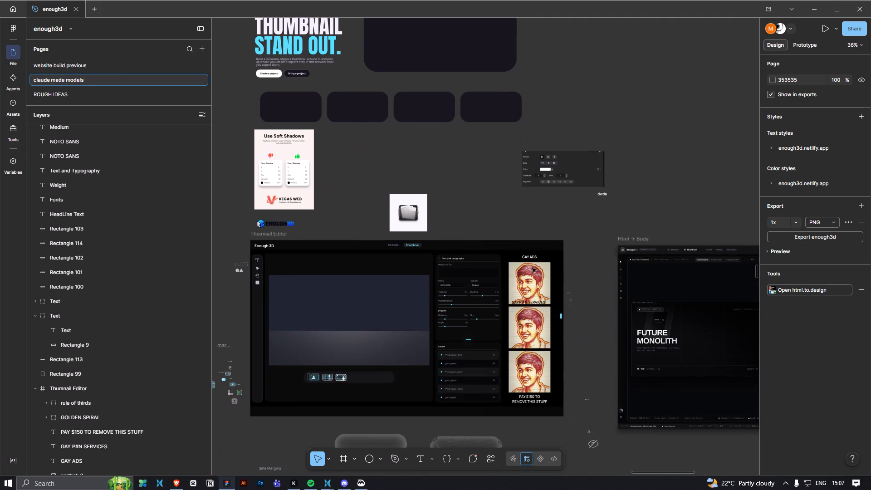
scroll(590, 350, "up", 9, "ctrl")
key("space")
key("space")
key("space")
key("space")
left_click_drag(554, 314, 640, 324)
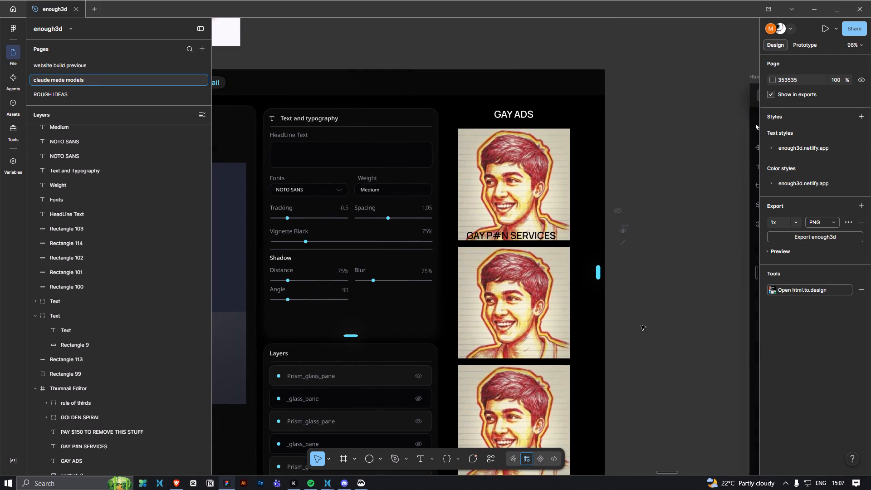
Look over the Thumbnail Editor's Layers panel and the neighbouring Html → Body frame with its inspector panels.
scroll(641, 325, "down", 4, "ctrl")
key("space")
key("space")
key("space")
key("space")
key("space")
key("space")
key("space")
key("space")
key("space")
key("space")
key("space")
key("space")
key("space")
key("space")
key("space")
key("space")
key("space")
key("space")
key("space")
scroll(347, 306, "down", 4)
scroll(405, 318, "down", 3, "ctrl")
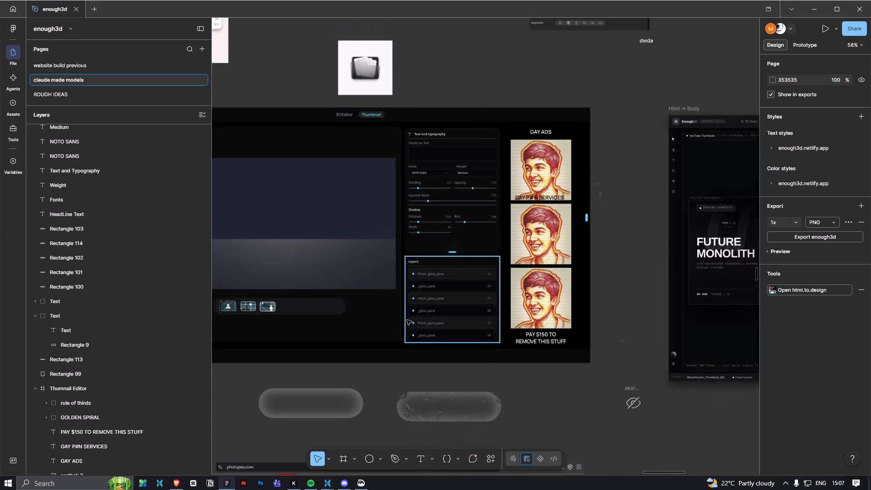
key("space")
key("space")
key("space")
key("space")
key("space")
key("space")
key("space")
key("space")
key("space")
key("space")
key("space")
left_click_drag(571, 318, 384, 352)
key("space")
key("space")
key("space")
key("space")
key("space")
key("space")
key("space")
key("space")
key("space")
key("space")
key("space")
key("space")
key("space")
key("space")
key("space")
key("space")
key("space")
key("space")
key("space")
key("space")
left_click_drag(385, 389, 399, 365)
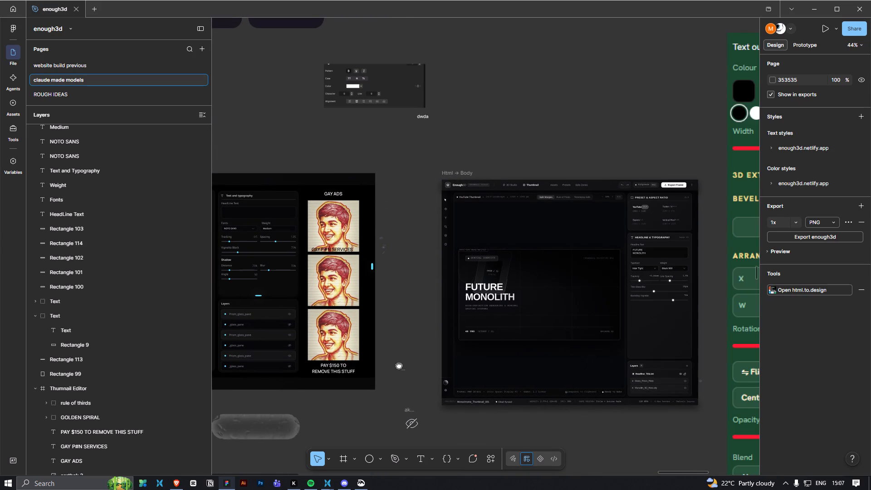
left_click_drag(399, 365, 529, 317)
Examine the Photopea screenshot below the Thumbnail Editor frame and look over the surrounding canvas references.
left_click_drag(492, 407, 625, 333)
left_click_drag(323, 329, 366, 289, "ctrl")
key("space")
key("space")
left_click_drag(337, 317, 336, 317)
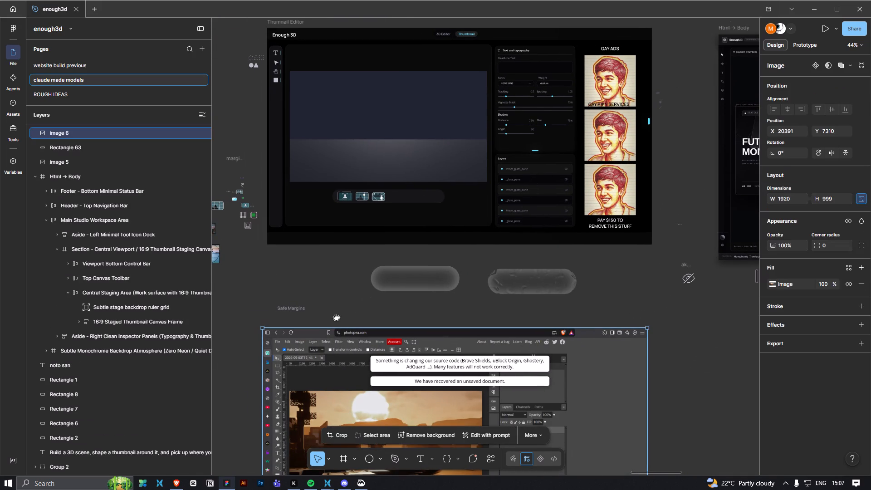
left_click_drag(336, 317, 368, 287)
left_click(363, 276)
key("space")
scroll(325, 356, "up", 8, "ctrl")
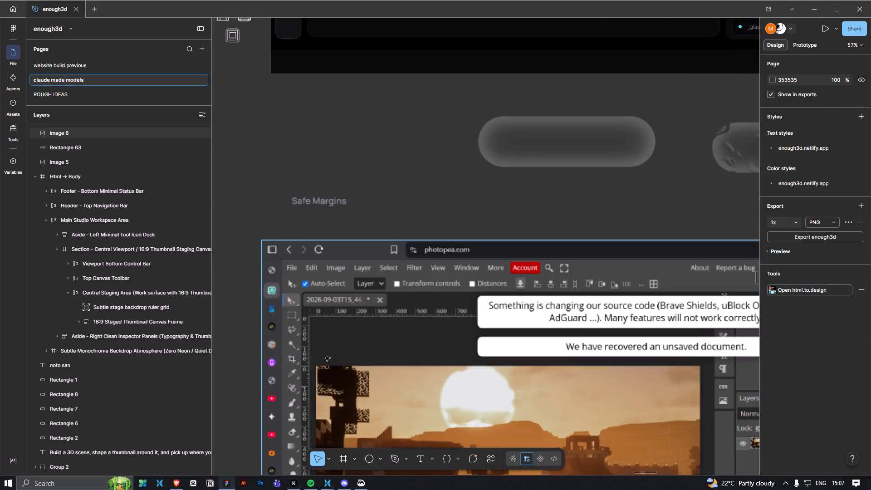
scroll(325, 356, "down", 9, "ctrl")
key("space")
key("space")
key("space")
key("space")
key("space")
key("space")
key("space")
key("space")
key("space")
key("space")
key("space")
key("space")
key("space")
key("space")
key("space")
key("space")
key("space")
key("space")
key("space")
key("space")
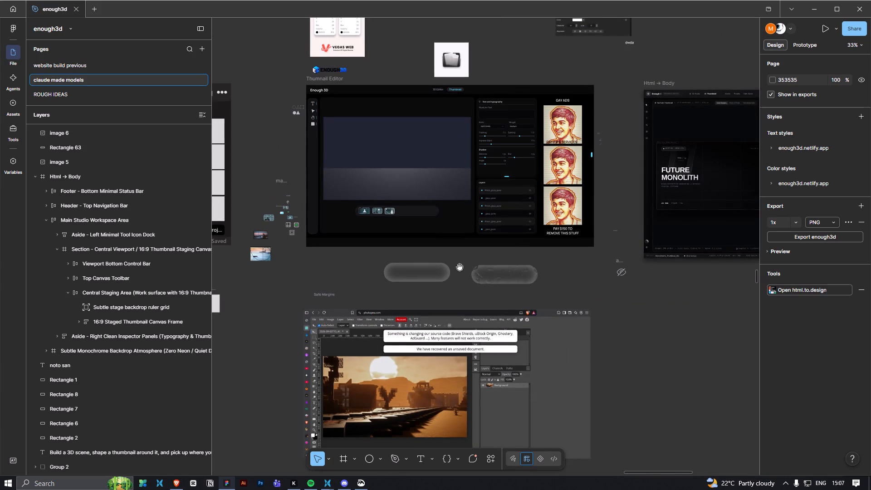
left_click_drag(459, 272, 386, 331)
left_click_drag(546, 242, 552, 391)
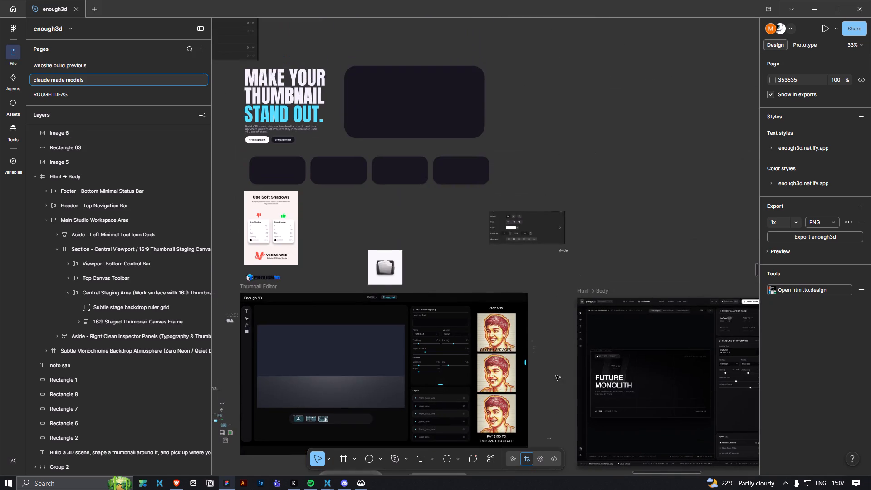
scroll(556, 375, "up", 4, "ctrl")
scroll(546, 364, "down", 2, "ctrl")
key("space")
key("space")
left_click_drag(532, 363, 612, 300)
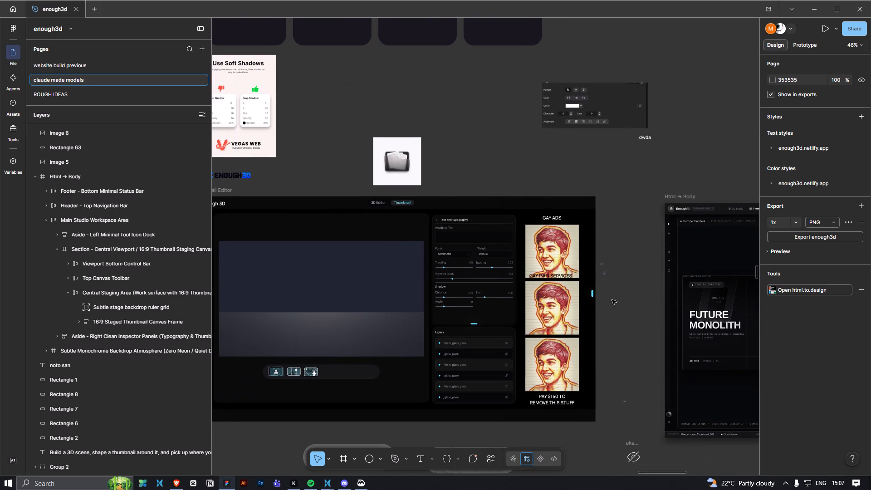
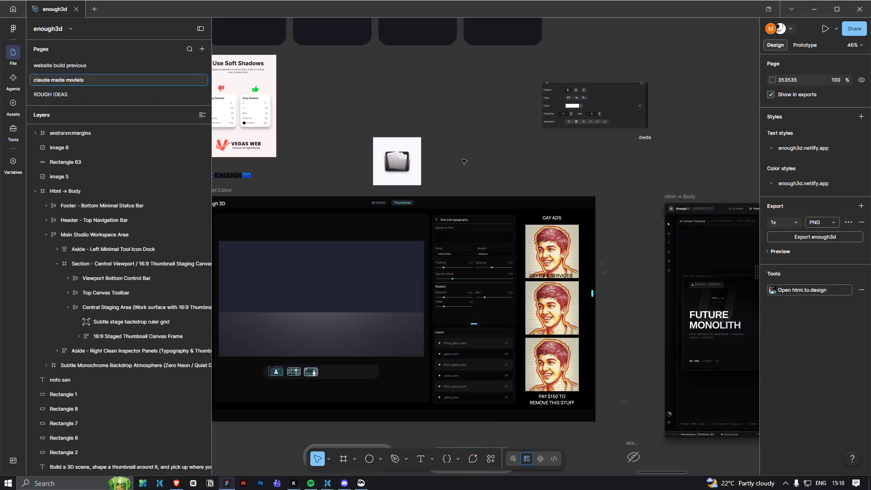
Narrow the pages and layers sidebar to widen the canvas area.
scroll(462, 158, "down", 3)
scroll(462, 161, "down", 2, "ctrl")
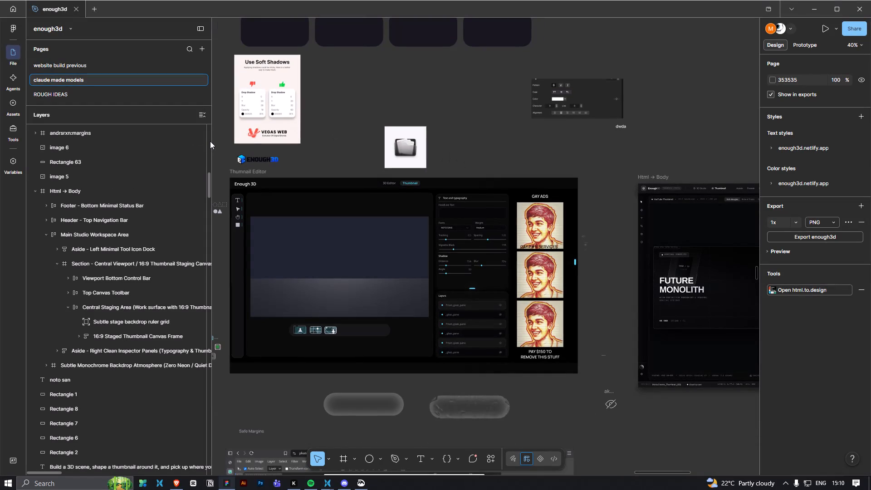
left_click_drag(213, 137, 49, 152)
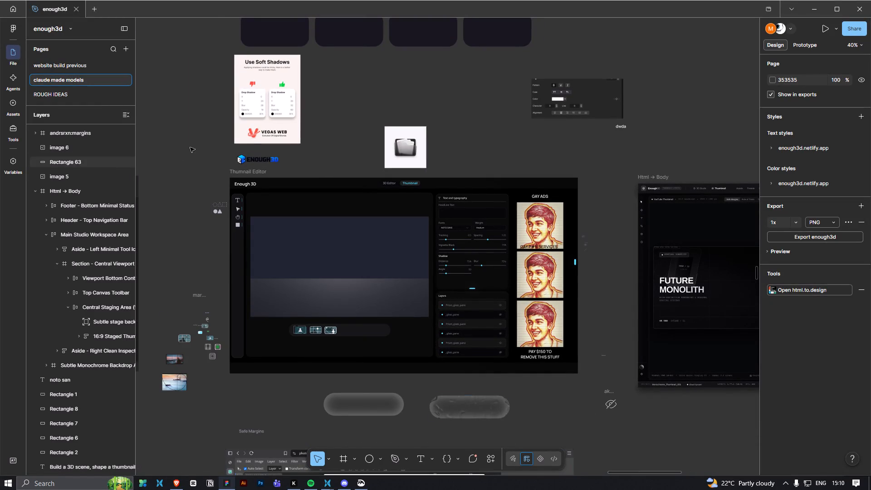
left_click(190, 147)
Look past the Text and Typography card and examine the "Design 1: top icon tabs" mockup image.
key("space")
key("space")
key("space")
key("space")
left_click_drag(186, 121, 251, 237)
scroll(251, 235, "down", 8, "ctrl")
key("space")
left_click_drag(229, 179, 303, 267)
scroll(265, 244, "up", 11, "ctrl")
key("space")
left_click_drag(275, 233, 296, 283)
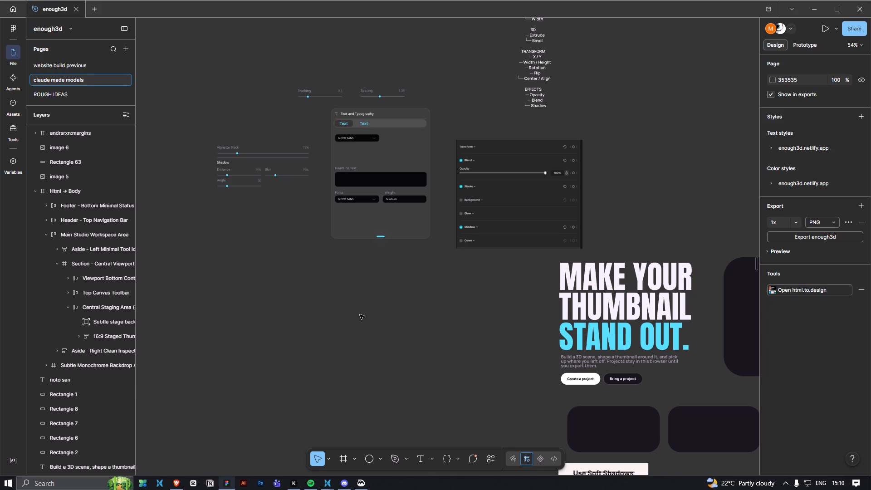
scroll(360, 314, "down", 10, "ctrl")
key("space")
left_click_drag(380, 151, 374, 243)
scroll(394, 203, "up", 5, "ctrl")
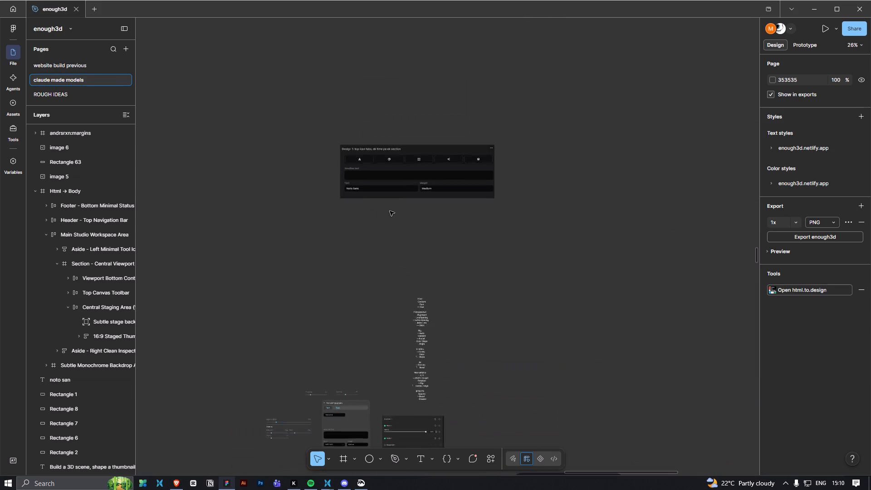
scroll(390, 211, "up", 9, "ctrl")
key("space")
key("space")
left_click_drag(369, 186, 372, 265)
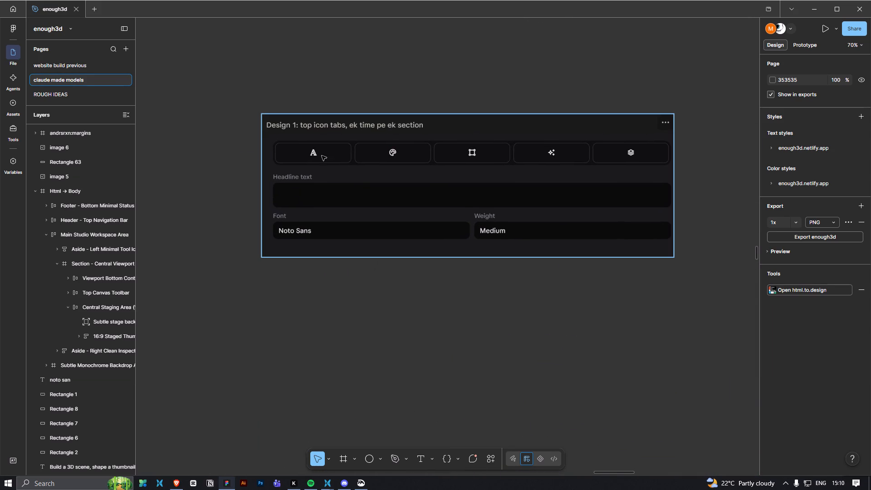
left_click(318, 156, "ctrl")
left_click(315, 154, "ctrl")
left_click(402, 154, "ctrl")
left_click(429, 155, "ctrl")
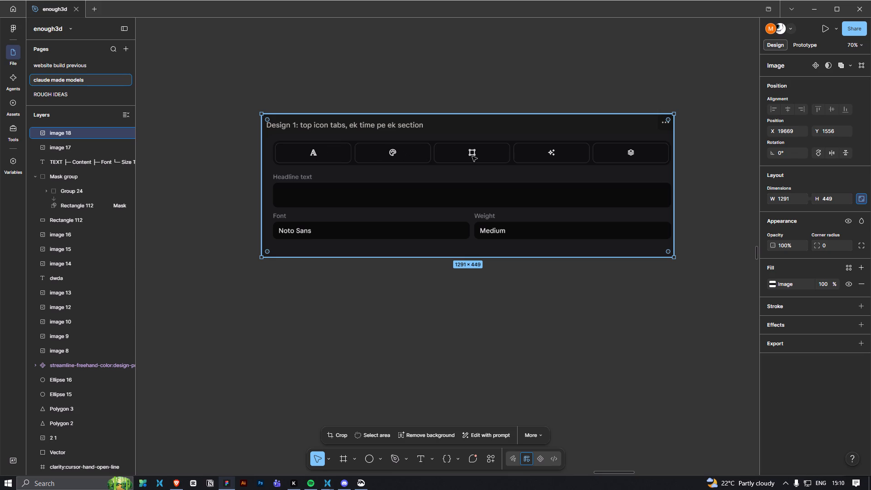
left_click(472, 157, "ctrl")
left_click(535, 242, "ctrl")
left_click(358, 271, "ctrl")
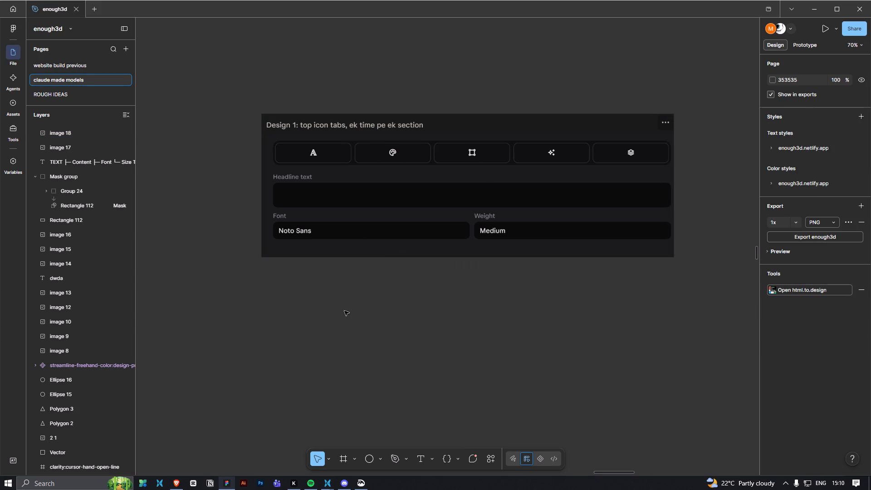
Examine the four-design mockup sheet, especially the Design 2 accordion with its text, color, shape and effects rows.
scroll(344, 311, "down", 2, "ctrl")
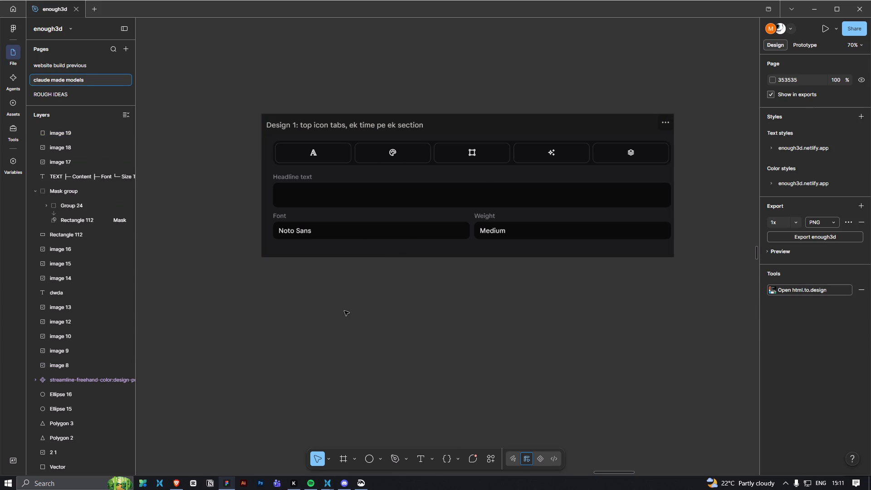
scroll(344, 311, "down", 6, "ctrl")
key("space")
key("space")
key("space")
key("space")
key("space")
key("space")
key("space")
key("space")
key("space")
key("space")
key("space")
left_click_drag(433, 366, 404, 265)
left_click_drag(458, 322, 458, 274)
scroll(456, 274, "down", 4, "ctrl")
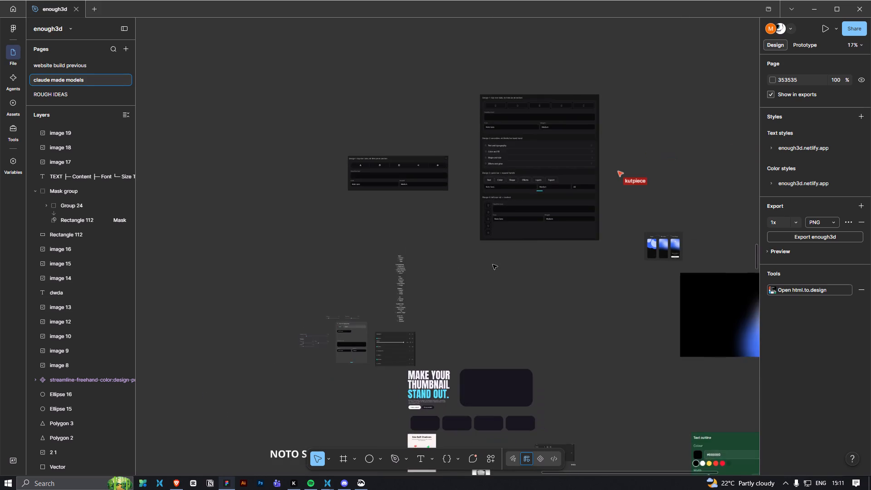
key("space")
left_click_drag(532, 240, 471, 363)
scroll(472, 299, "up", 8, "ctrl")
left_click(388, 245, "ctrl")
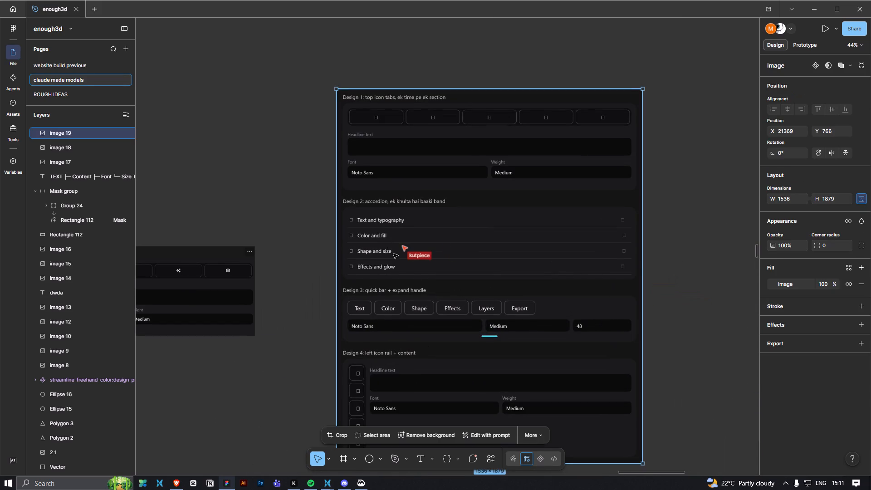
left_click(284, 255, "ctrl")
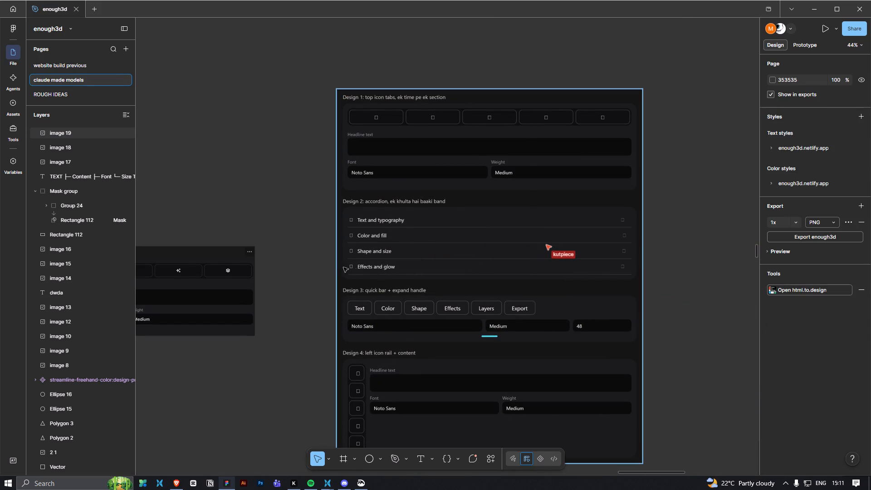
left_click(283, 207)
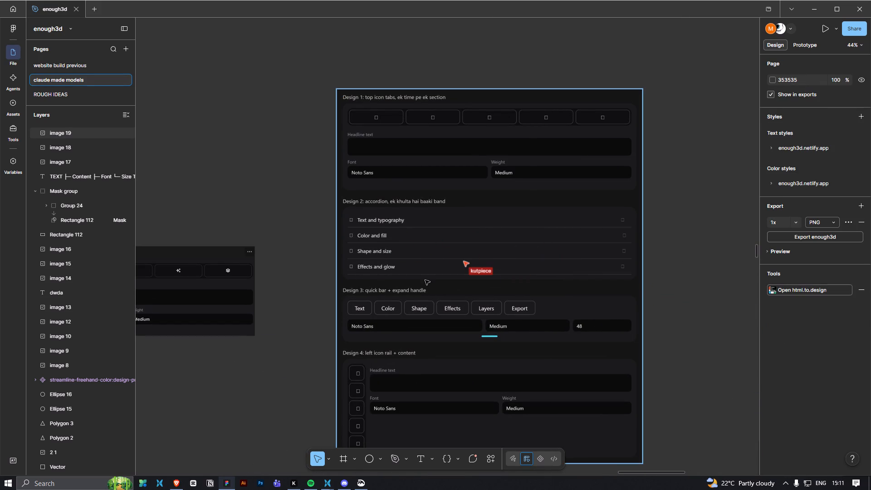
left_click(389, 235, "ctrl")
left_click(373, 235, "ctrl")
left_click(380, 236, "ctrl")
left_click(367, 239, "ctrl")
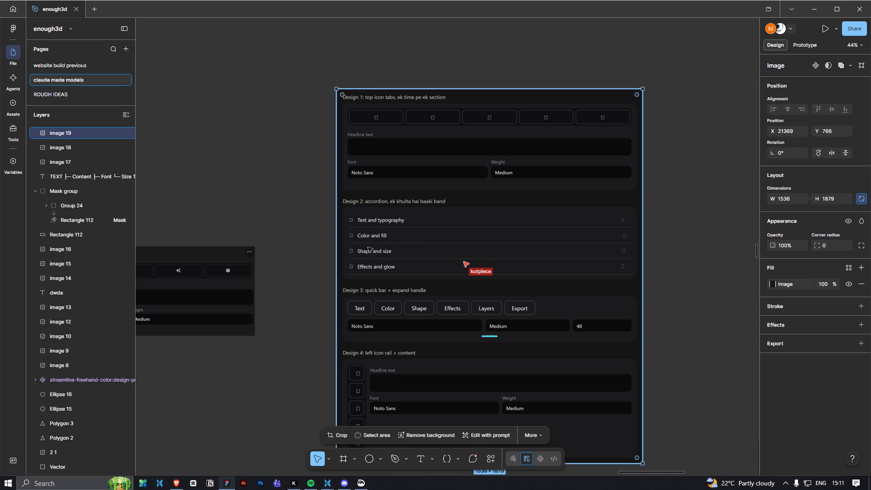
left_click(375, 274, "ctrl")
left_click(414, 303, "ctrl")
left_click(319, 281)
Examine the Design 3 quick bar and Design 4 left icon rail layouts up close in the mockup sheet.
key("space")
left_click_drag(386, 356, 377, 290)
scroll(390, 337, "up", 7, "ctrl")
scroll(377, 312, "down", 3, "ctrl")
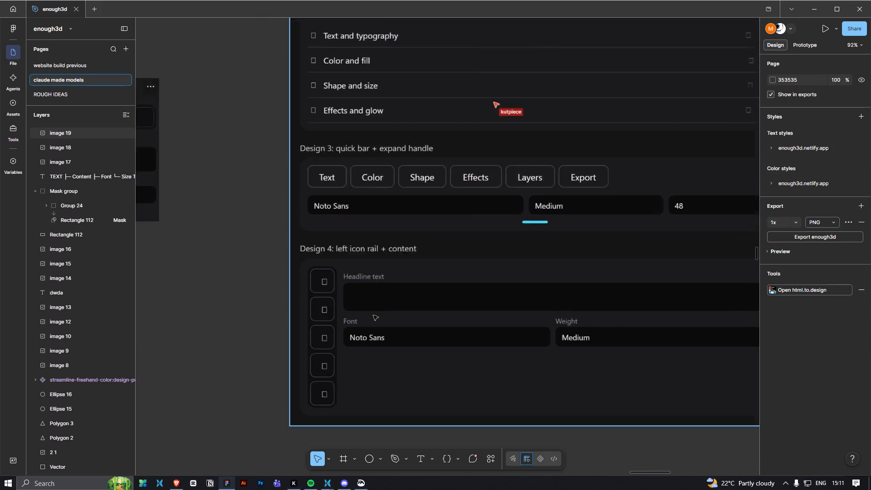
scroll(373, 315, "down", 1, "ctrl")
scroll(351, 255, "up", 3, "ctrl")
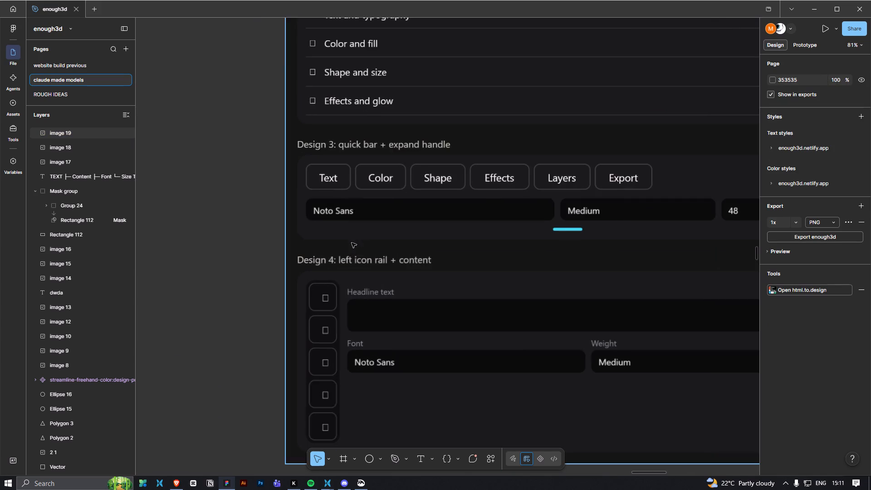
key("space")
key("space")
left_click_drag(399, 237, 369, 316)
scroll(331, 235, "down", 2, "ctrl")
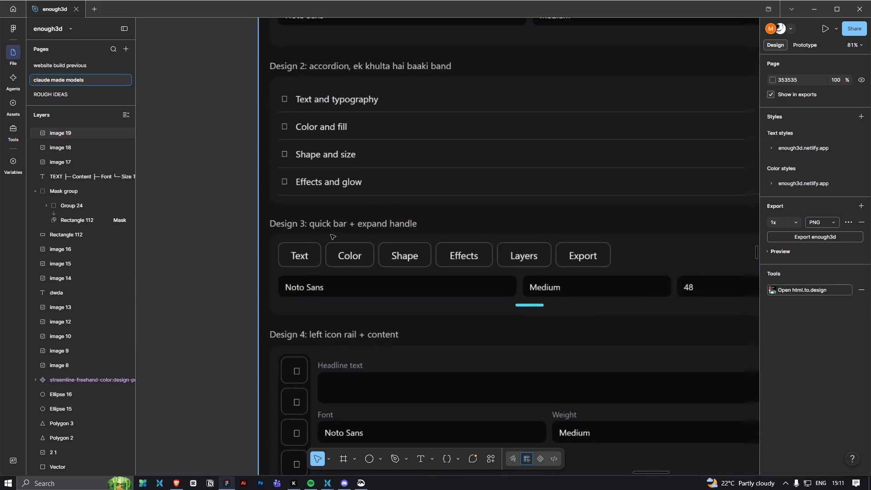
scroll(343, 247, "down", 3, "ctrl")
key("space")
key("space")
left_click_drag(354, 228, 354, 302)
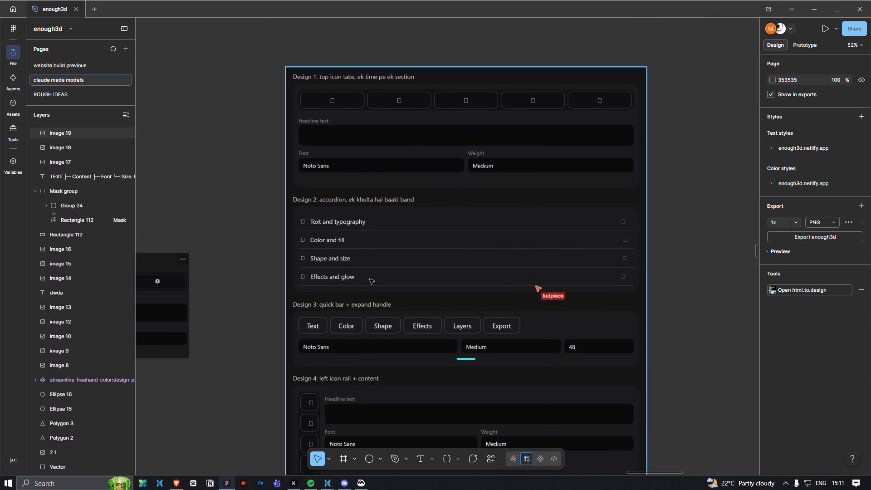
scroll(401, 282, "down", 2, "ctrl")
scroll(421, 318, "down", 2, "ctrl")
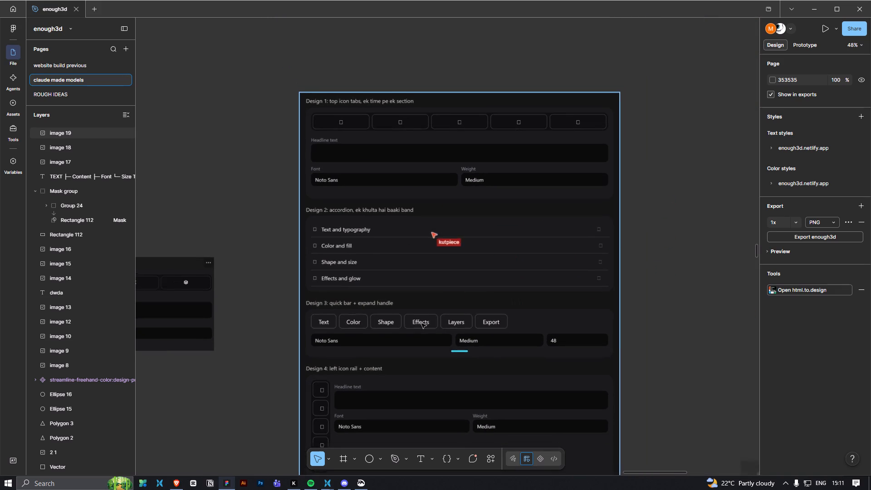
Compare the single Design 1 mockup and the four-design sheet with the control outline and the Text and Typography card.
key("space")
key("space")
key("space")
key("space")
key("space")
key("space")
key("space")
left_click_drag(286, 315, 335, 302)
scroll(335, 311, "down", 3, "ctrl")
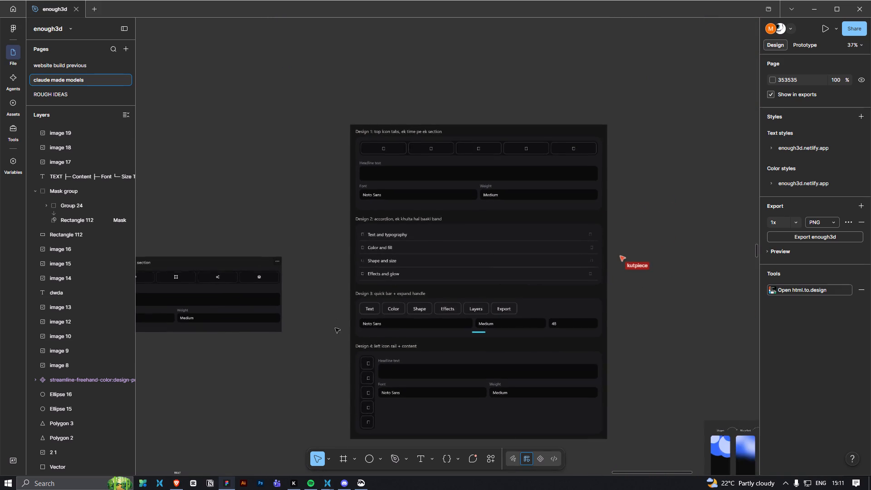
key("space")
left_click_drag(323, 369, 357, 343)
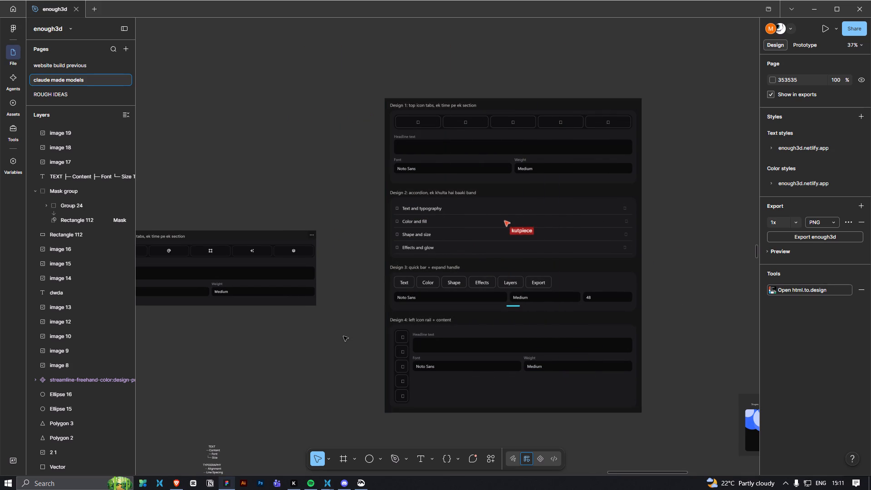
scroll(343, 336, "down", 2, "ctrl")
key("space")
left_click_drag(333, 363, 382, 343)
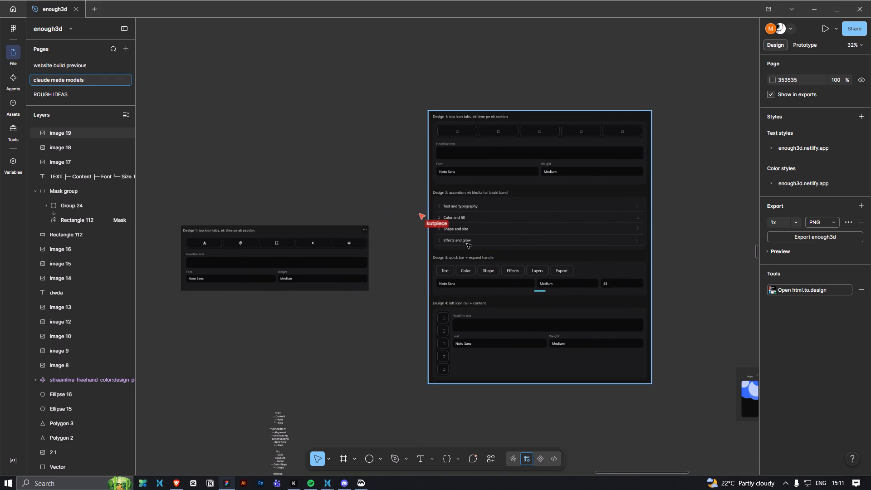
scroll(467, 239, "up", 7, "ctrl")
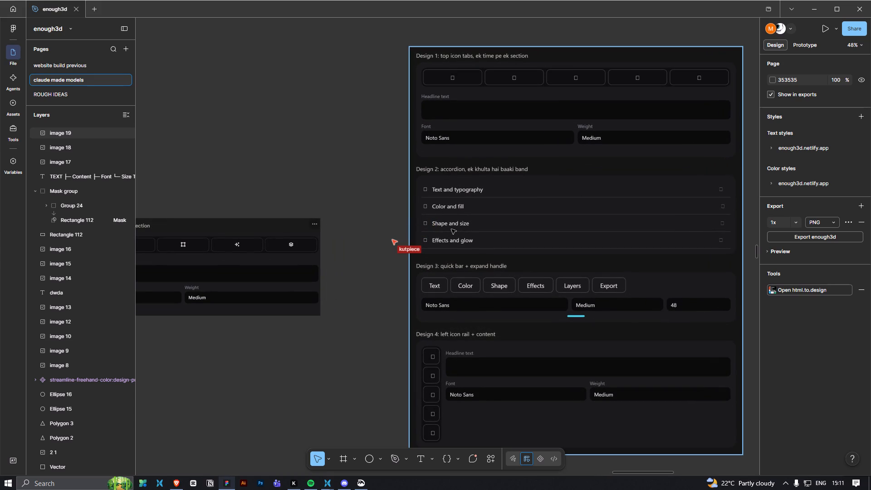
scroll(451, 252, "up", 2, "ctrl")
scroll(446, 264, "down", 3, "ctrl")
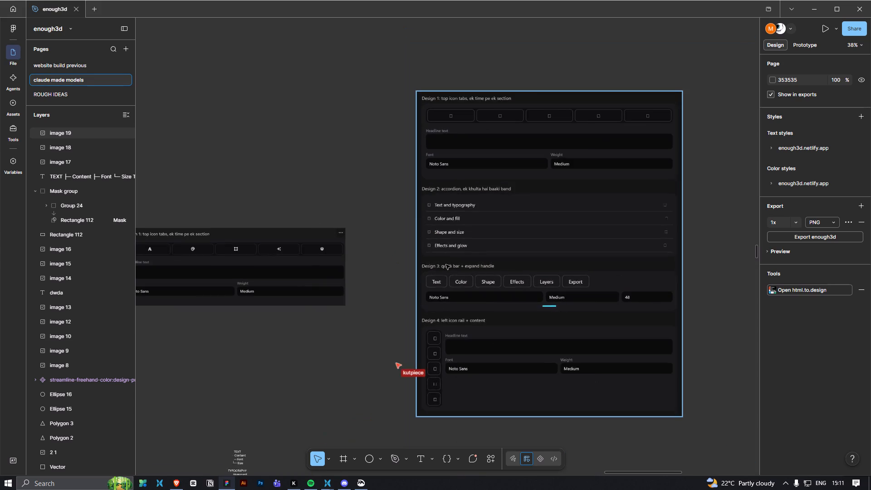
scroll(446, 265, "down", 2, "ctrl")
key("space")
key("space")
key("space")
key("space")
key("space")
key("space")
key("space")
key("space")
key("space")
key("space")
key("space")
key("space")
key("space")
key("space")
key("space")
key("space")
key("space")
key("space")
key("space")
key("space")
left_click_drag(286, 346, 325, 330)
left_click_drag(313, 351, 363, 314)
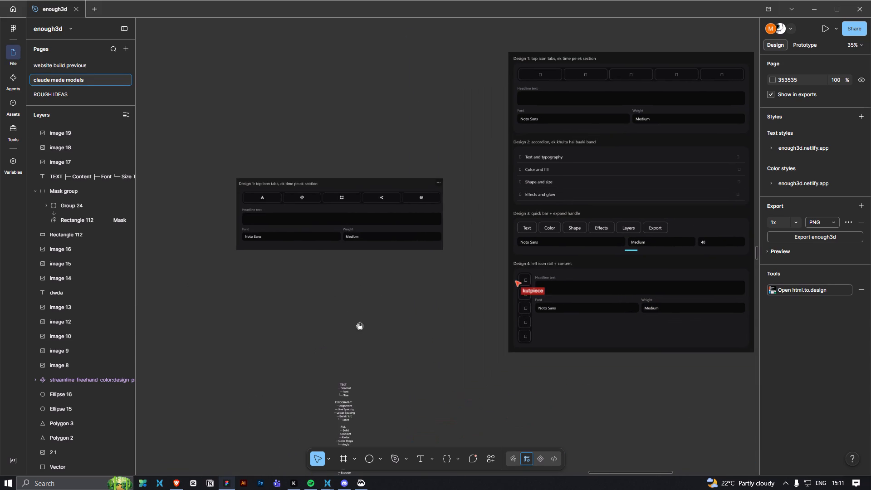
left_click_drag(361, 334, 396, 278)
left_click_drag(294, 320, 365, 246)
left_click_drag(352, 334, 412, 257)
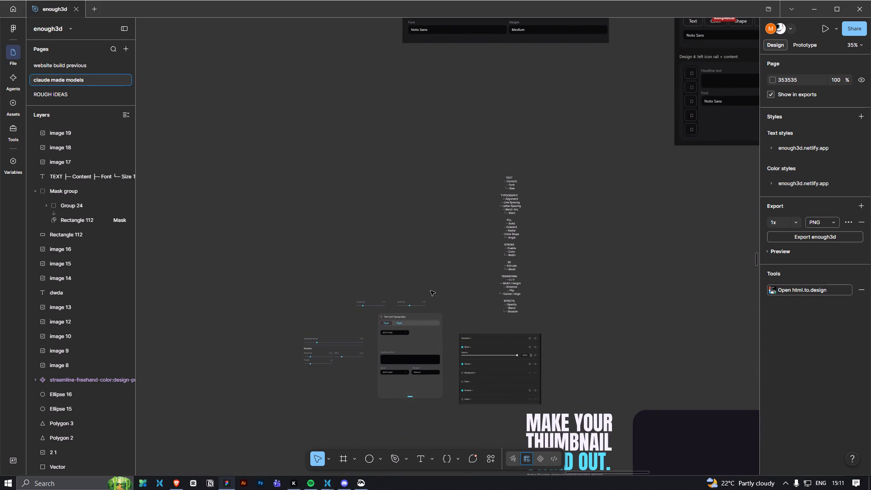
key("space")
key("space")
key("space")
key("space")
key("space")
key("space")
key("space")
key("space")
key("space")
key("space")
key("space")
key("space")
key("space")
key("space")
key("space")
key("space")
key("space")
key("space")
key("space")
key("space")
left_click_drag(496, 209, 336, 377)
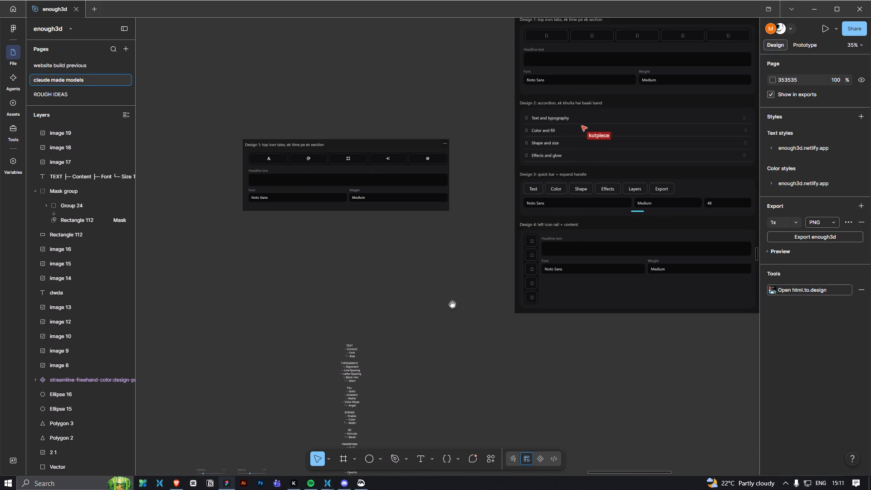
Move the upper NOTO SANS dropdown with its label and arrow out of the Text and Typography card, onto the canvas to its left.
left_click_drag(452, 304, 503, 259)
left_click_drag(455, 351, 580, 237)
scroll(438, 382, "up", 5, "ctrl")
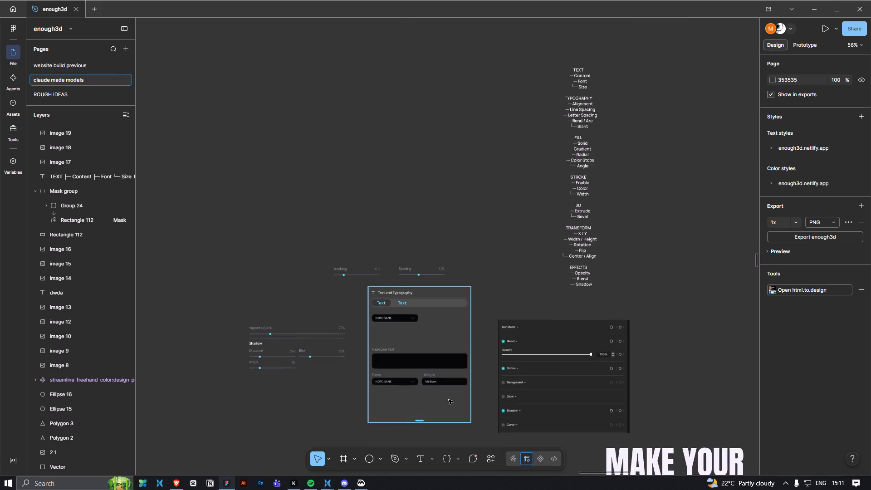
scroll(449, 400, "up", 6, "ctrl")
left_click_drag(295, 258, 296, 258, "ctrl")
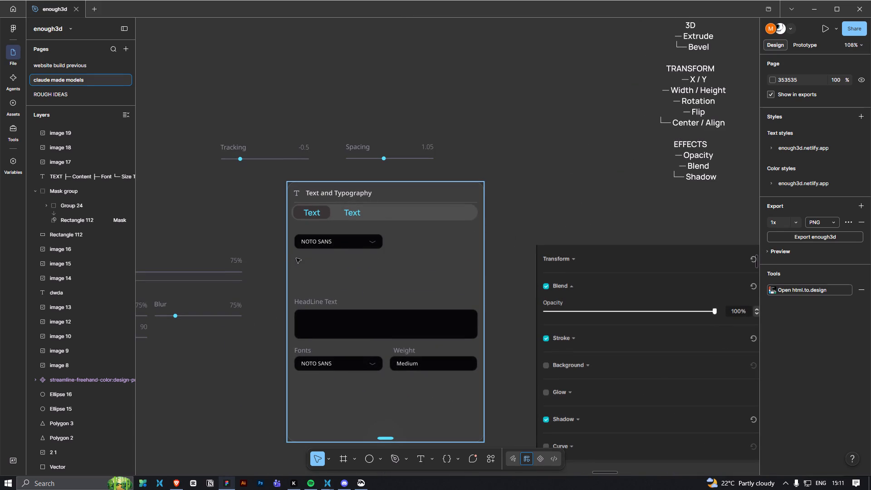
left_click_drag(296, 258, 388, 242, "ctrl")
left_click_drag(370, 248, 244, 236)
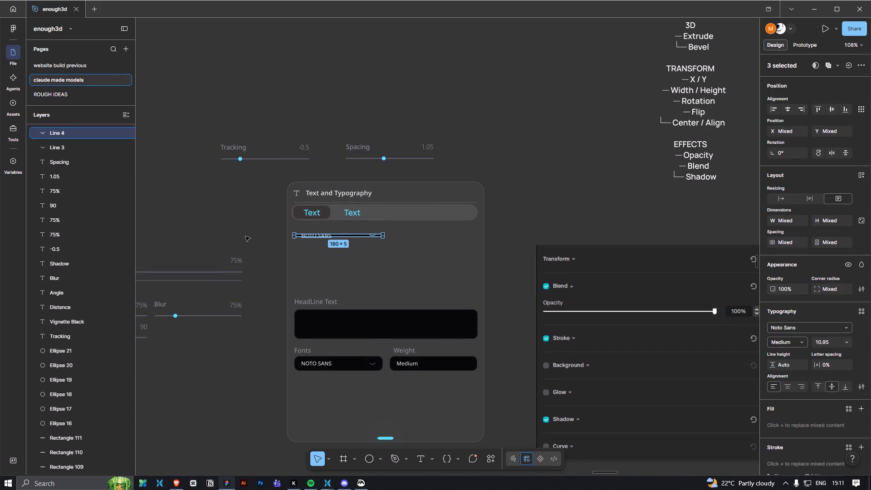
key("ctrl+z")
left_click_drag(347, 245, 219, 229)
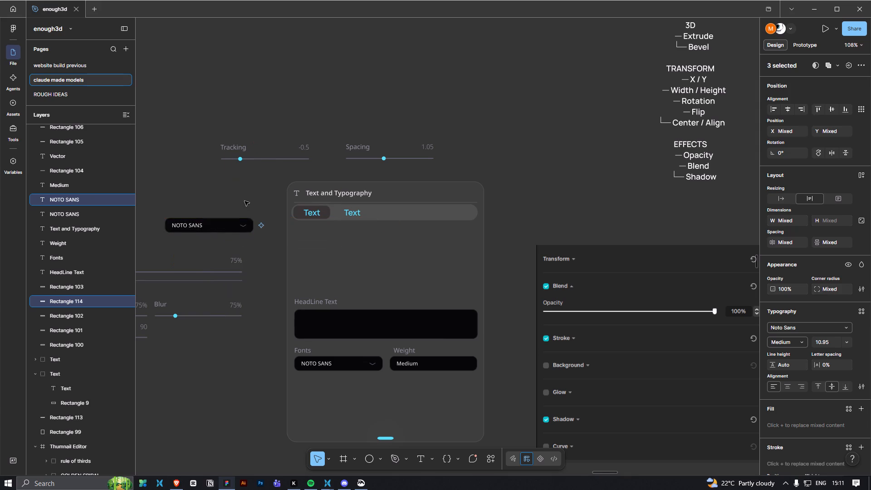
left_click(245, 201)
Move the tab bar with both Text tabs out of the card, to just above the removed NOTO SANS dropdown.
left_click_drag(295, 229, 464, 221, "ctrl")
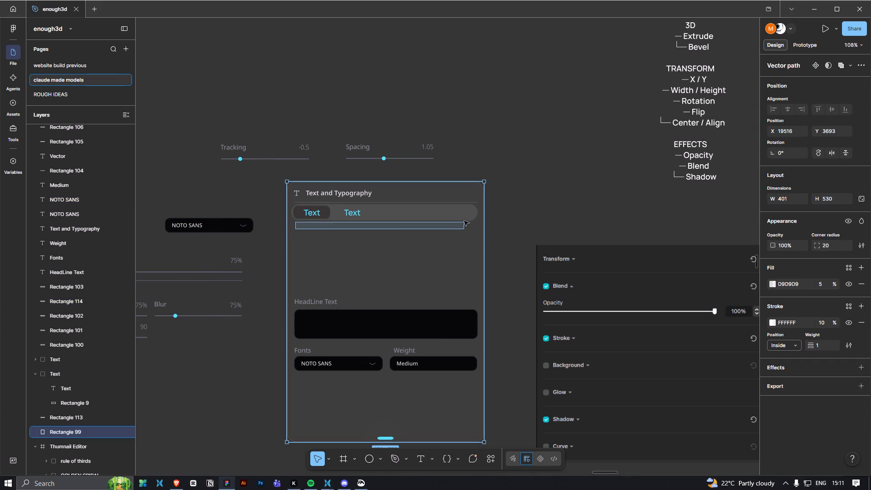
left_click_drag(464, 221, 477, 210, "ctrl")
left_click_drag(455, 215, 251, 198)
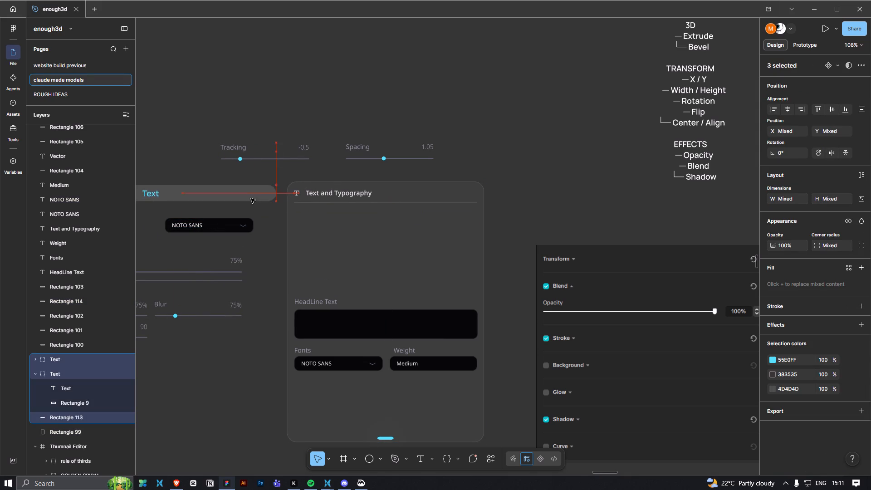
left_click_drag(251, 198, 250, 198)
left_click(291, 176)
Move the HeadLine Text, Fonts and Weight controls up together in the card, 10 px below the header divider and aligned with its ends.
left_click_drag(294, 291, 295, 291, "ctrl")
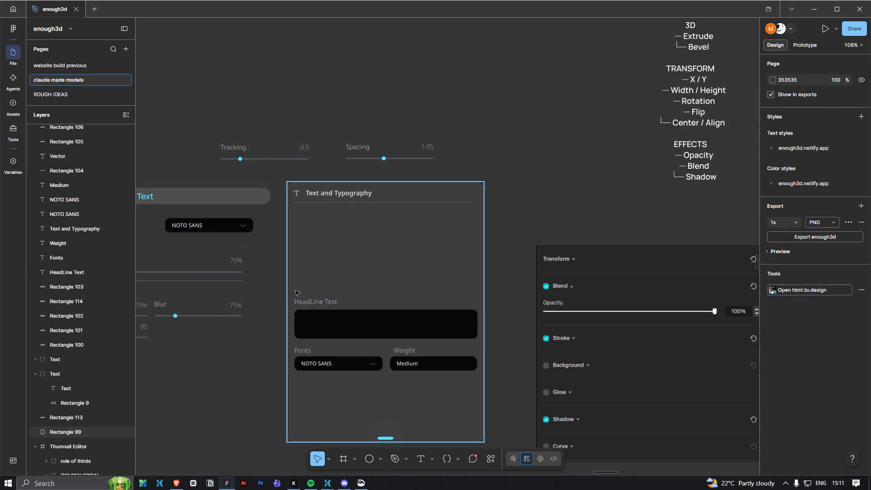
left_click_drag(295, 291, 480, 372, "ctrl")
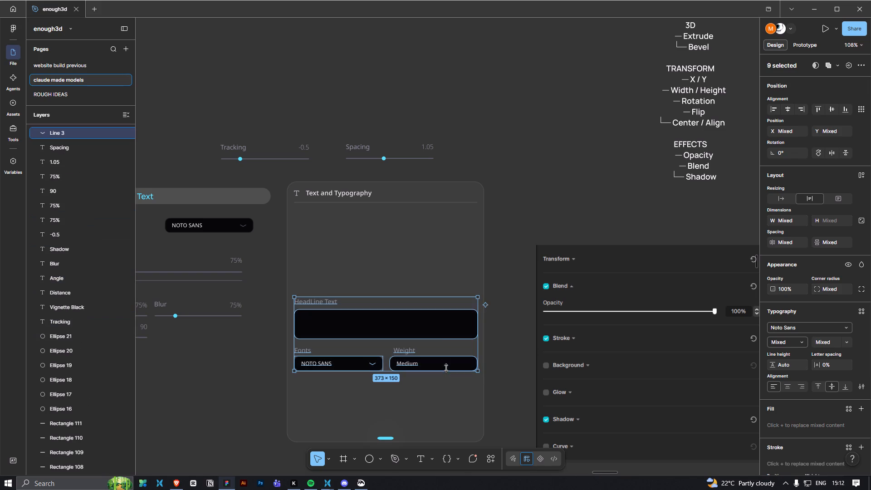
left_click_drag(446, 368, 444, 270)
key("ctrl+z")
left_click_drag(429, 323, 430, 230)
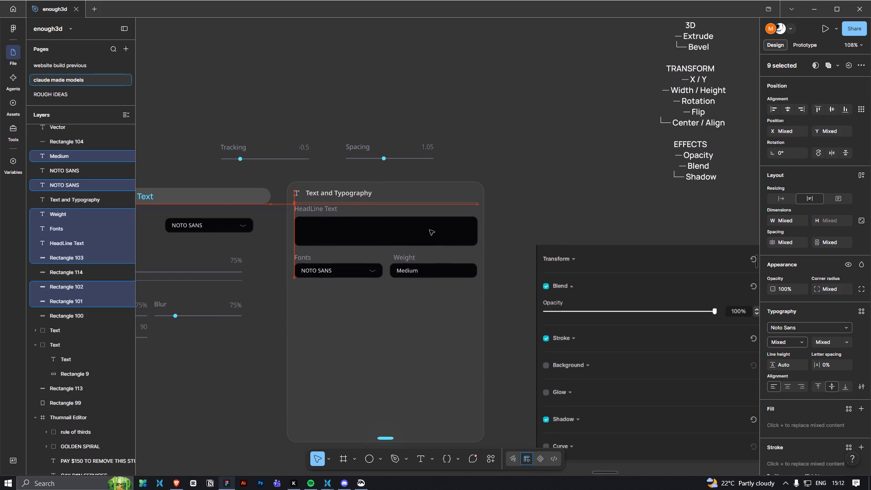
left_click_drag(430, 230, 430, 235)
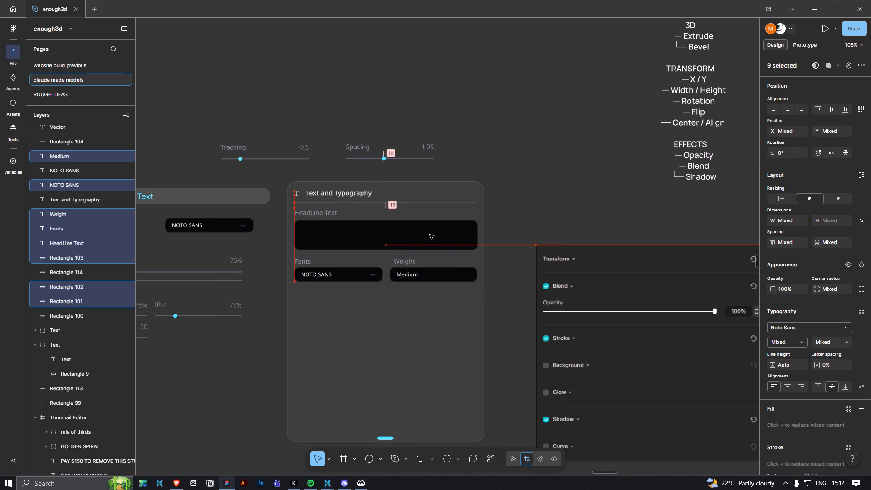
left_click_drag(430, 235, 428, 235)
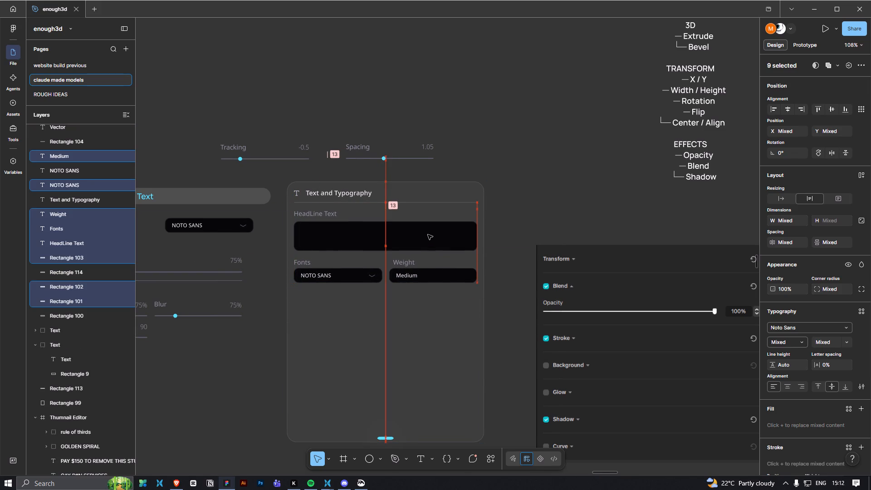
left_click_drag(428, 235, 429, 235)
scroll(413, 246, "up", 5, "ctrl")
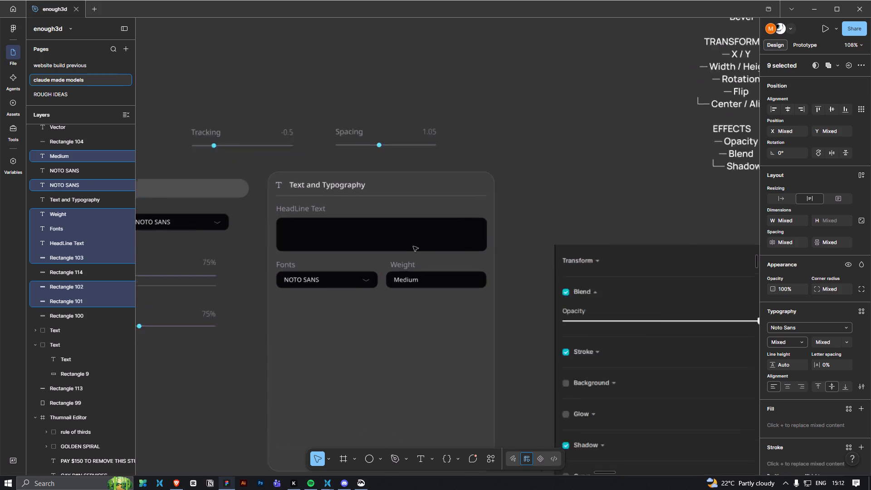
scroll(413, 246, "up", 2, "ctrl")
left_click_drag(376, 237, 372, 237)
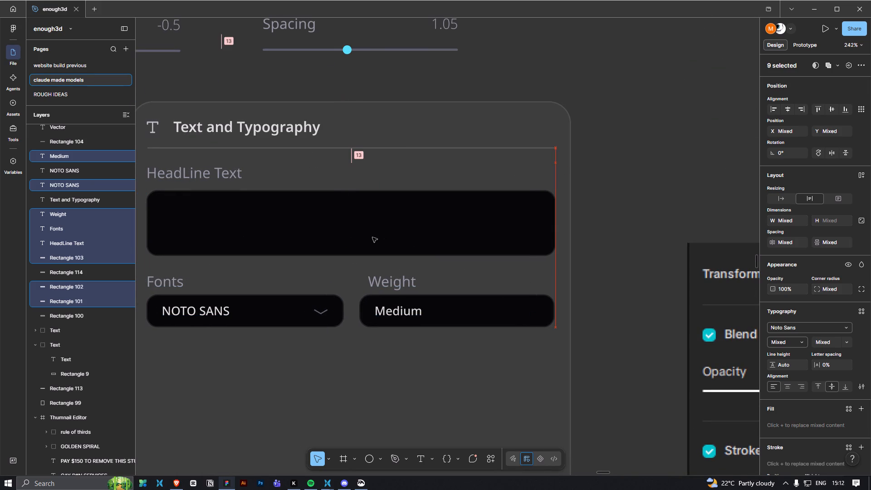
left_click_drag(372, 237, 373, 232)
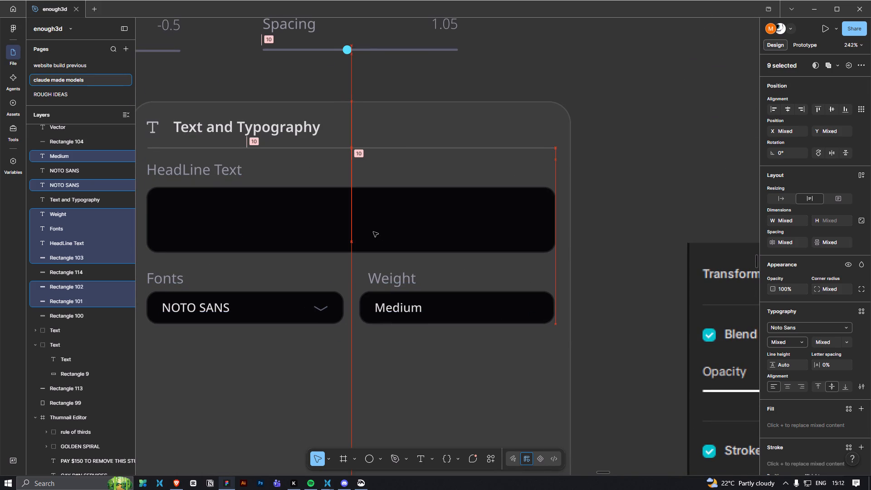
left_click_drag(373, 232, 372, 232)
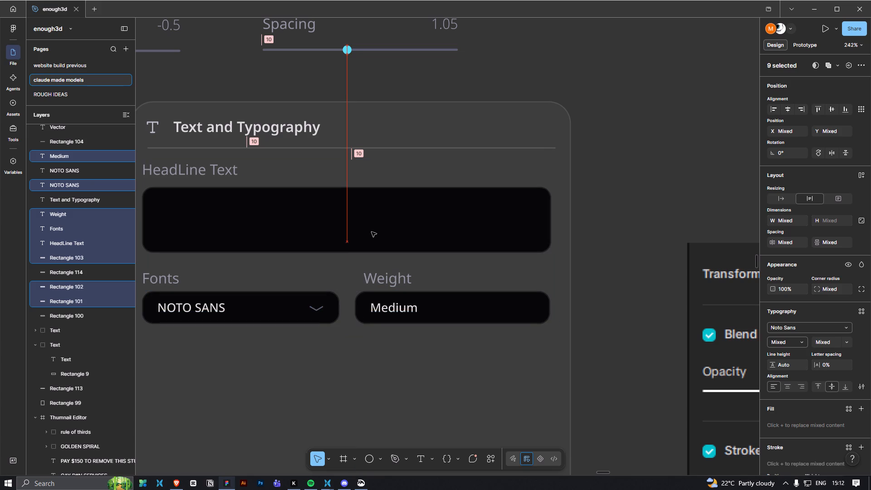
left_click_drag(372, 232, 374, 232)
left_click(578, 211)
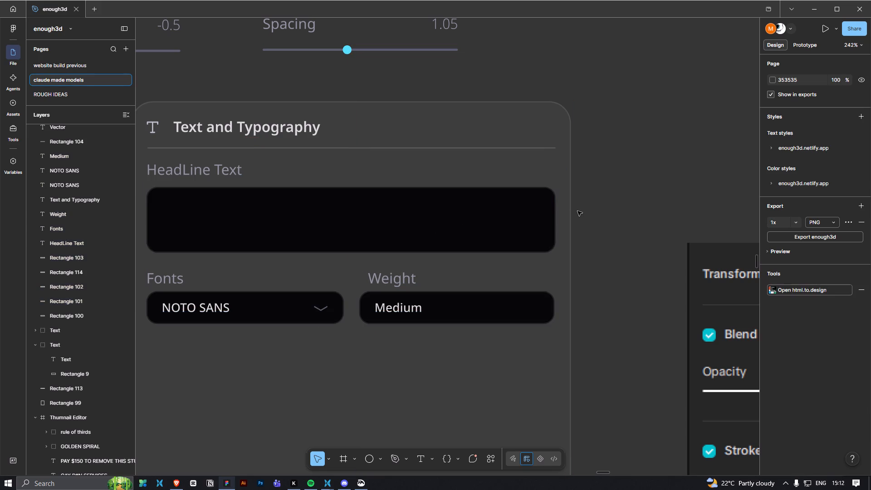
Trim the left edges of the headline text box and the NOTO SANS dropdown to X 19531, flush with the header divider's start.
key("space")
key("space")
key("space")
key("space")
key("space")
left_click_drag(183, 230, 312, 272)
scroll(289, 280, "up", 5, "ctrl")
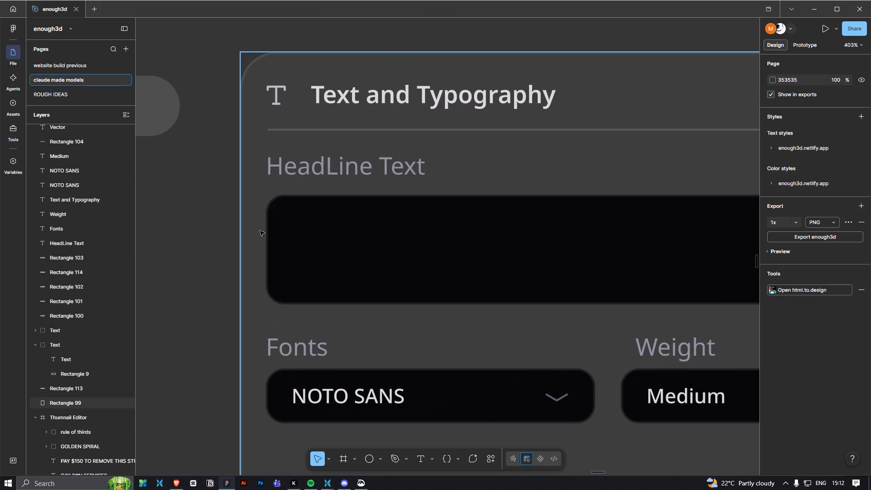
left_click(273, 232, "ctrl")
left_click(264, 234)
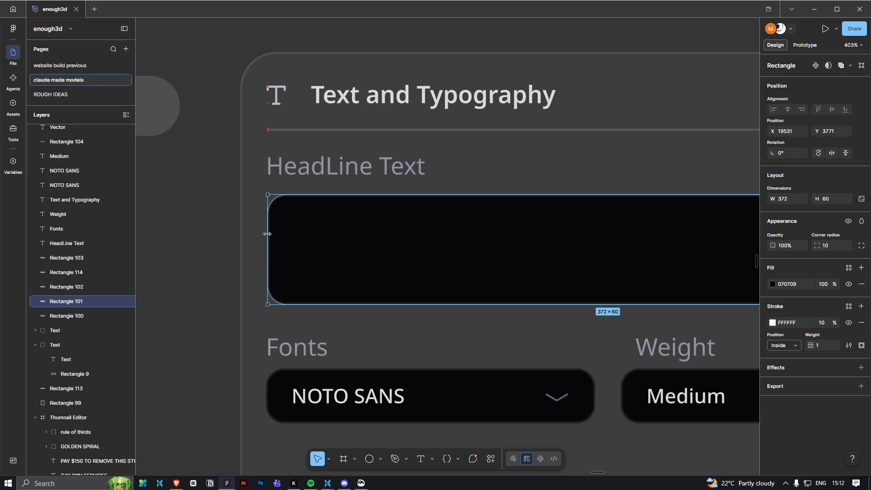
left_click(268, 384)
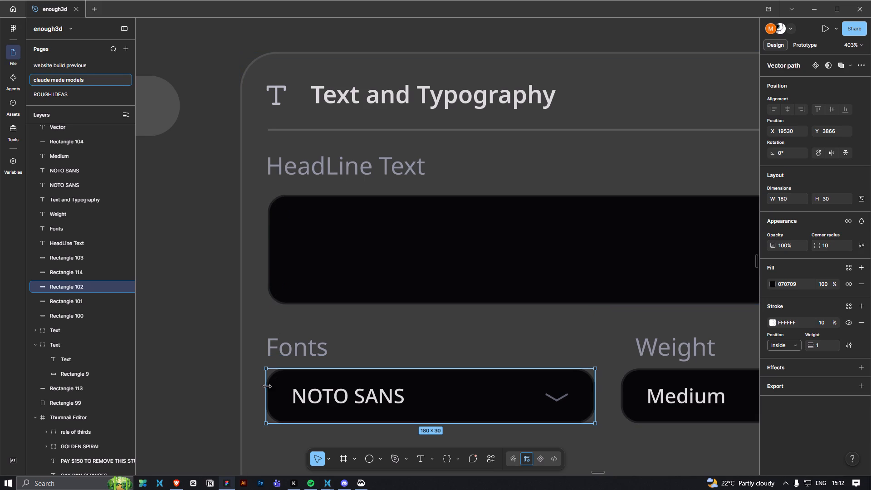
left_click(266, 389)
Shift the Fonts and HeadLine Text labels to X 19531, with the HeadLine Text label centred between the divider and its box.
left_click(275, 349)
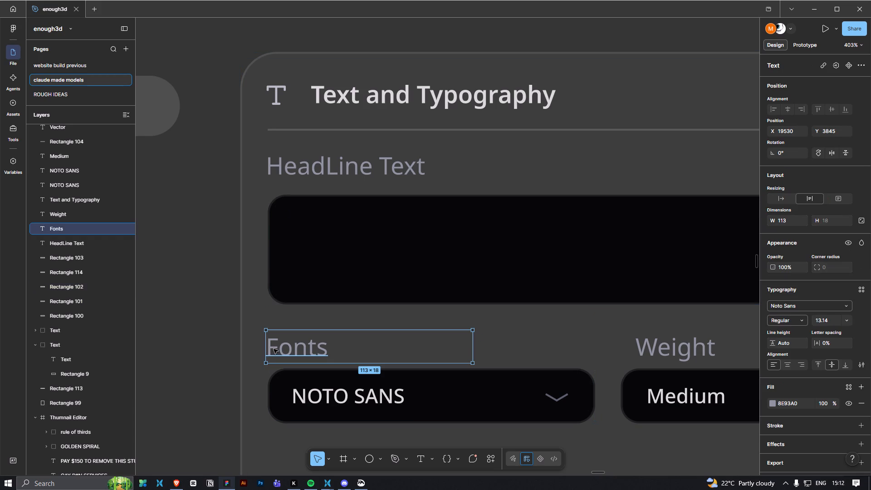
left_click(274, 349)
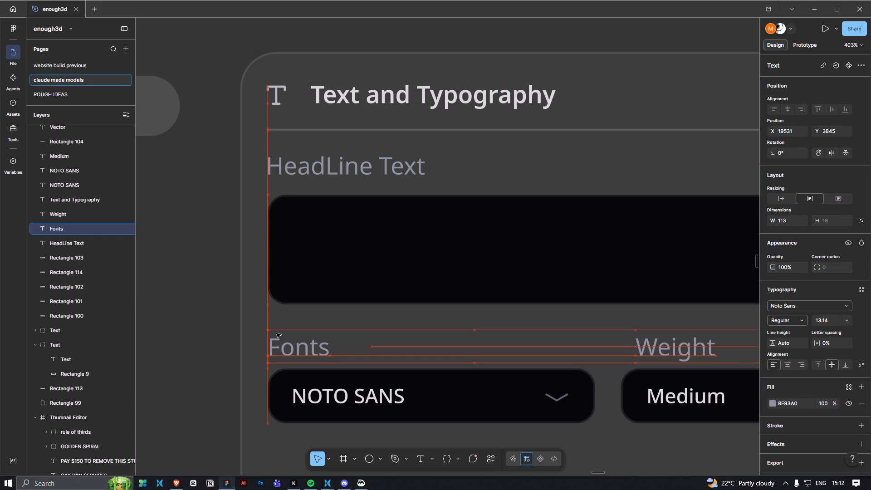
left_click(287, 177)
left_click(293, 175)
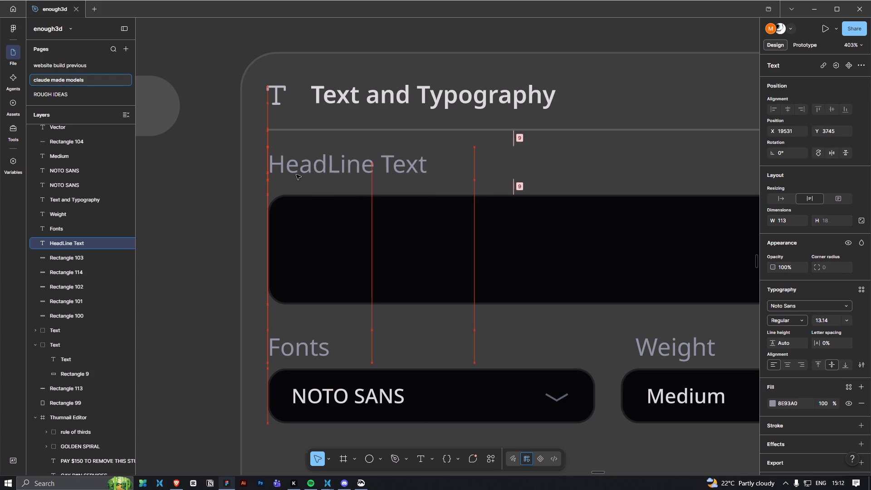
left_click(199, 213)
scroll(198, 238, "down", 6, "ctrl")
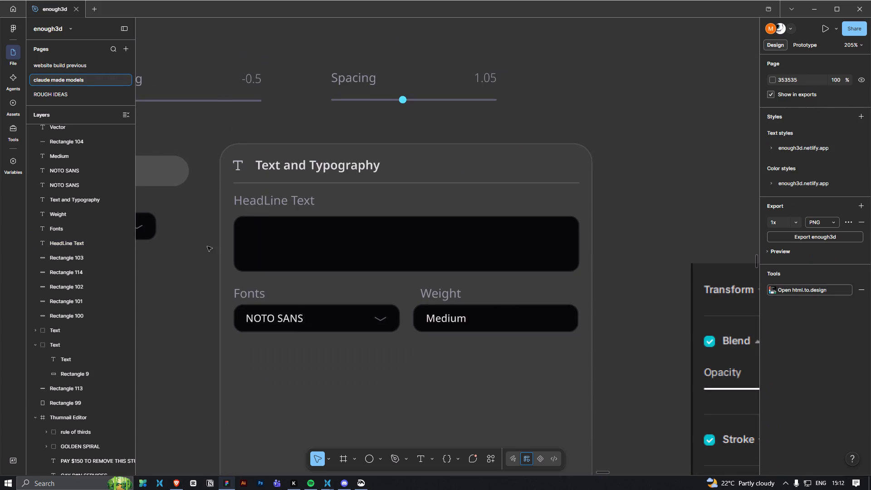
Widen the Medium weight field to 179 so its right edge meets the headline text box's right edge.
left_click(568, 324)
scroll(577, 334, "up", 4, "ctrl")
left_click(579, 323)
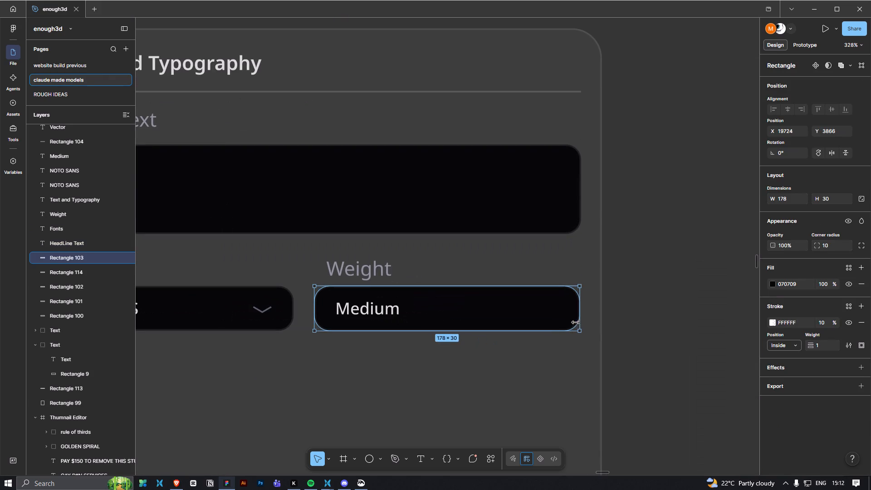
left_click(654, 306)
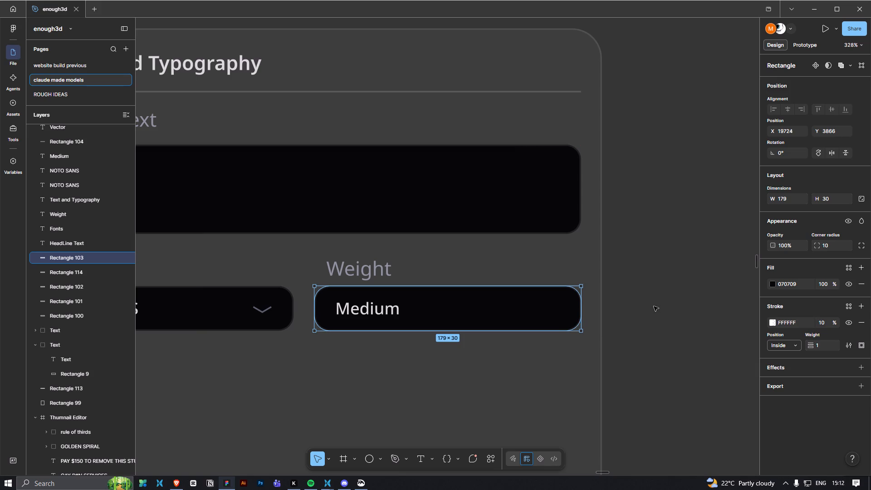
Move the Weight label left to line up with the Medium field's left edge, keeping it level with the Fonts label.
scroll(646, 321, "down", 4, "ctrl")
scroll(446, 299, "up", 7, "ctrl")
scroll(461, 296, "down", 4, "ctrl")
scroll(470, 294, "up", 3, "ctrl")
left_click(484, 288)
left_click_drag(489, 284, 485, 284)
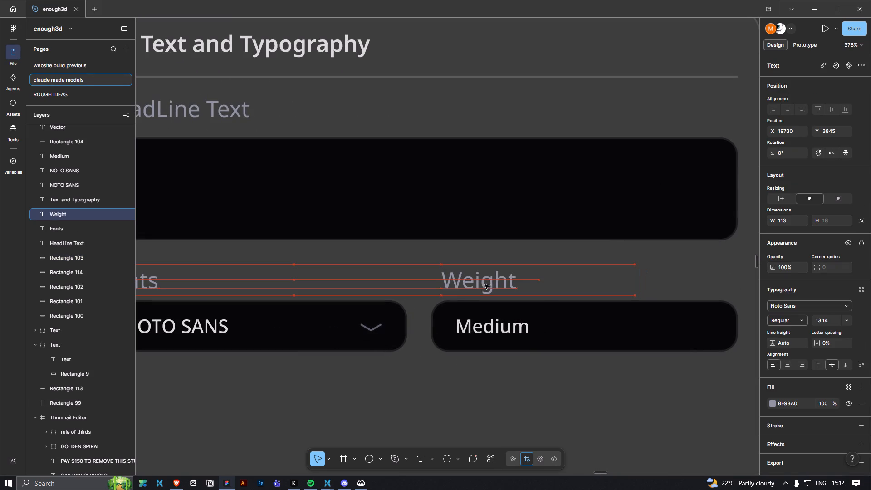
left_click_drag(485, 284, 477, 285)
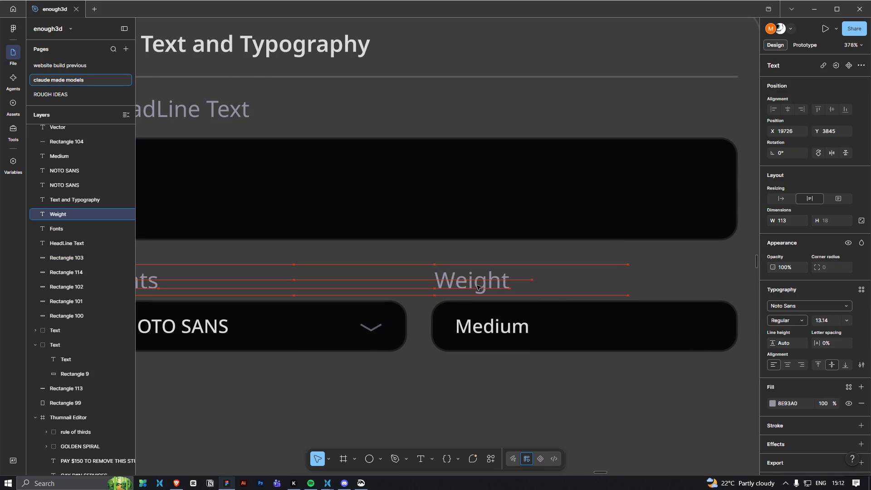
left_click_drag(477, 285, 476, 285)
left_click(464, 133)
scroll(484, 235, "down", 8, "ctrl")
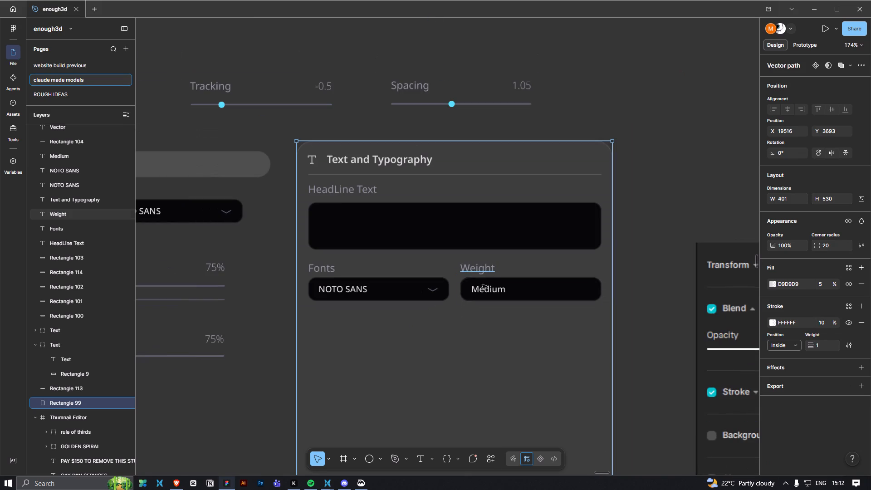
left_click(260, 355, "ctrl")
Compare the Text and Typography card with the control outline and the dark Transform, Blend and Stroke reference panel.
scroll(267, 366, "down", 3, "ctrl")
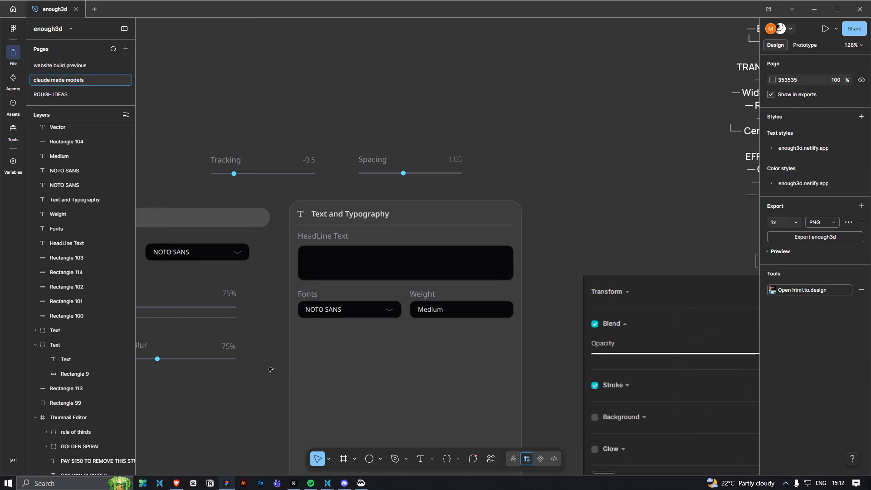
key("space")
key("space")
key("space")
key("space")
key("space")
key("space")
key("space")
left_click_drag(521, 380, 346, 350)
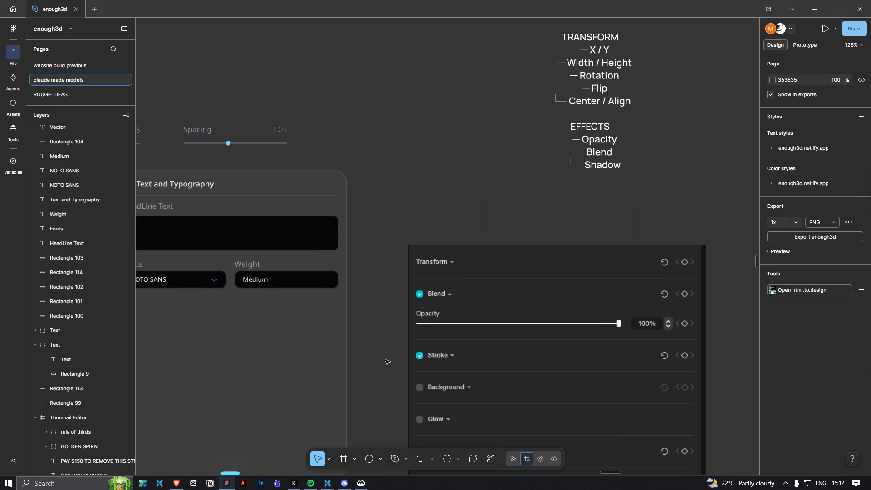
scroll(385, 360, "down", 6, "ctrl")
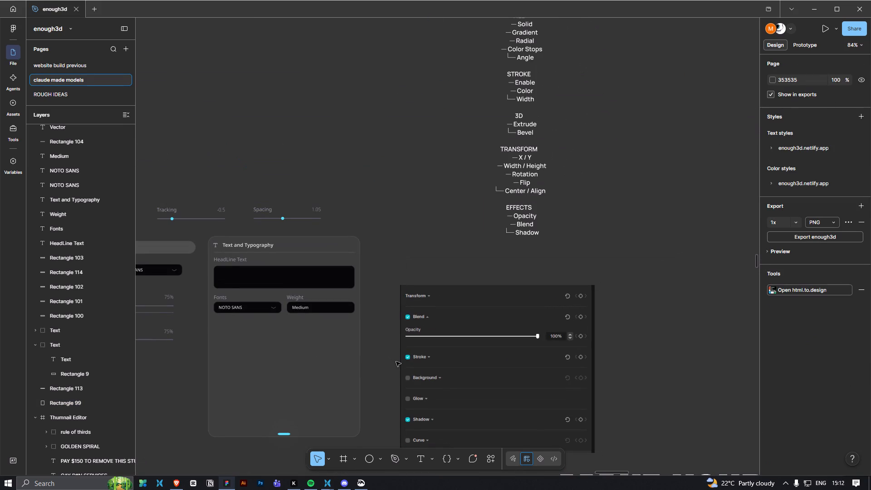
key("space")
left_click_drag(388, 358, 405, 299)
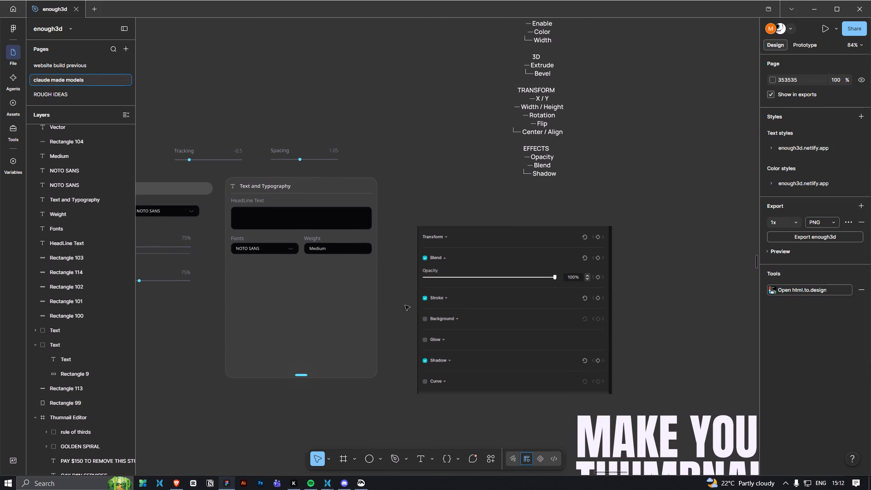
scroll(406, 330, "down", 3)
key("space")
key("space")
left_click_drag(369, 402, 393, 353)
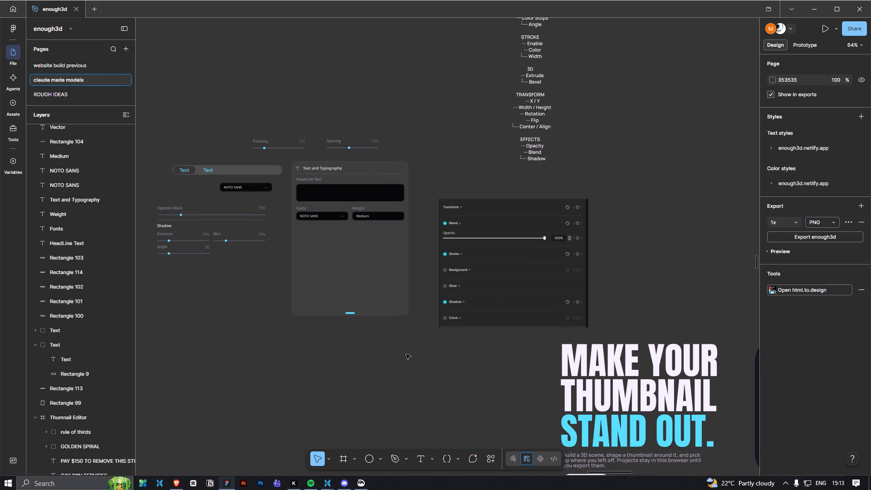
Survey the rest of the canvas for references, including the Thumnail Editor frame and the green text settings panels.
scroll(405, 369, "down", 6, "ctrl")
key("space")
key("space")
key("space")
key("space")
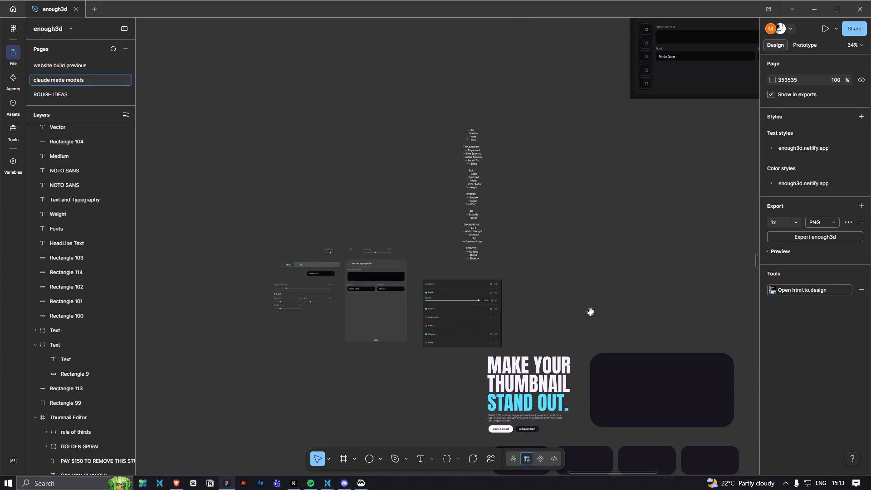
left_click_drag(600, 308, 373, 307)
scroll(373, 307, "down", 5, "ctrl")
key("space")
left_click_drag(513, 340, 449, 315)
scroll(449, 315, "down", 3, "ctrl")
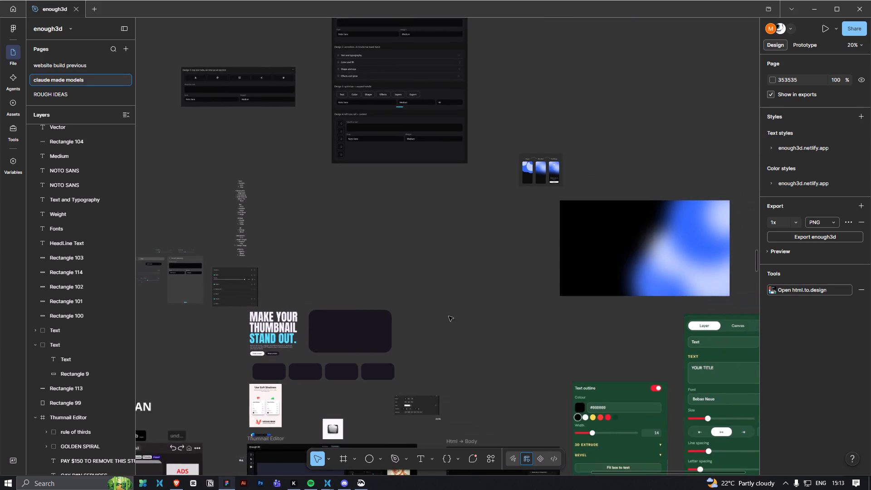
scroll(450, 324, "down", 4, "ctrl")
key("space")
key("space")
key("space")
key("space")
key("space")
key("space")
key("space")
key("space")
left_click_drag(467, 332, 415, 229)
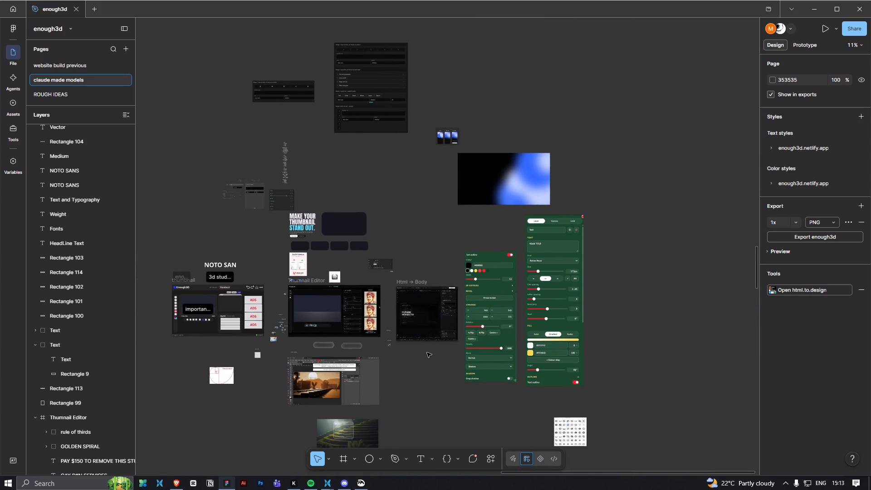
scroll(427, 353, "up", 5, "ctrl")
scroll(406, 382, "up", 4, "ctrl")
scroll(340, 325, "down", 4, "ctrl")
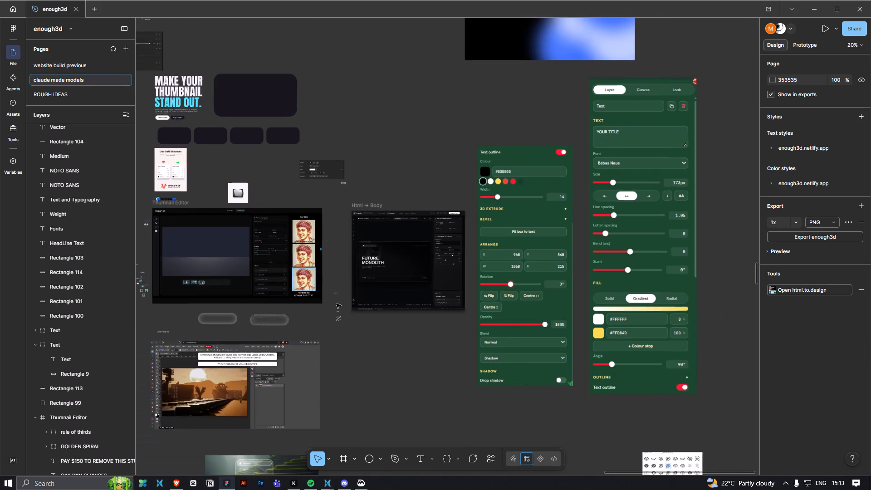
key("space")
scroll(352, 351, "up", 4)
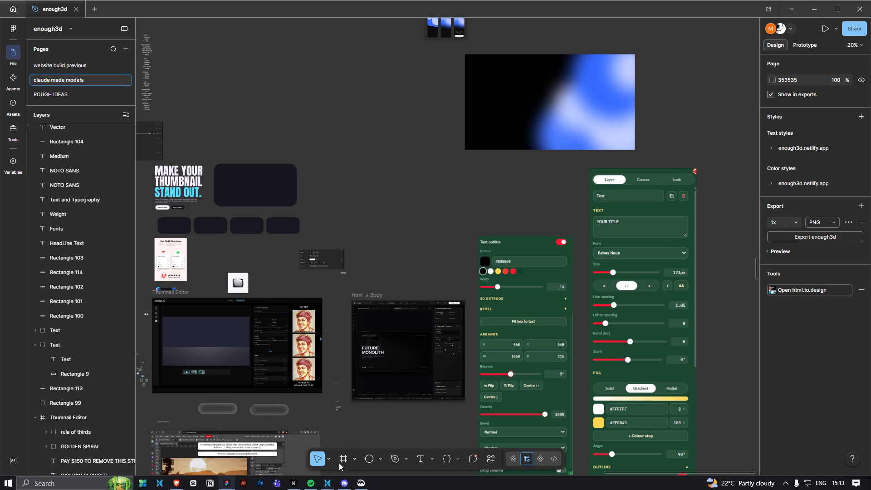